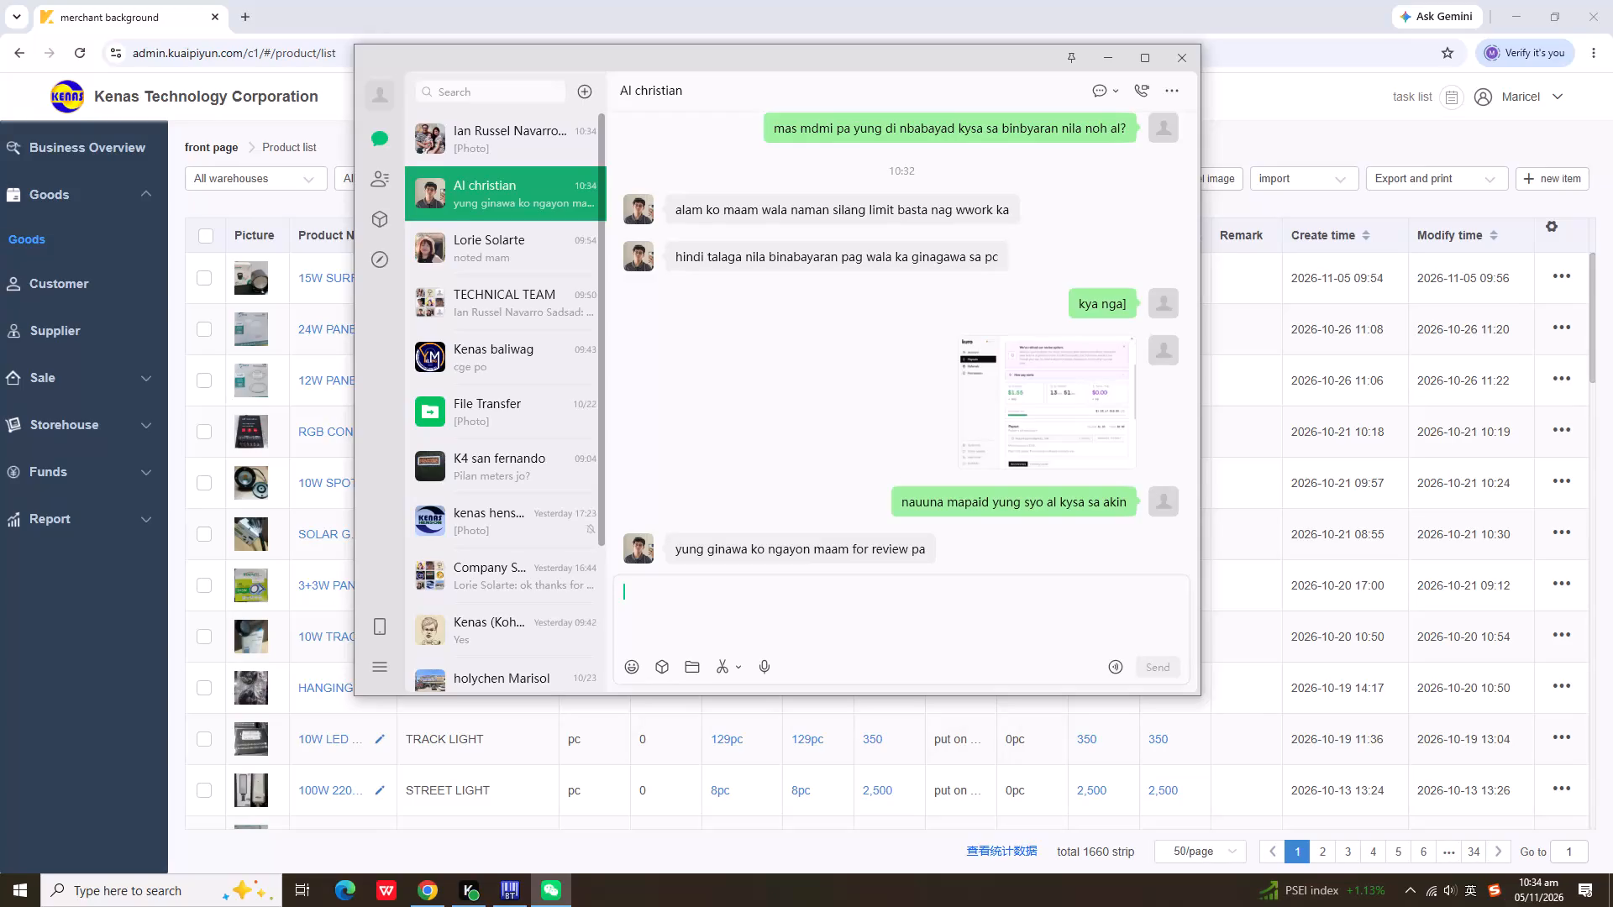
Send the message "yung akin din al" in the open chat.
{"action": "left_click", "coordinate": [682, 602]}
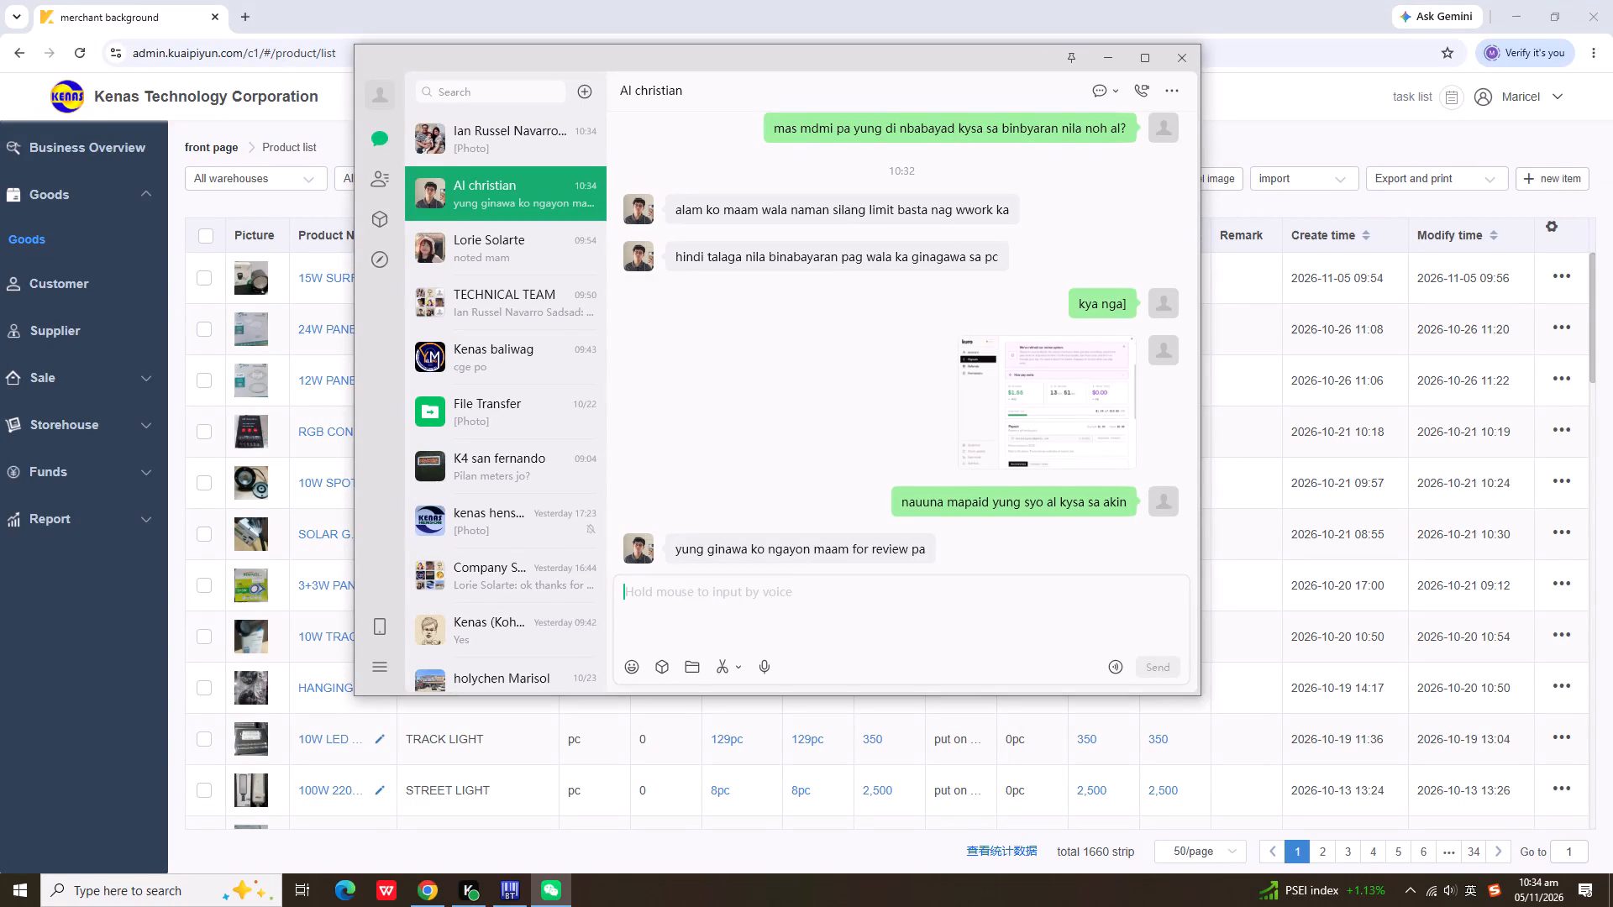
{"action": "type", "text": "yung akin din al"}
{"action": "key", "text": "Return"}
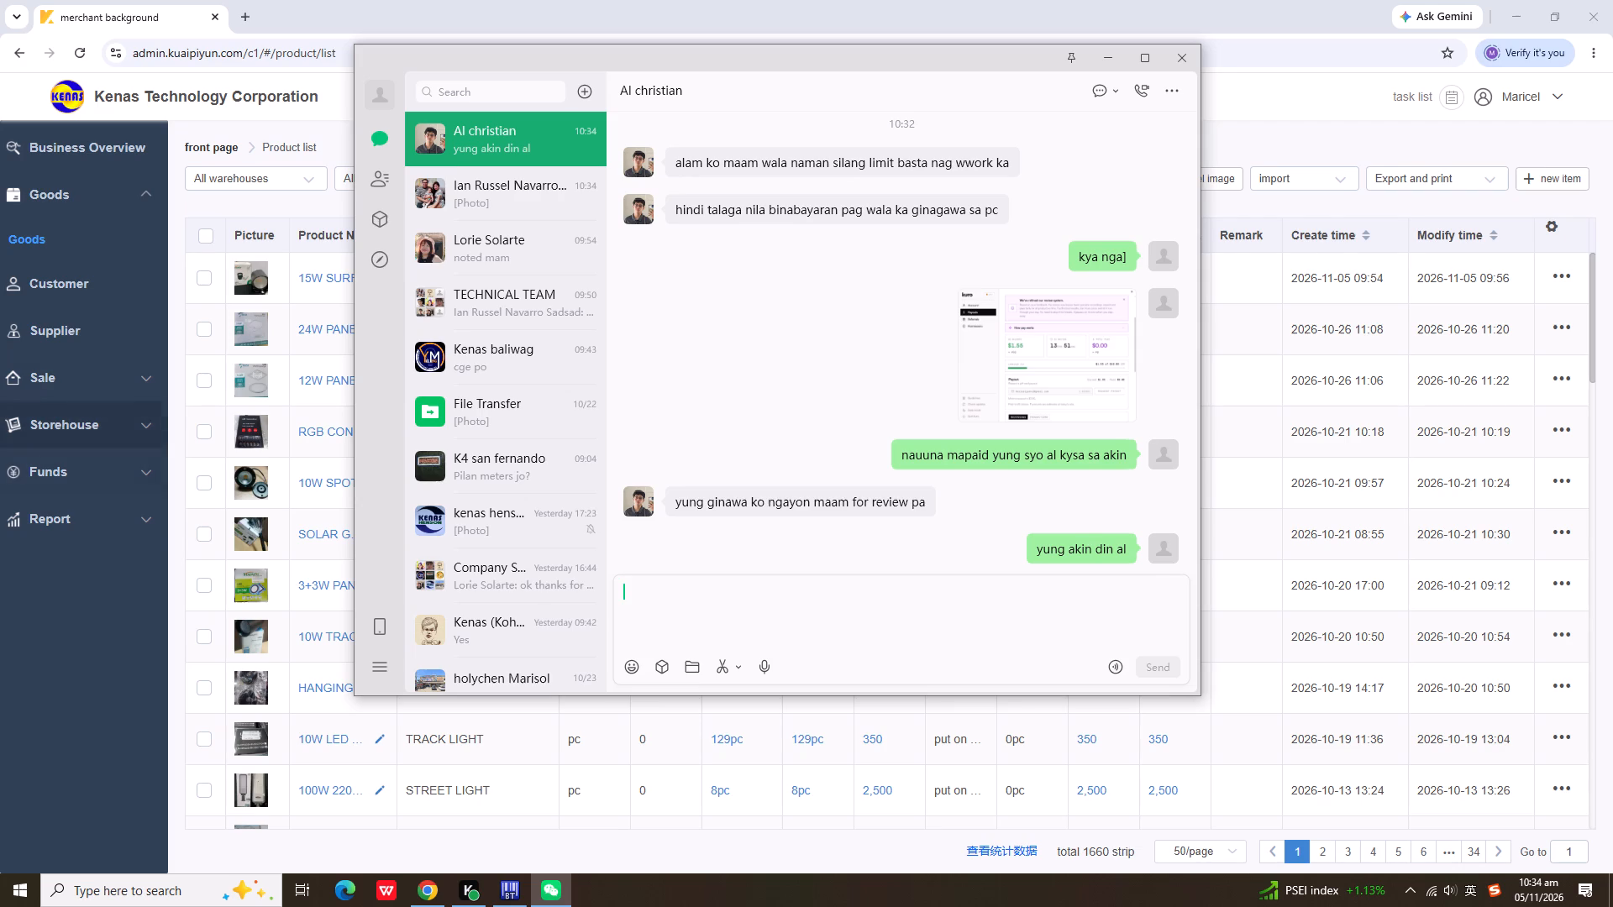
Switch to the merchant background in Chrome and show the Performance ranking report for yesterday.
{"action": "left_click", "coordinate": [118, 511]}
{"action": "left_click", "coordinate": [102, 563]}
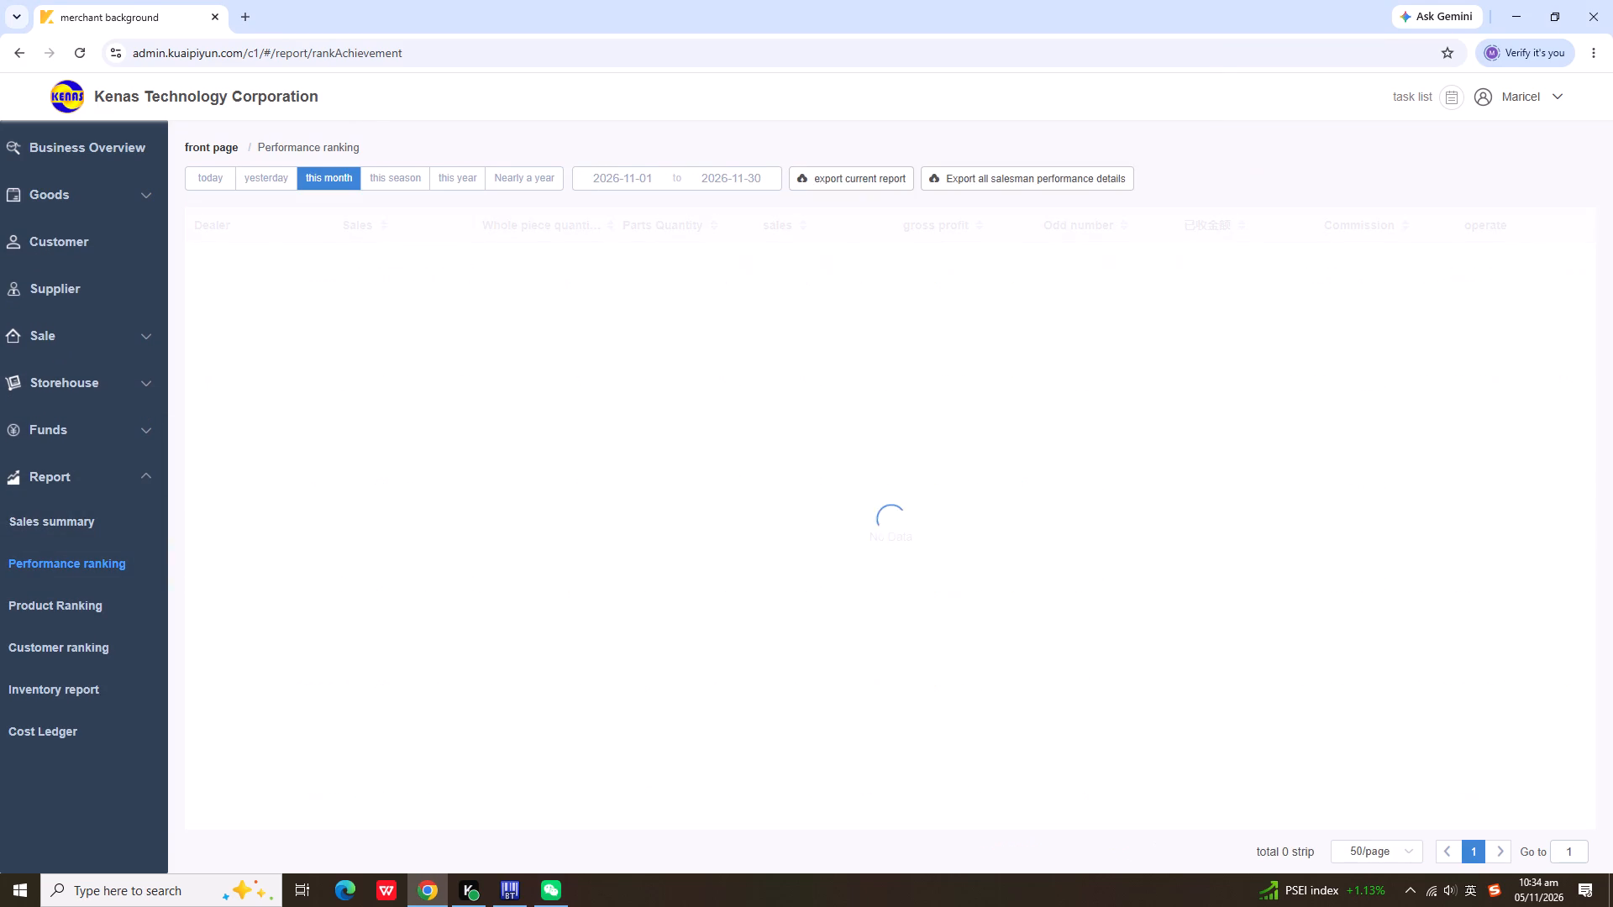
{"action": "left_click", "coordinate": [268, 178]}
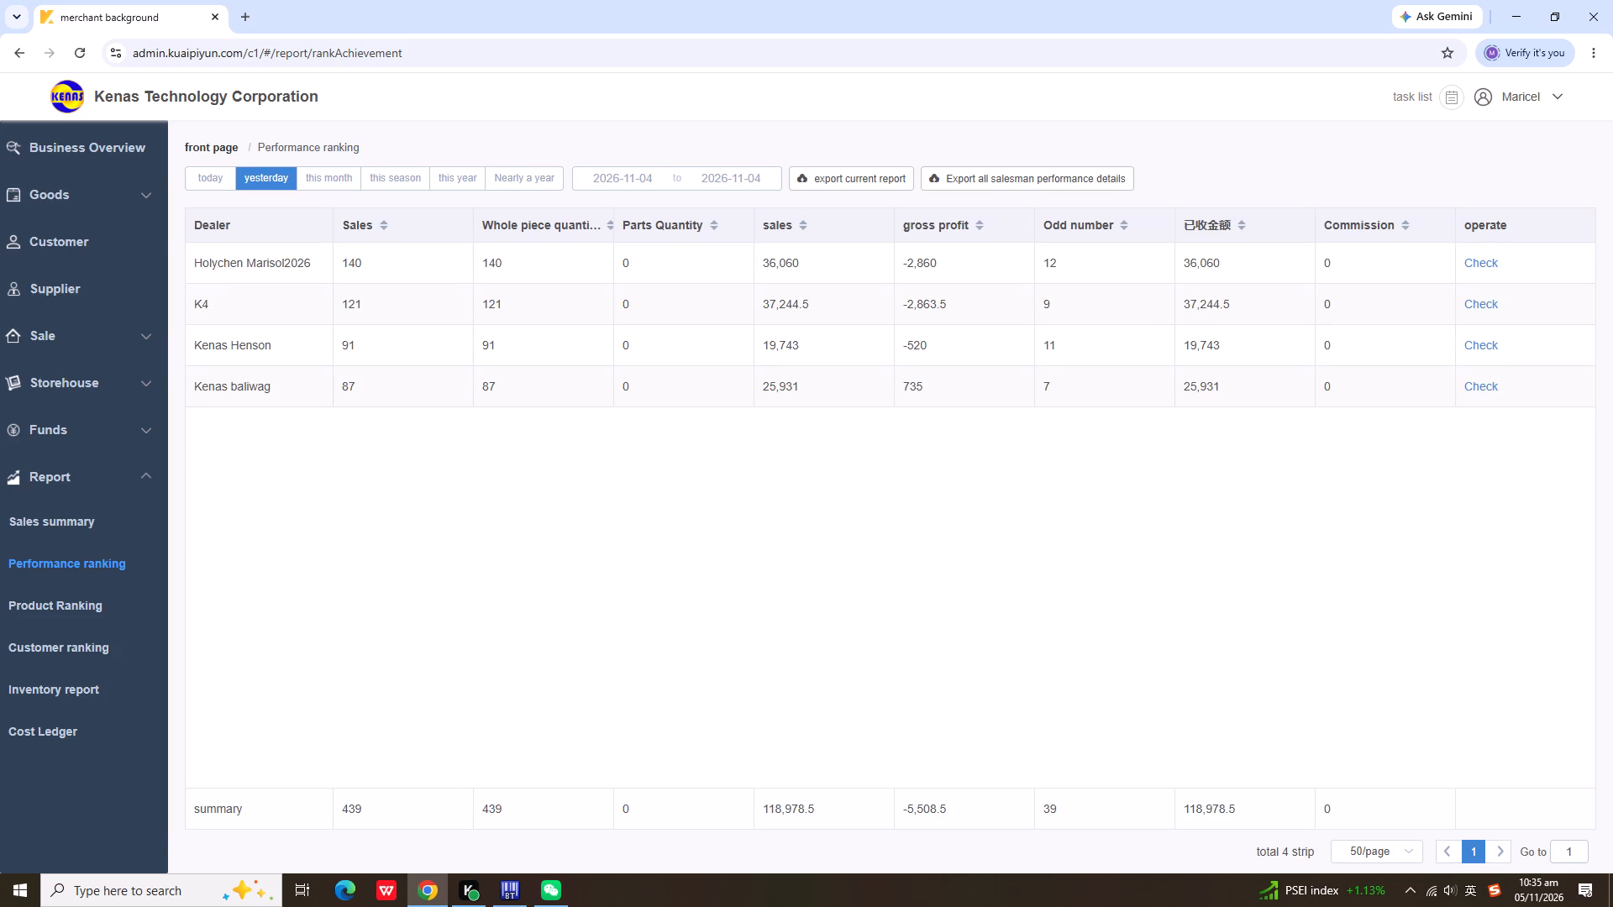
{"action": "left_click", "coordinate": [554, 892]}
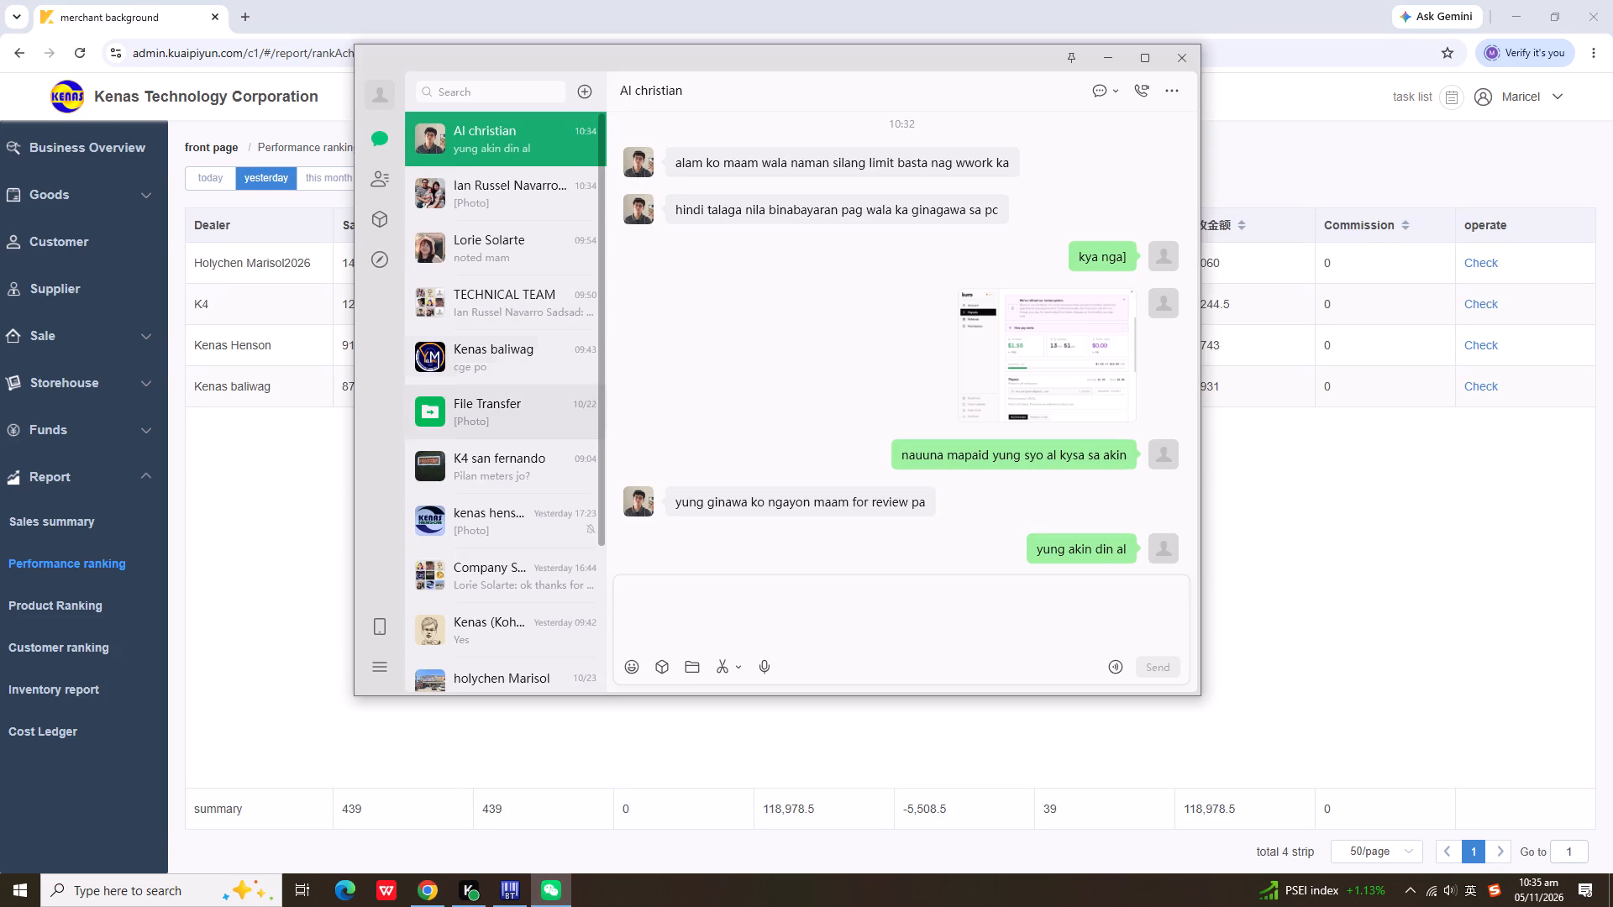
{"action": "left_click", "coordinate": [515, 527]}
{"action": "left_click", "coordinate": [765, 495]}
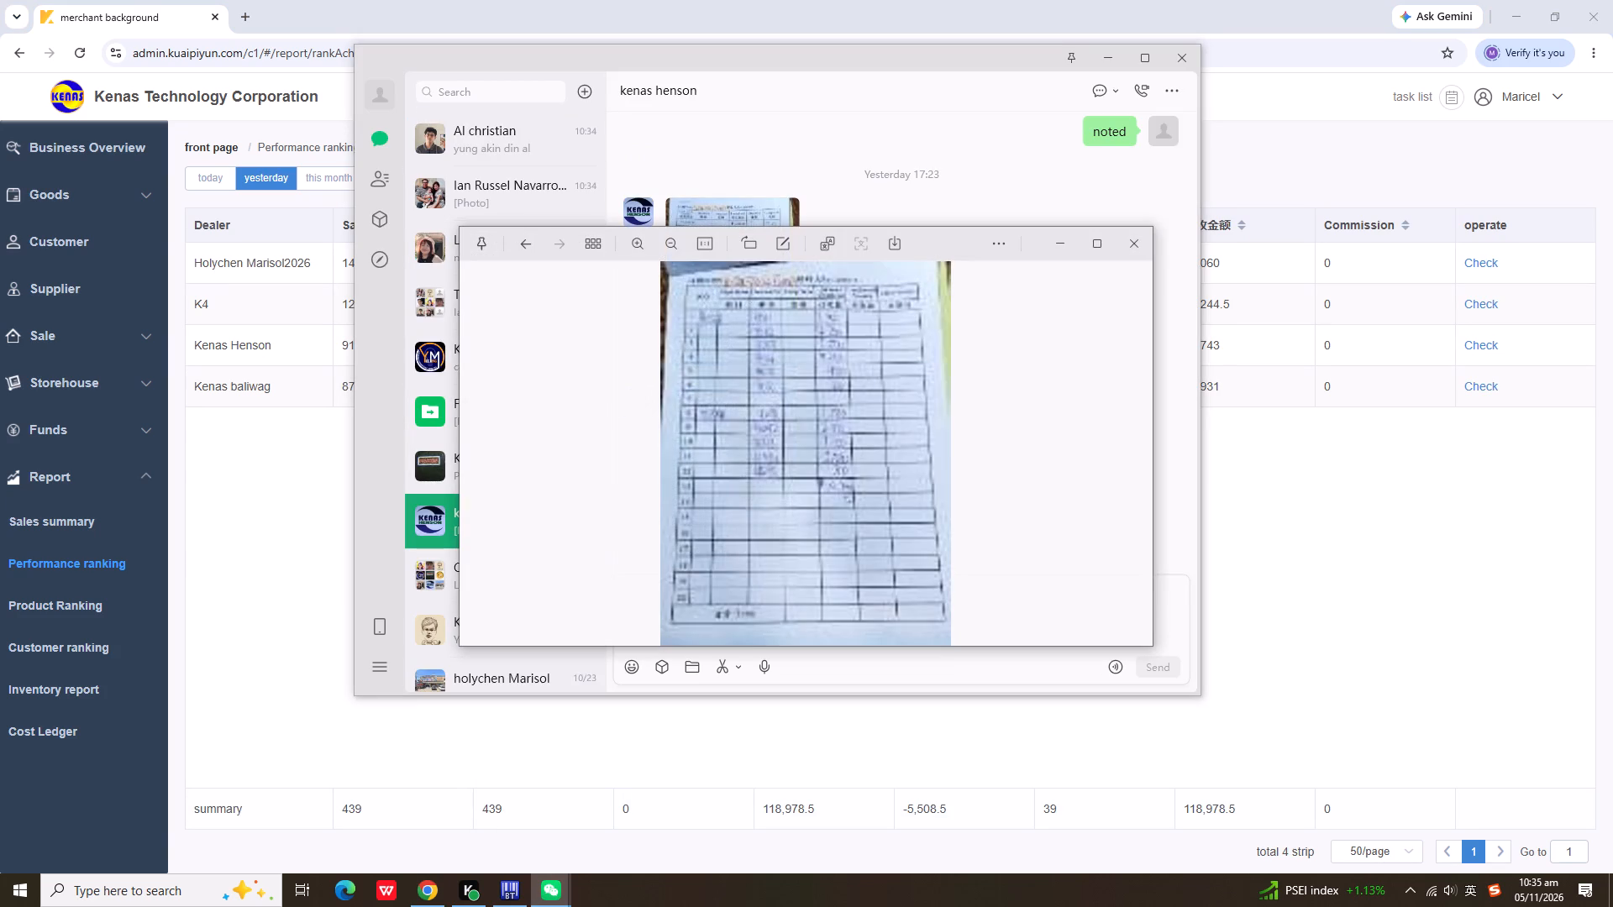
{"action": "scroll", "coordinate": [749, 456], "scroll_direction": "up", "scroll_amount": 4}
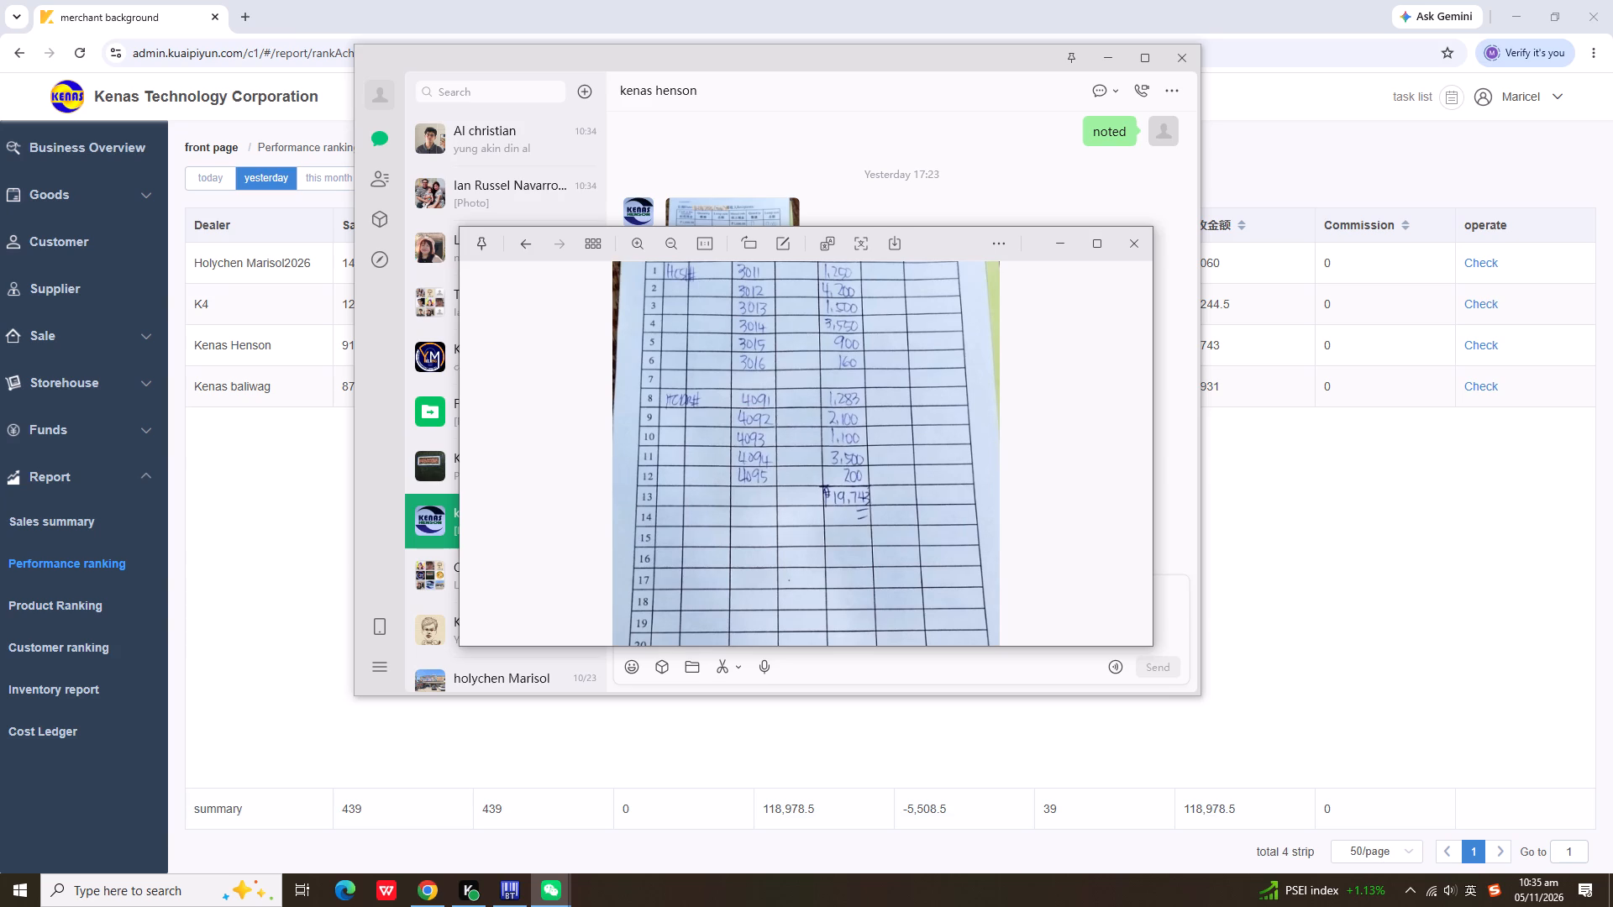
{"action": "left_click", "coordinate": [1138, 240]}
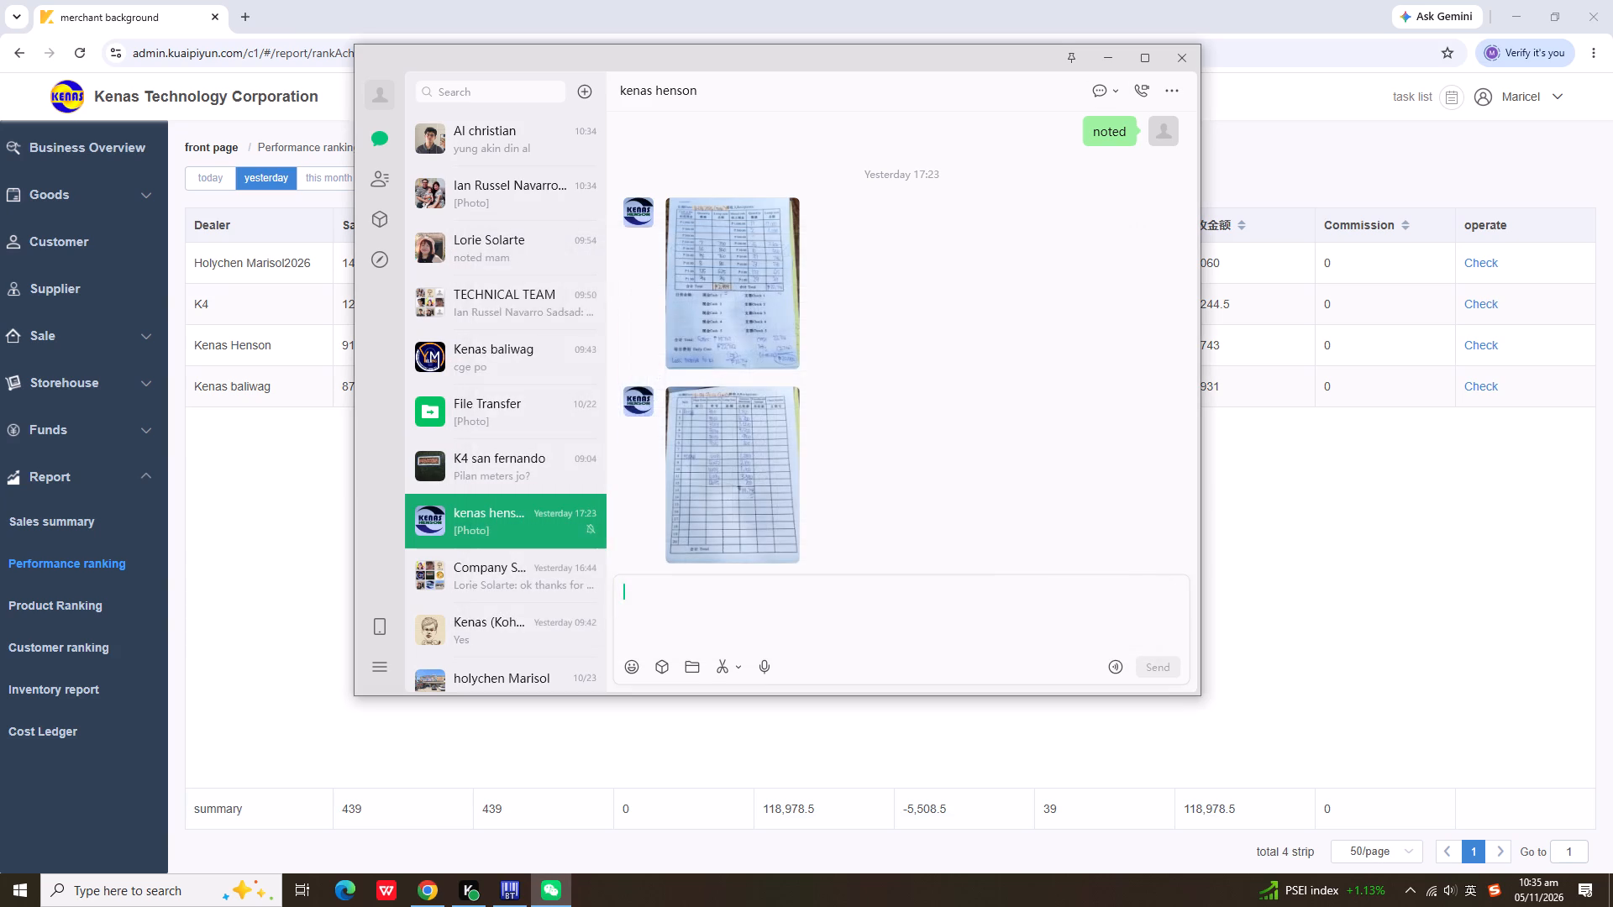
{"action": "left_click", "coordinate": [1111, 51]}
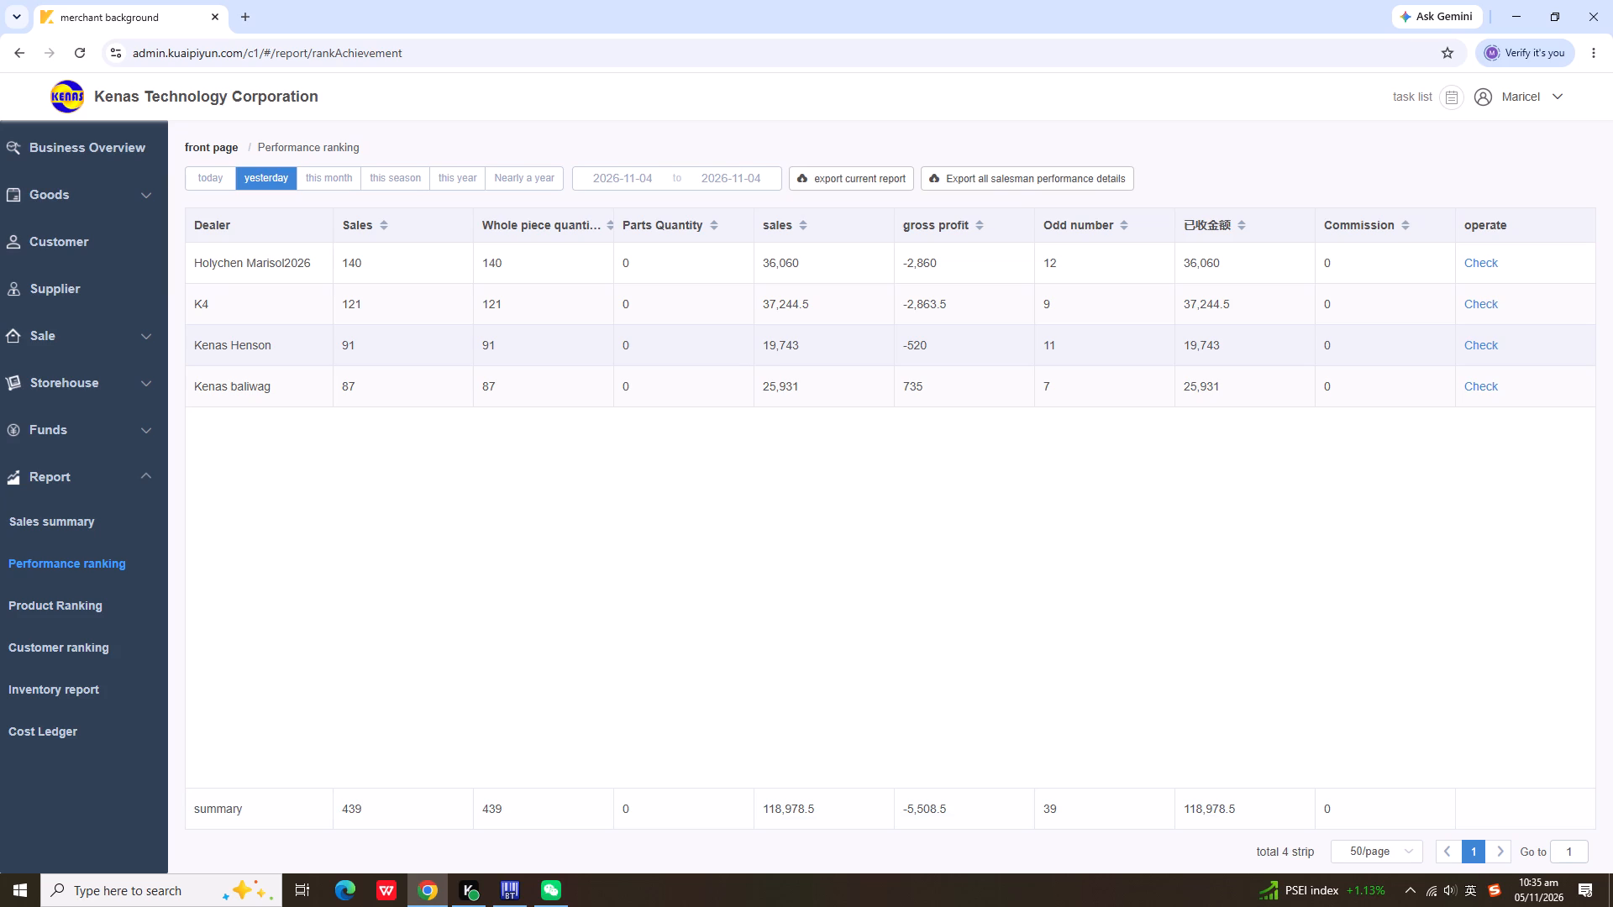
Export yesterday's sales receipts for store K1-marsion as documents with details, without pictures.
{"action": "left_click", "coordinate": [117, 342]}
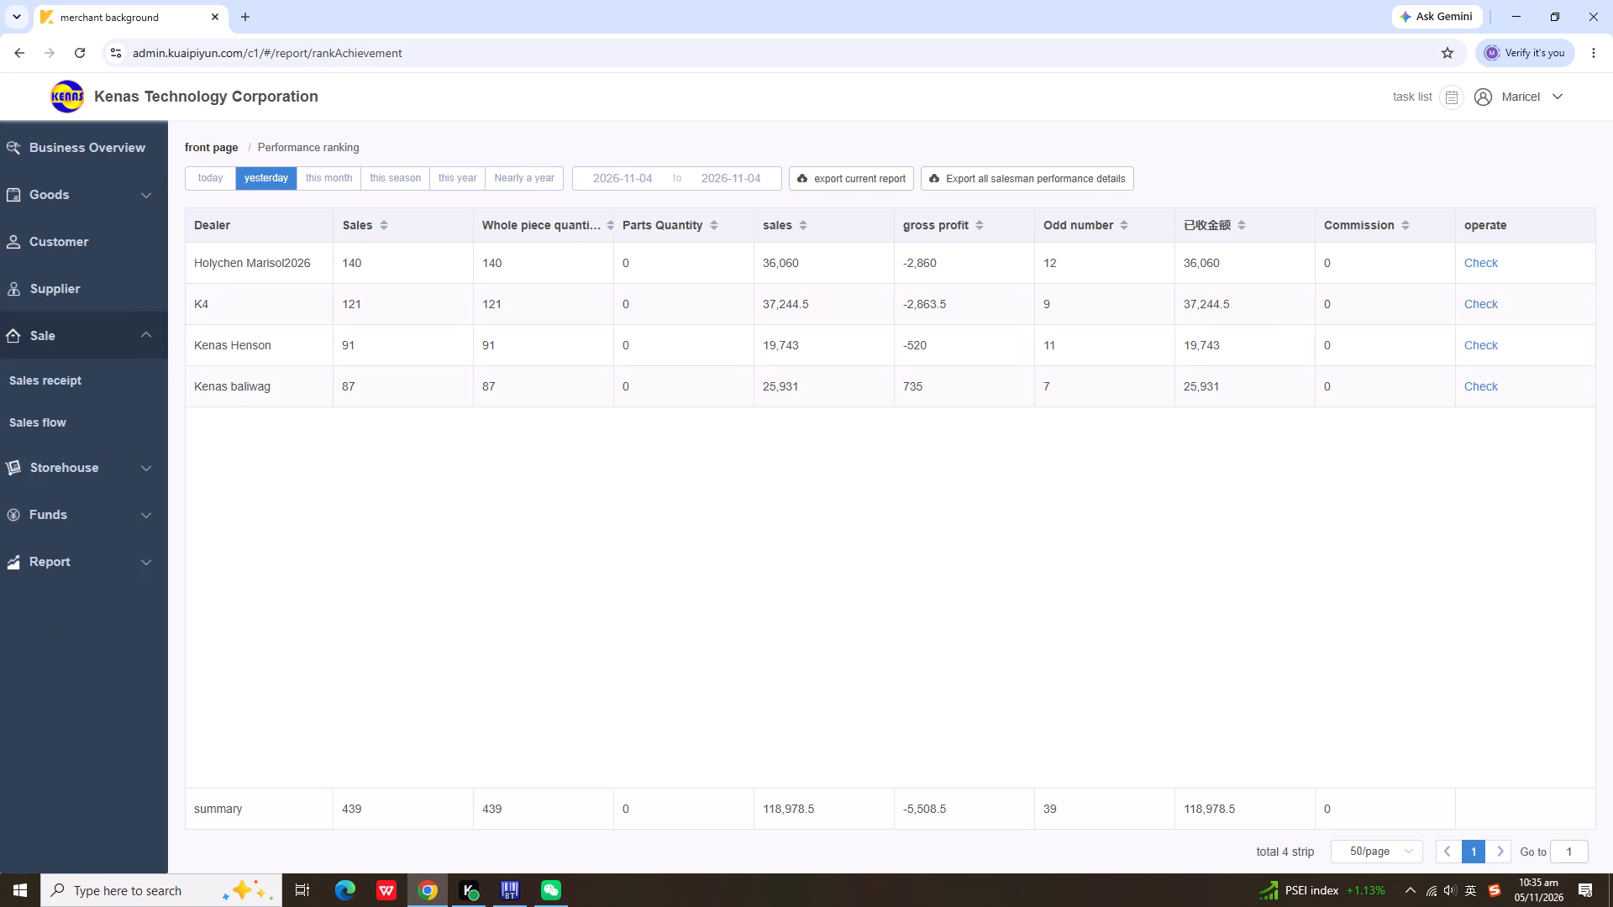
{"action": "left_click", "coordinate": [114, 358]}
{"action": "left_click", "coordinate": [105, 337]}
{"action": "left_click", "coordinate": [92, 380]}
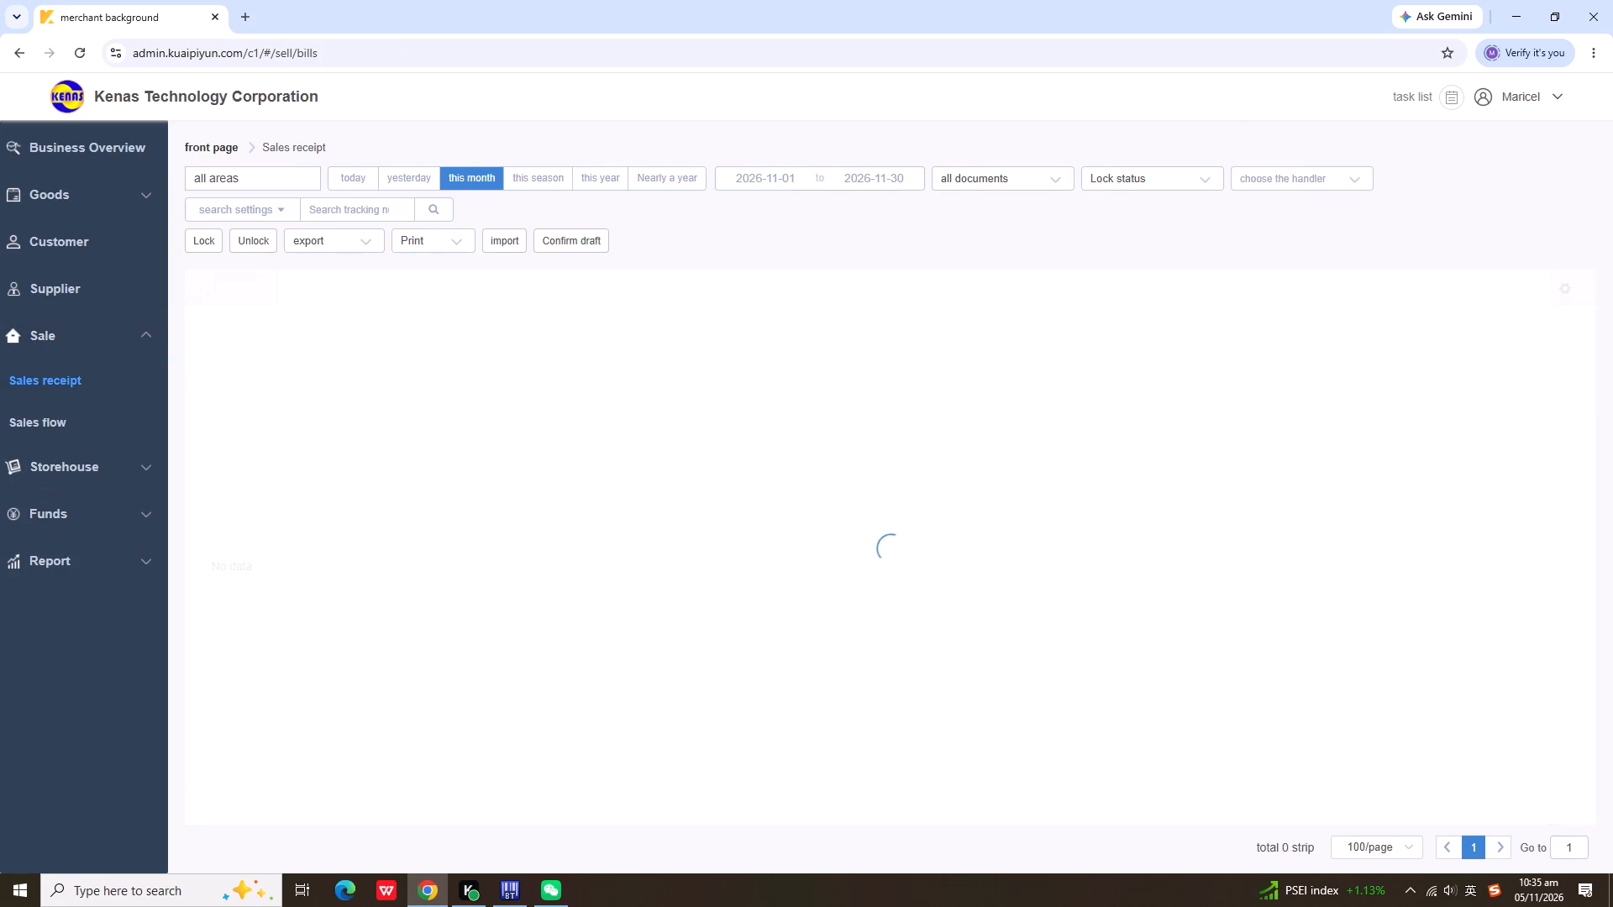
{"action": "left_click", "coordinate": [409, 177]}
{"action": "left_click", "coordinate": [1003, 179]}
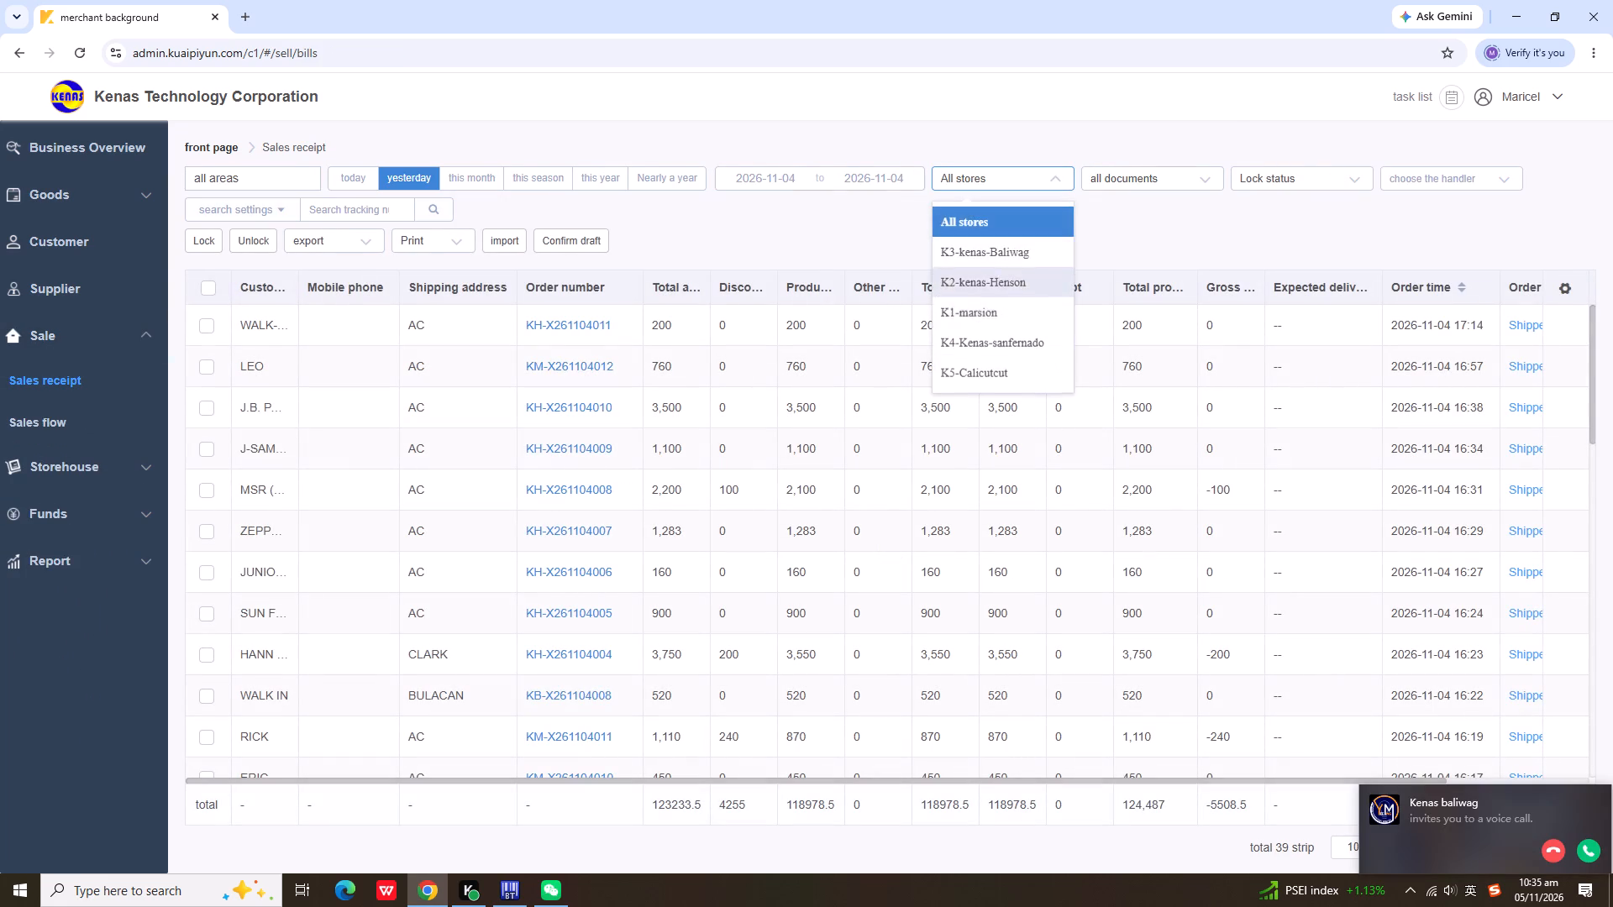
{"action": "left_click", "coordinate": [1037, 314]}
{"action": "left_click", "coordinate": [354, 241]}
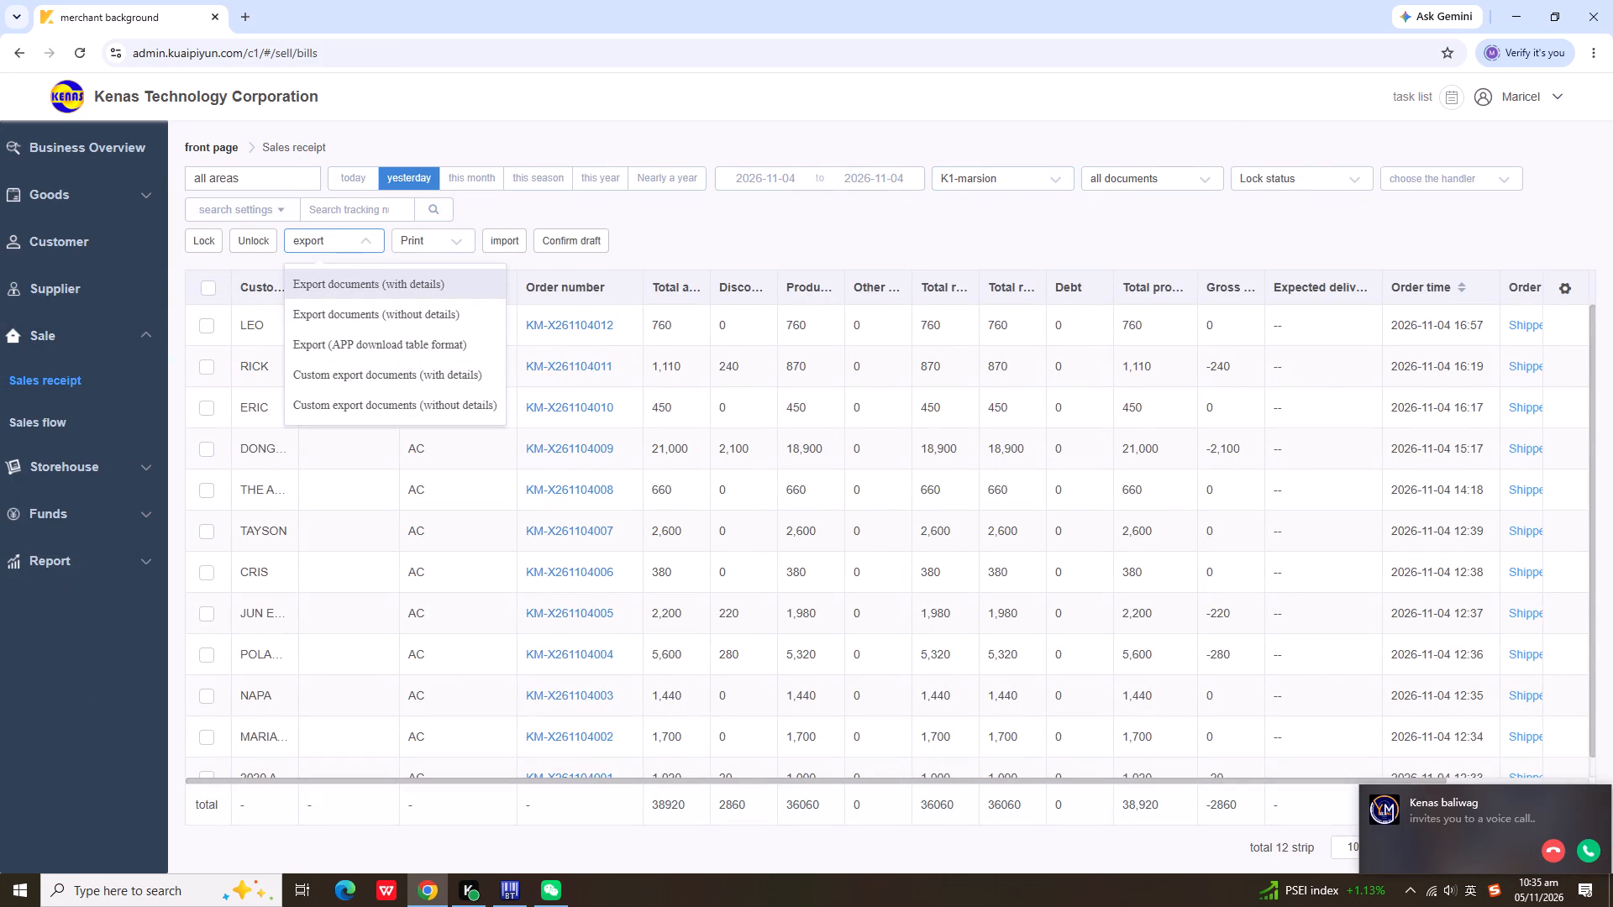
{"action": "left_click", "coordinate": [424, 278]}
{"action": "left_click", "coordinate": [936, 544]}
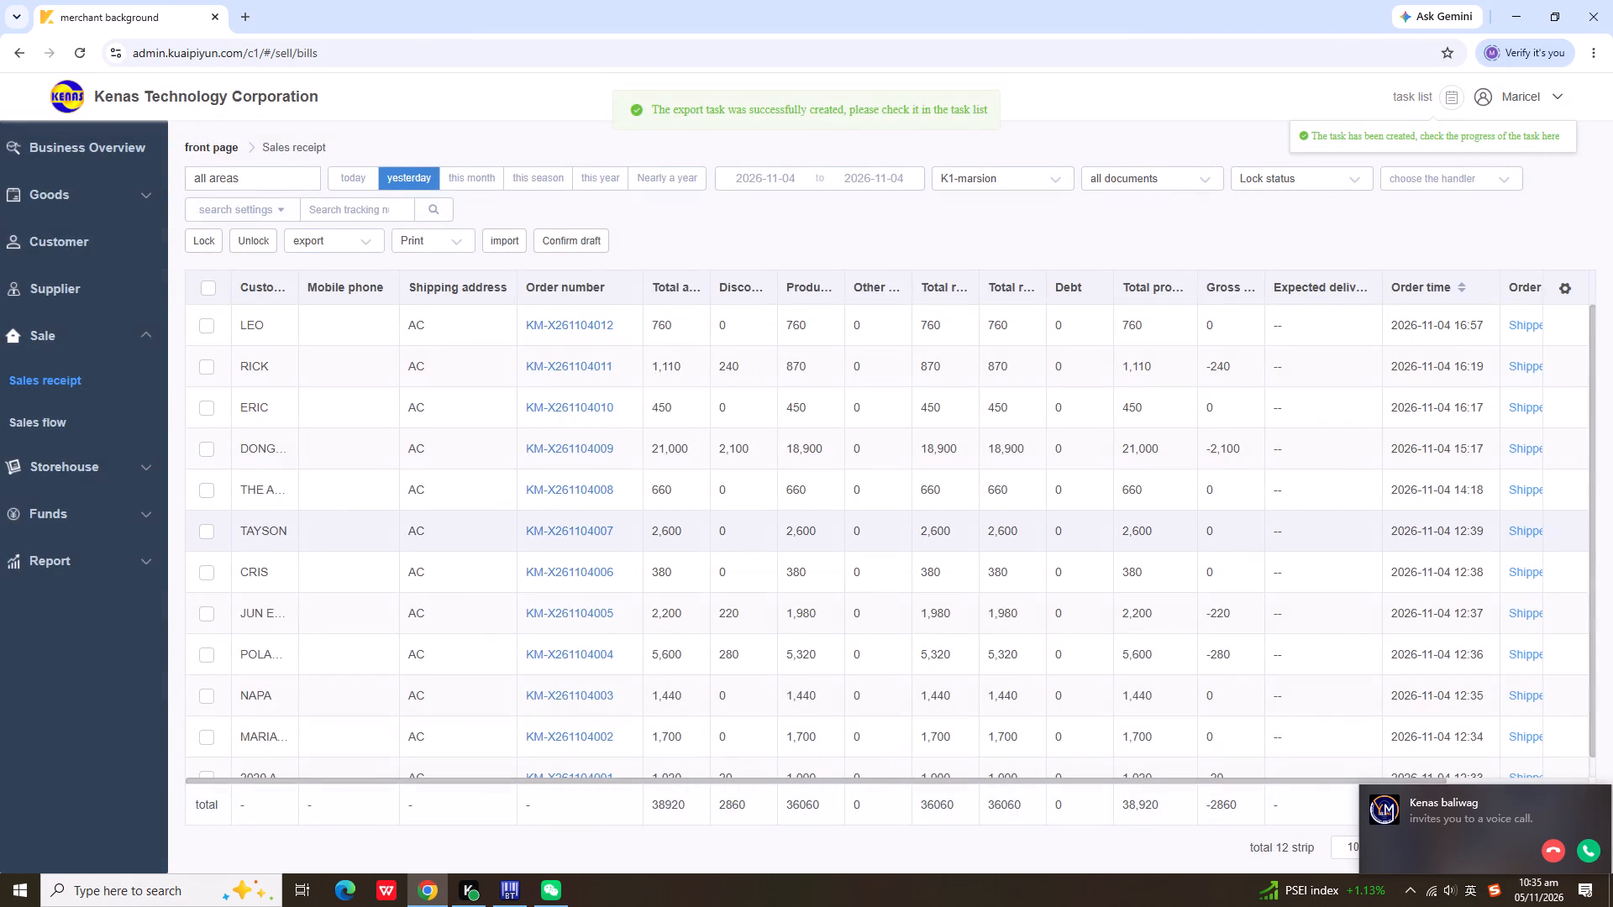
Export yesterday's sales receipts for store K2-kenas-Henson as documents with details, without pictures.
{"action": "left_click", "coordinate": [996, 182]}
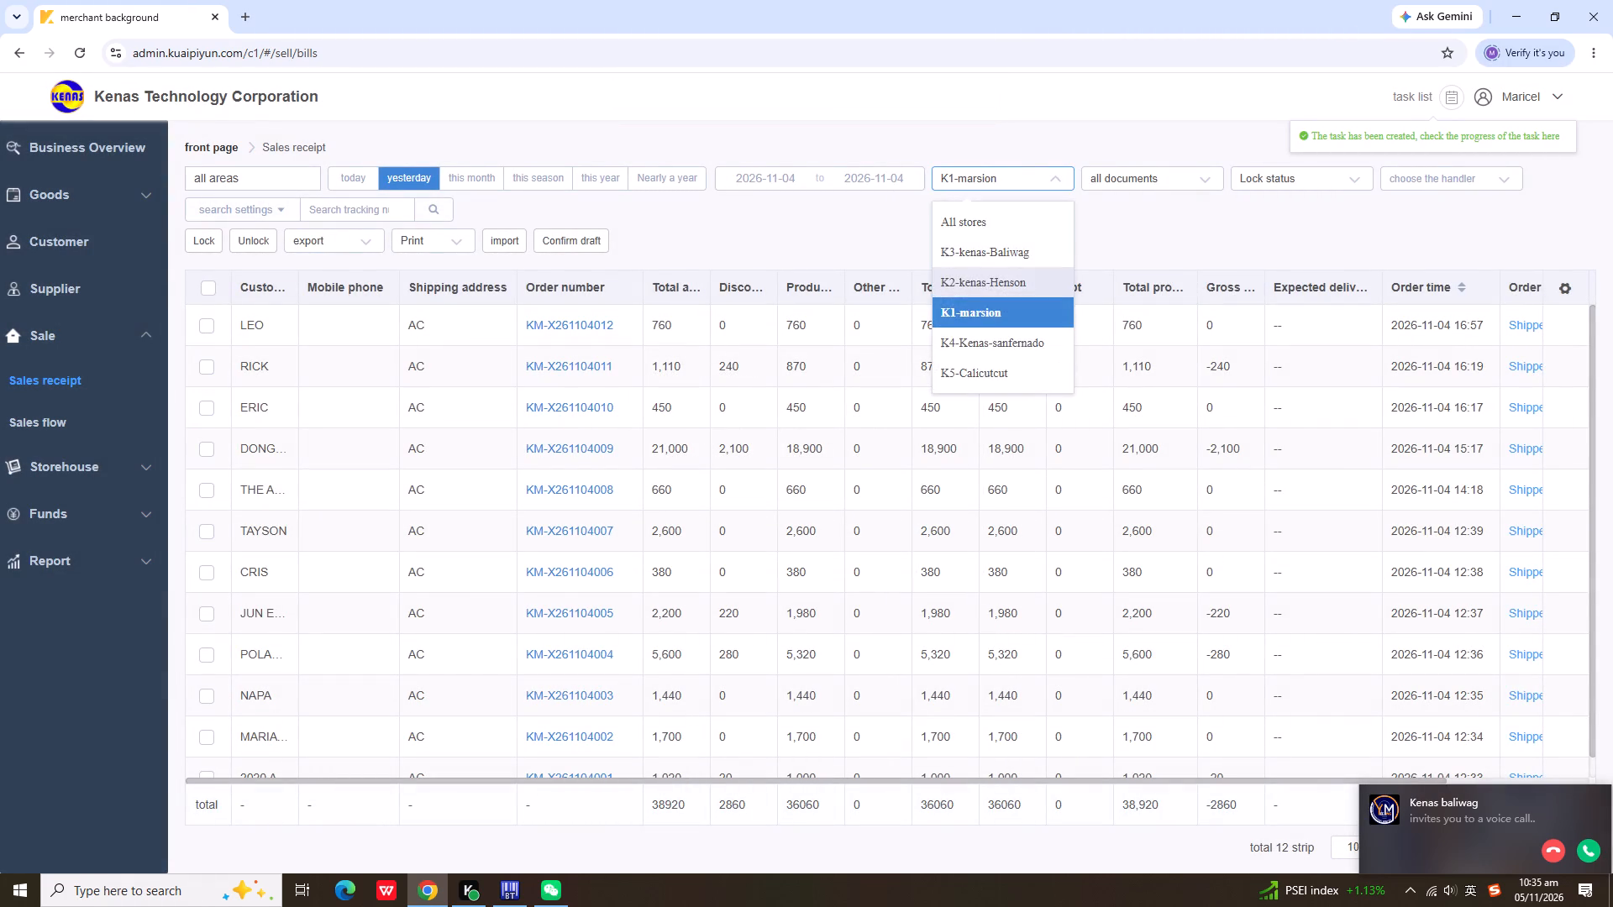
{"action": "left_click", "coordinate": [995, 282]}
{"action": "left_click", "coordinate": [366, 238]}
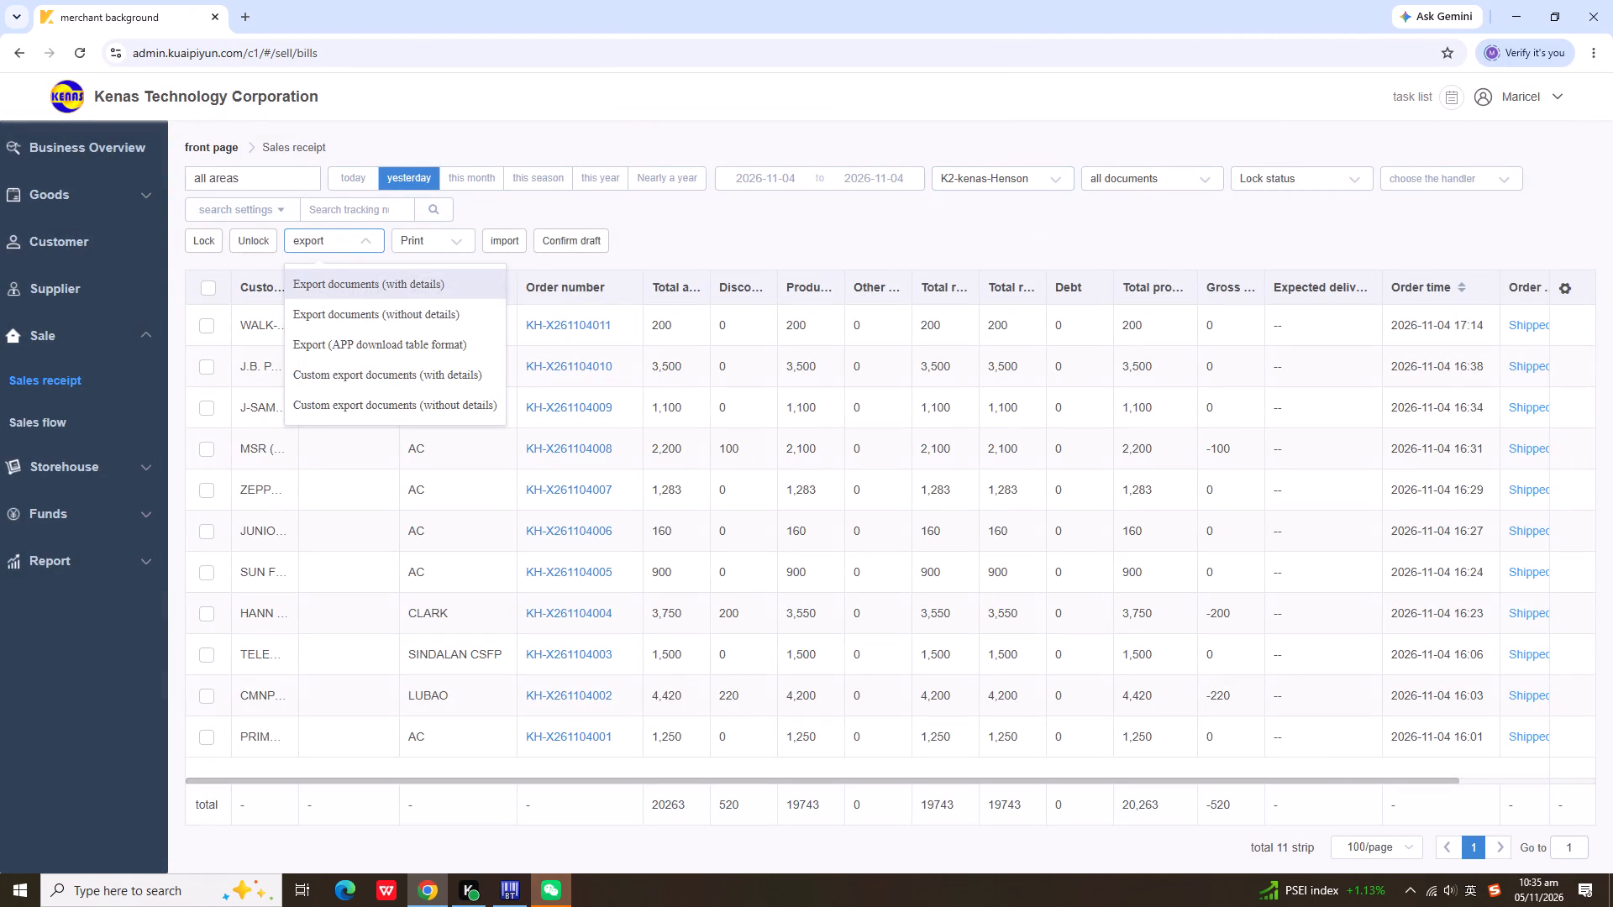
{"action": "left_click", "coordinate": [414, 281]}
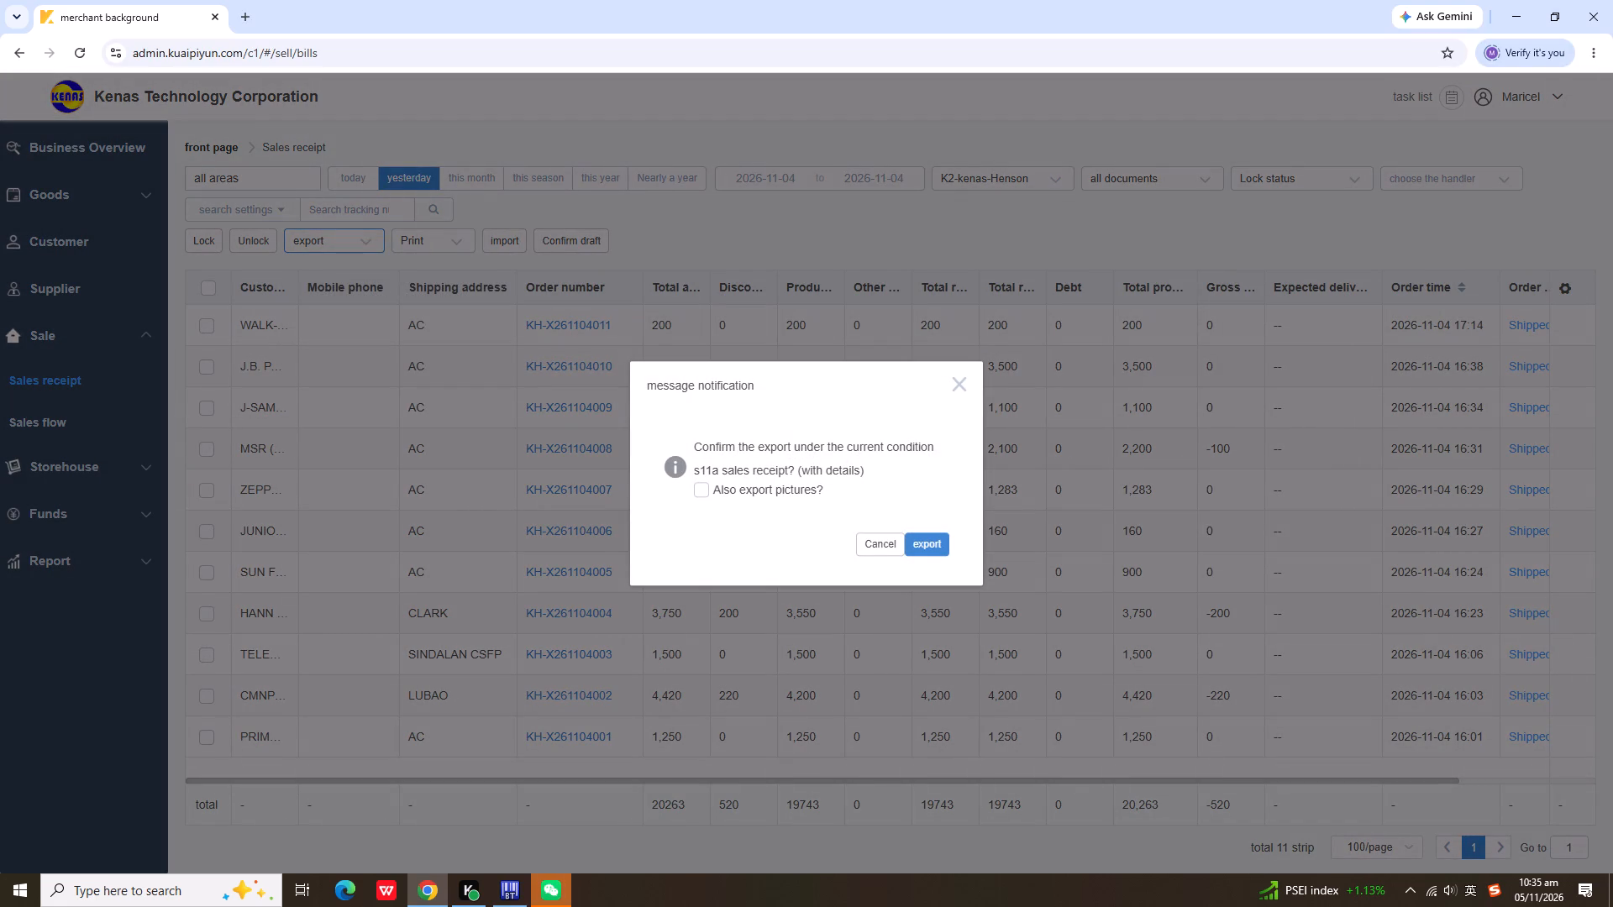
{"action": "left_click", "coordinate": [933, 544]}
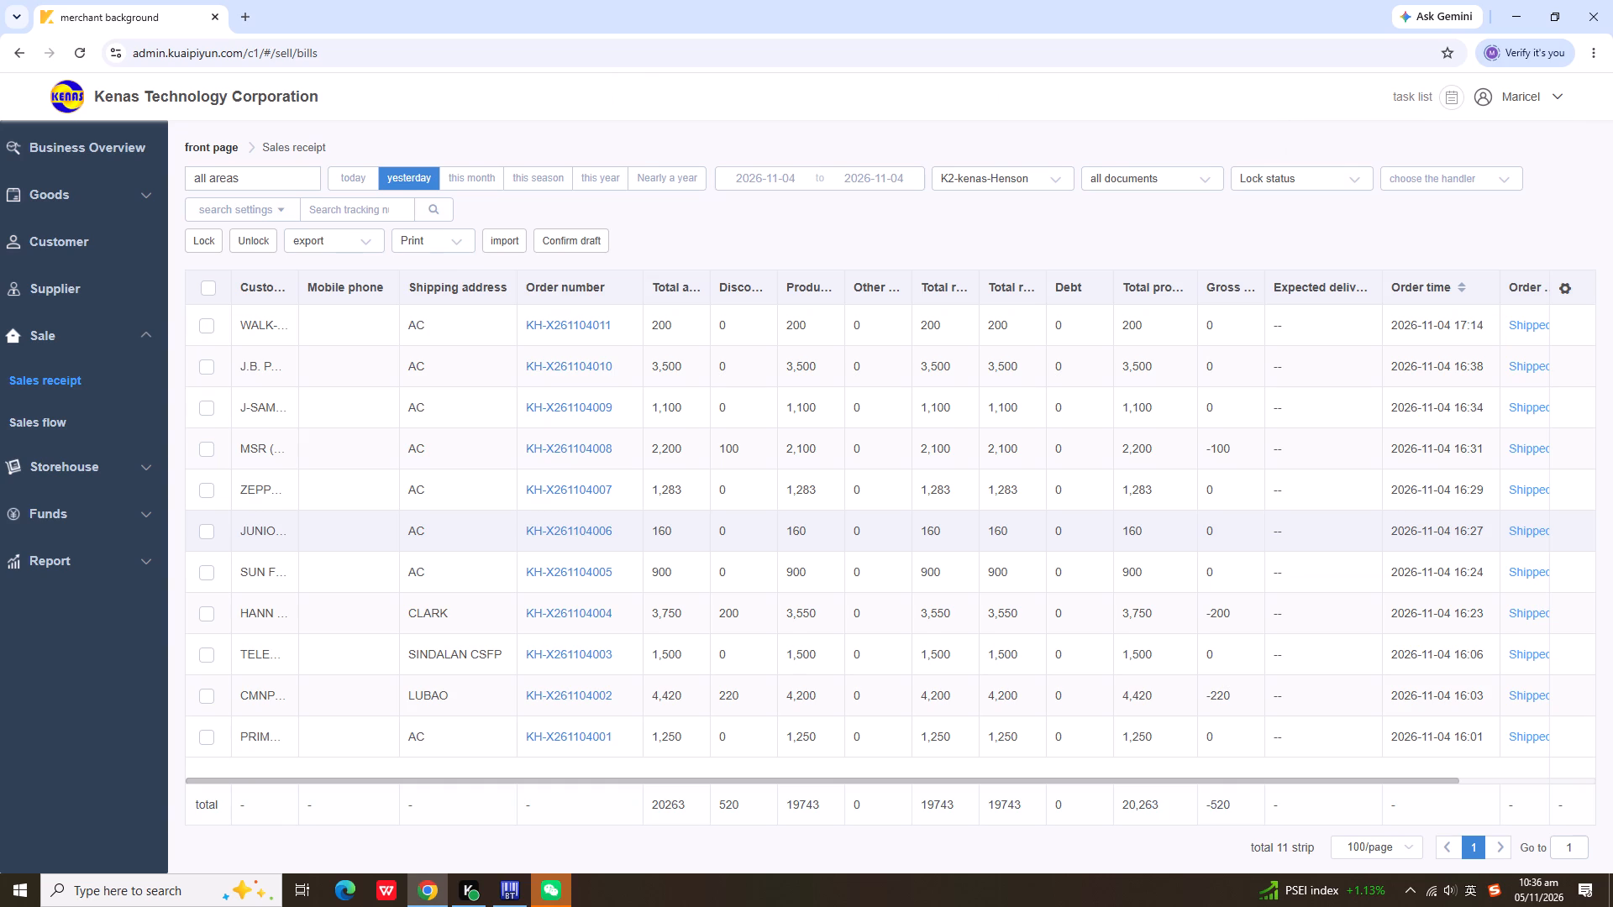
Export yesterday's sales receipts for store K3-kenas-Baliwag as documents with details, without pictures.
{"action": "left_click", "coordinate": [1038, 180]}
{"action": "left_click", "coordinate": [1031, 249]}
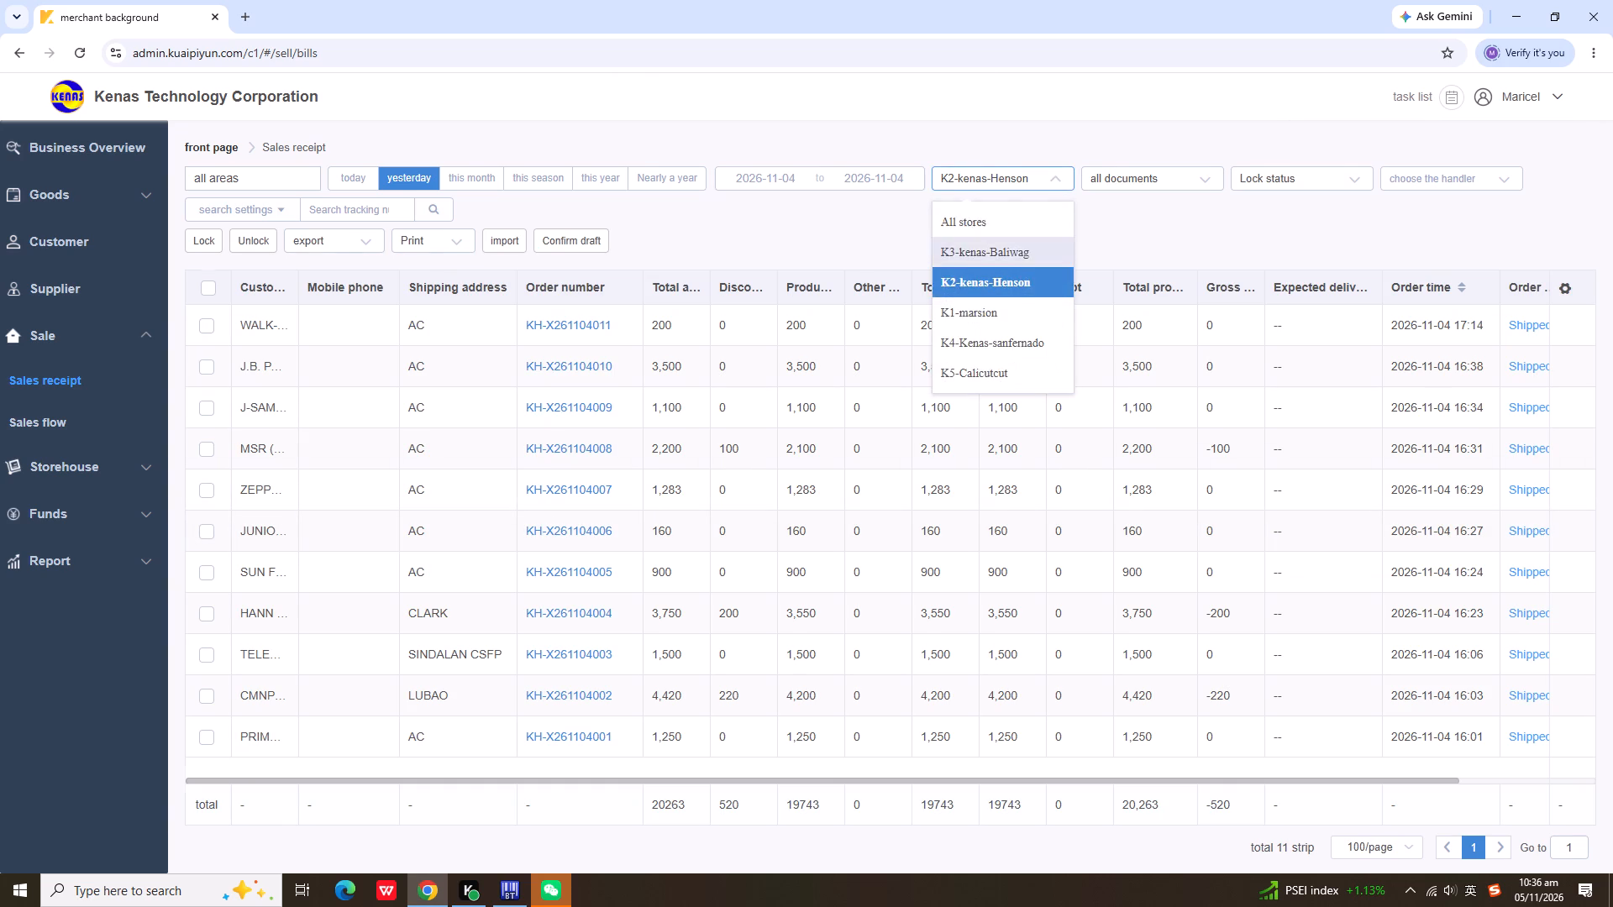
{"action": "left_click", "coordinate": [374, 242]}
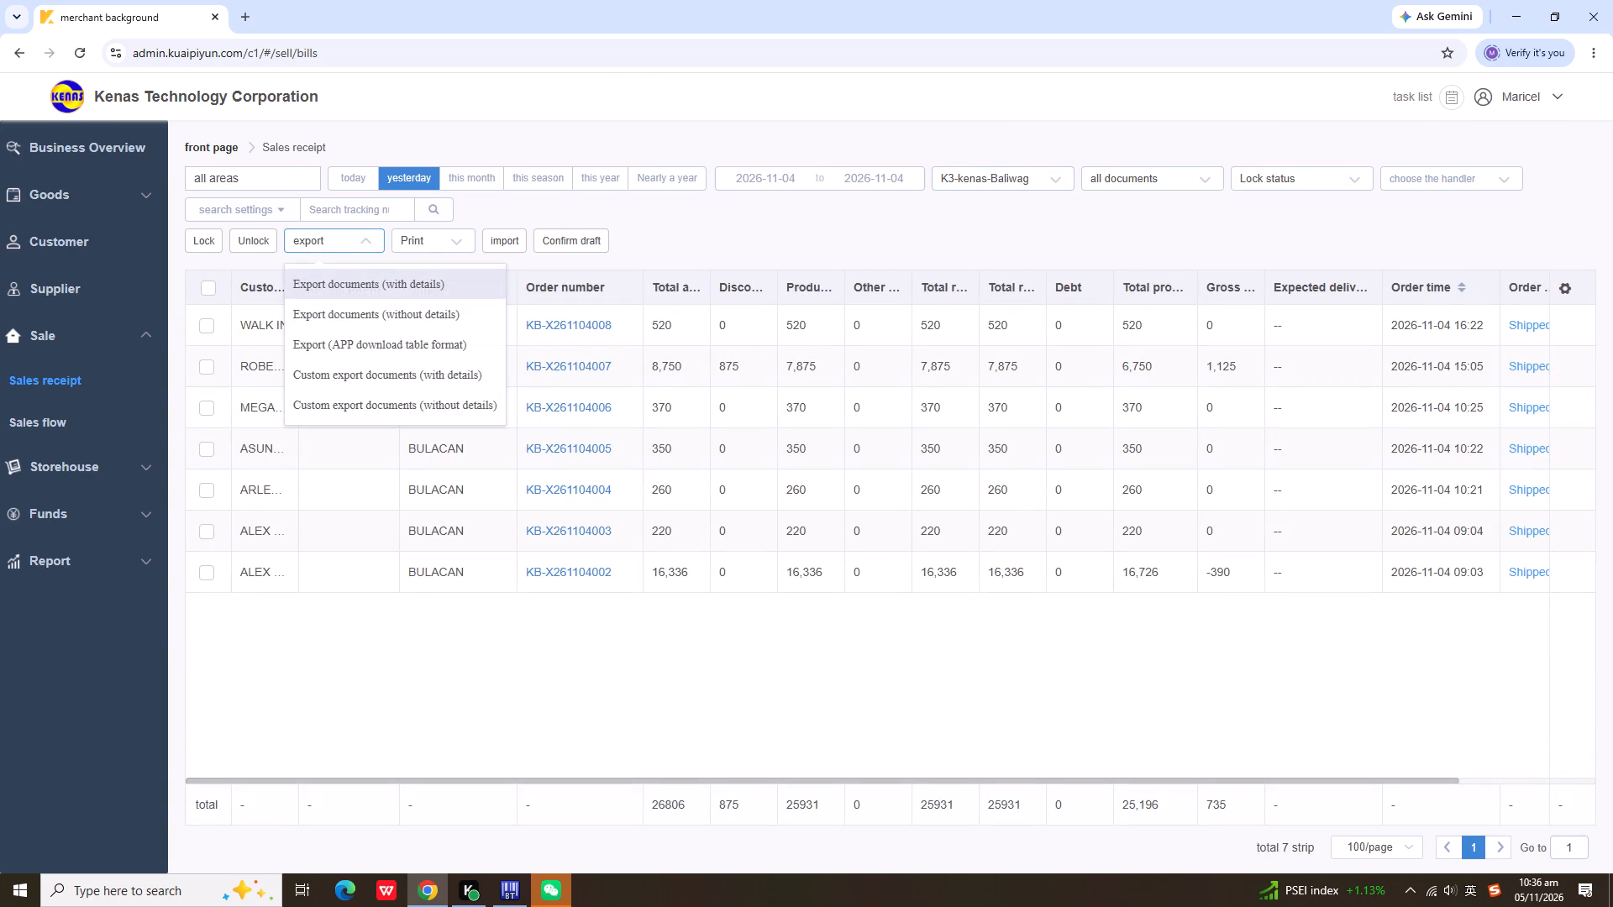
{"action": "left_click", "coordinate": [415, 285]}
{"action": "left_click", "coordinate": [927, 544]}
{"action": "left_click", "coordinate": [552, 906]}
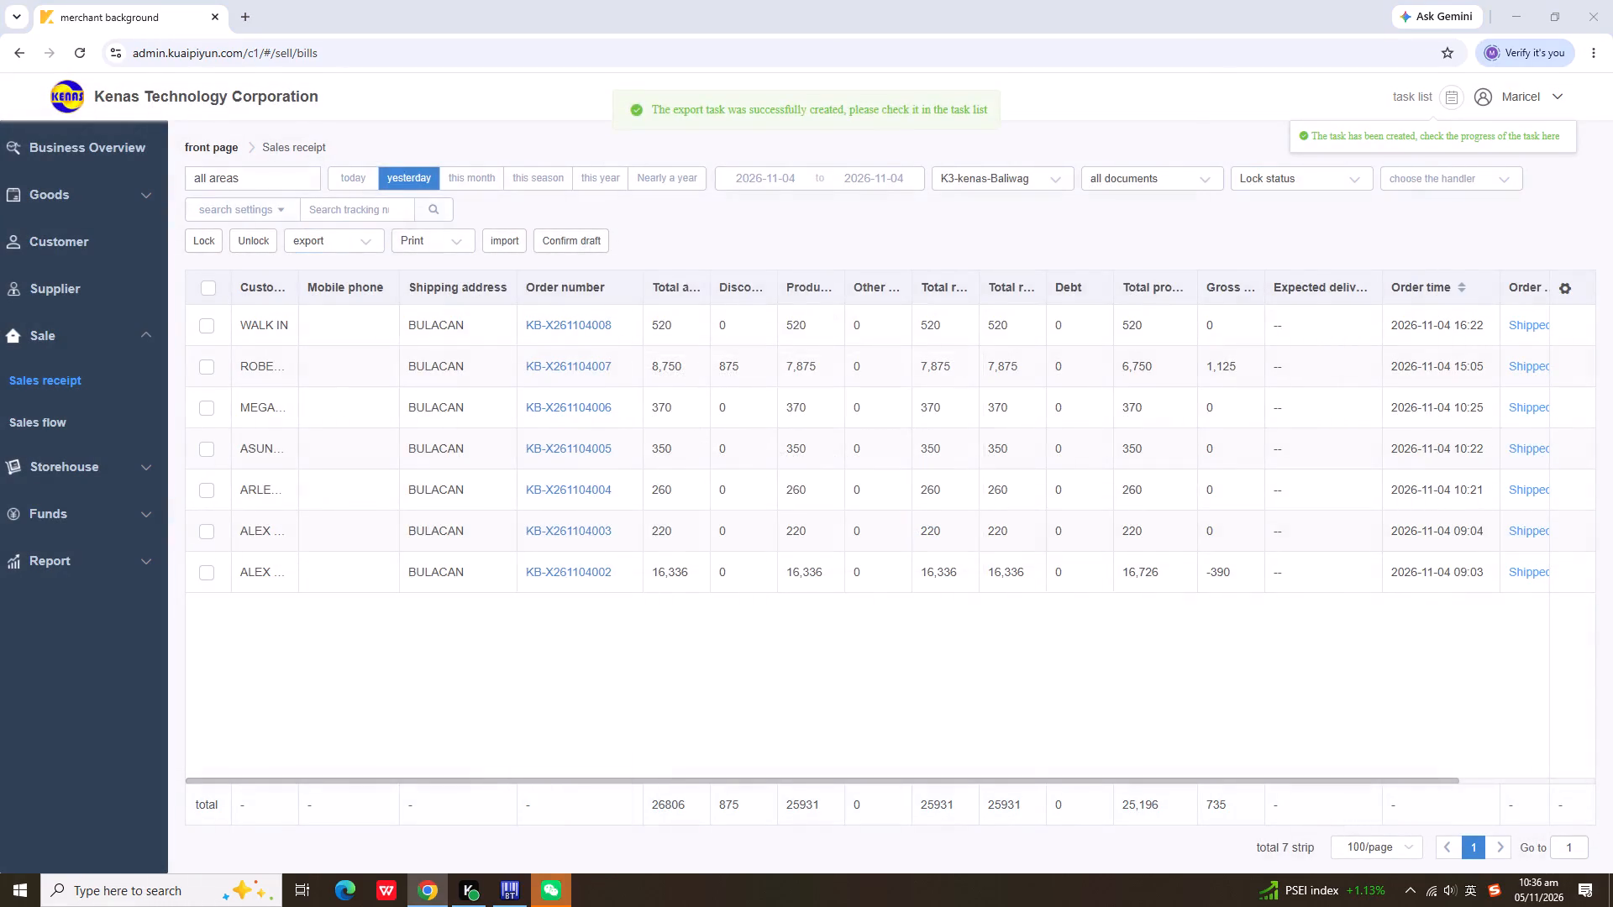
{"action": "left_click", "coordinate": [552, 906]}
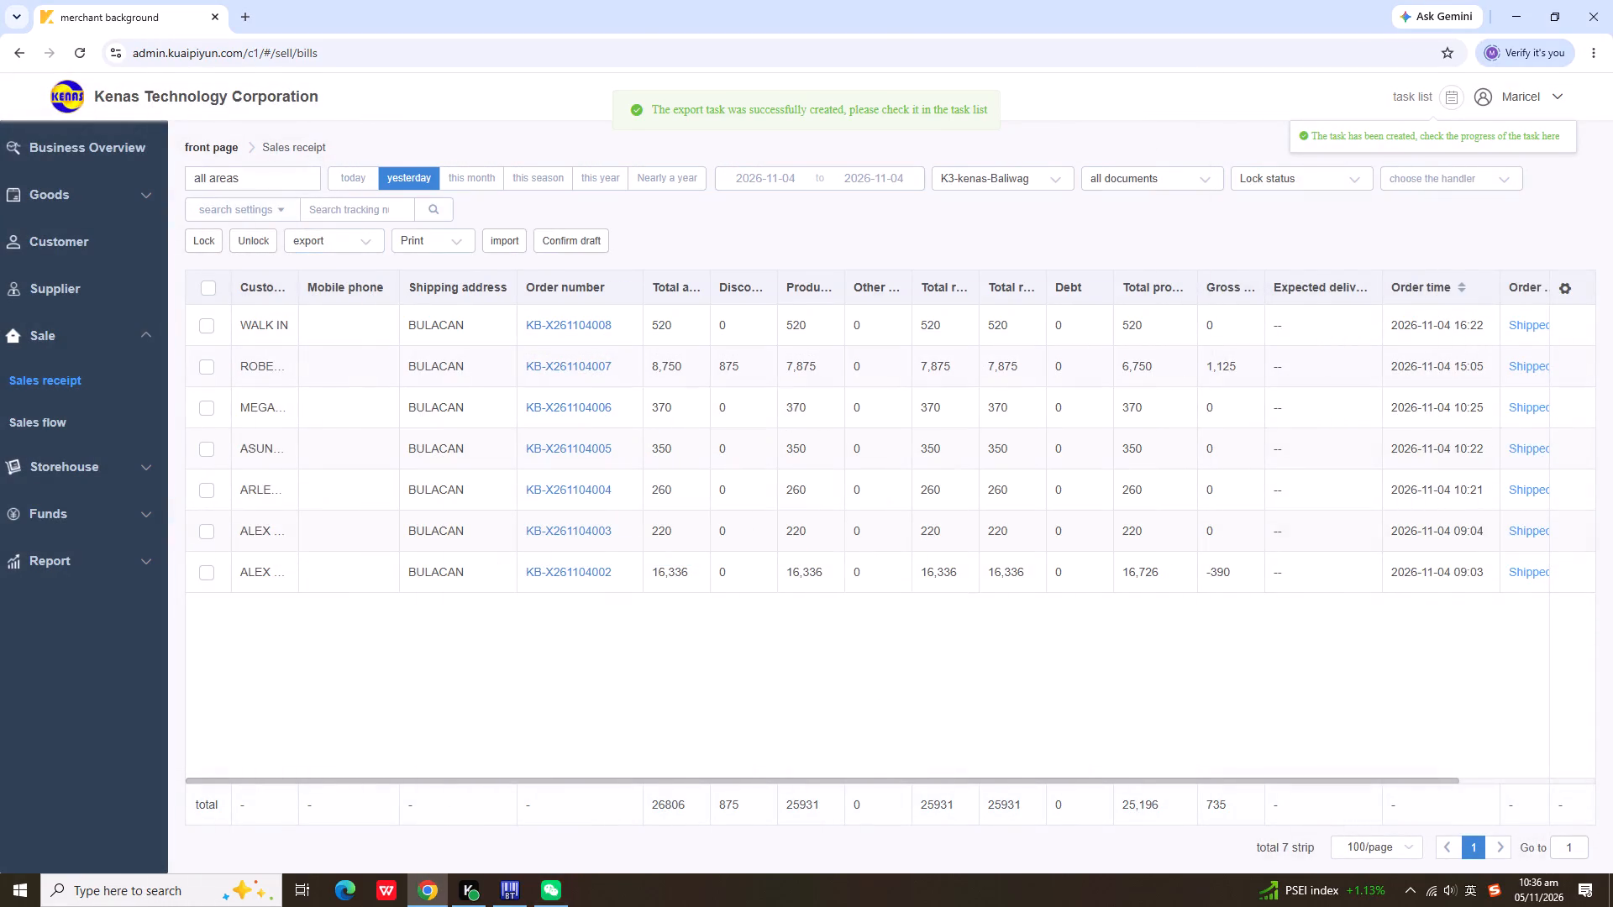
Export yesterday's sales receipts for store K4-Kenas-sanfernado as documents with details, without pictures.
{"action": "left_click", "coordinate": [1029, 175]}
{"action": "left_click", "coordinate": [1021, 338]}
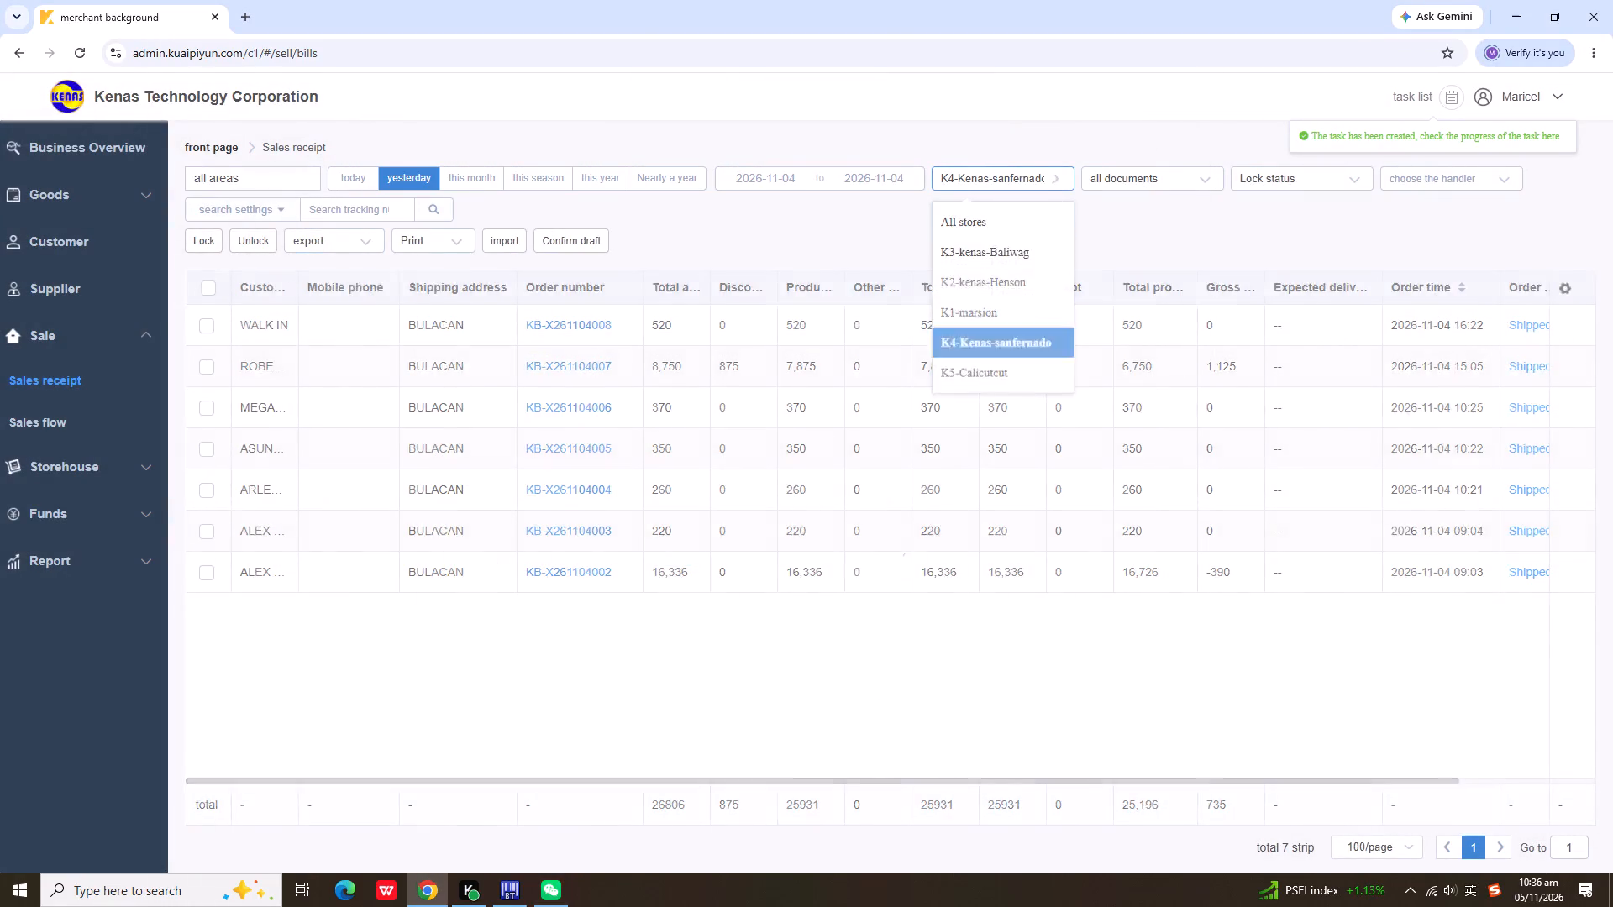
{"action": "left_click", "coordinate": [360, 239]}
{"action": "left_click", "coordinate": [376, 279]}
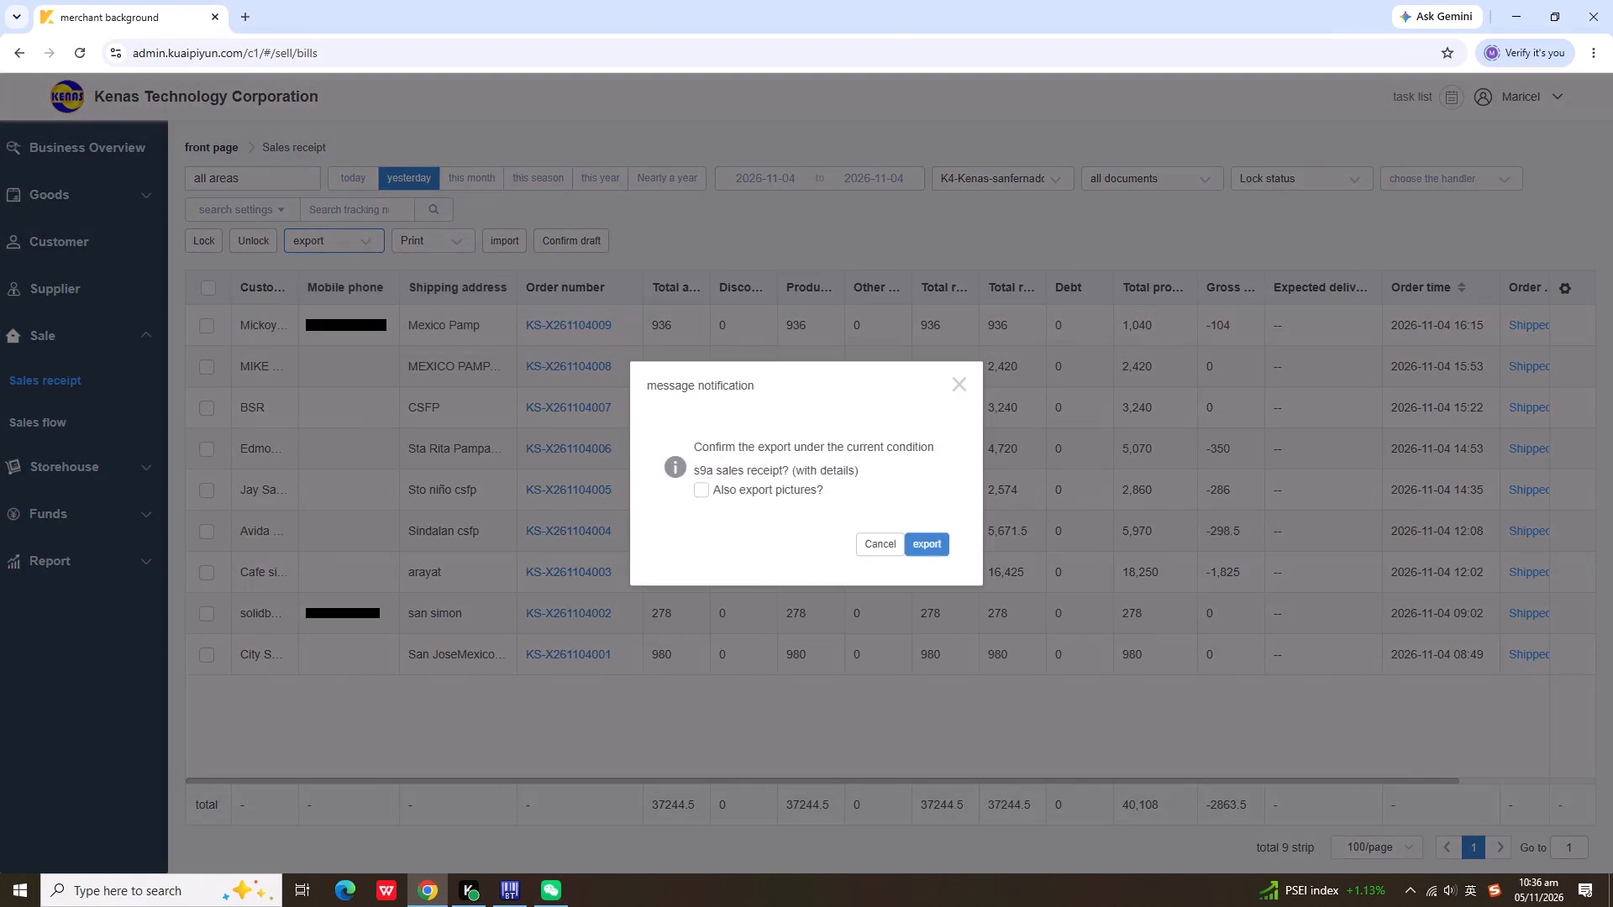
{"action": "left_click", "coordinate": [933, 548]}
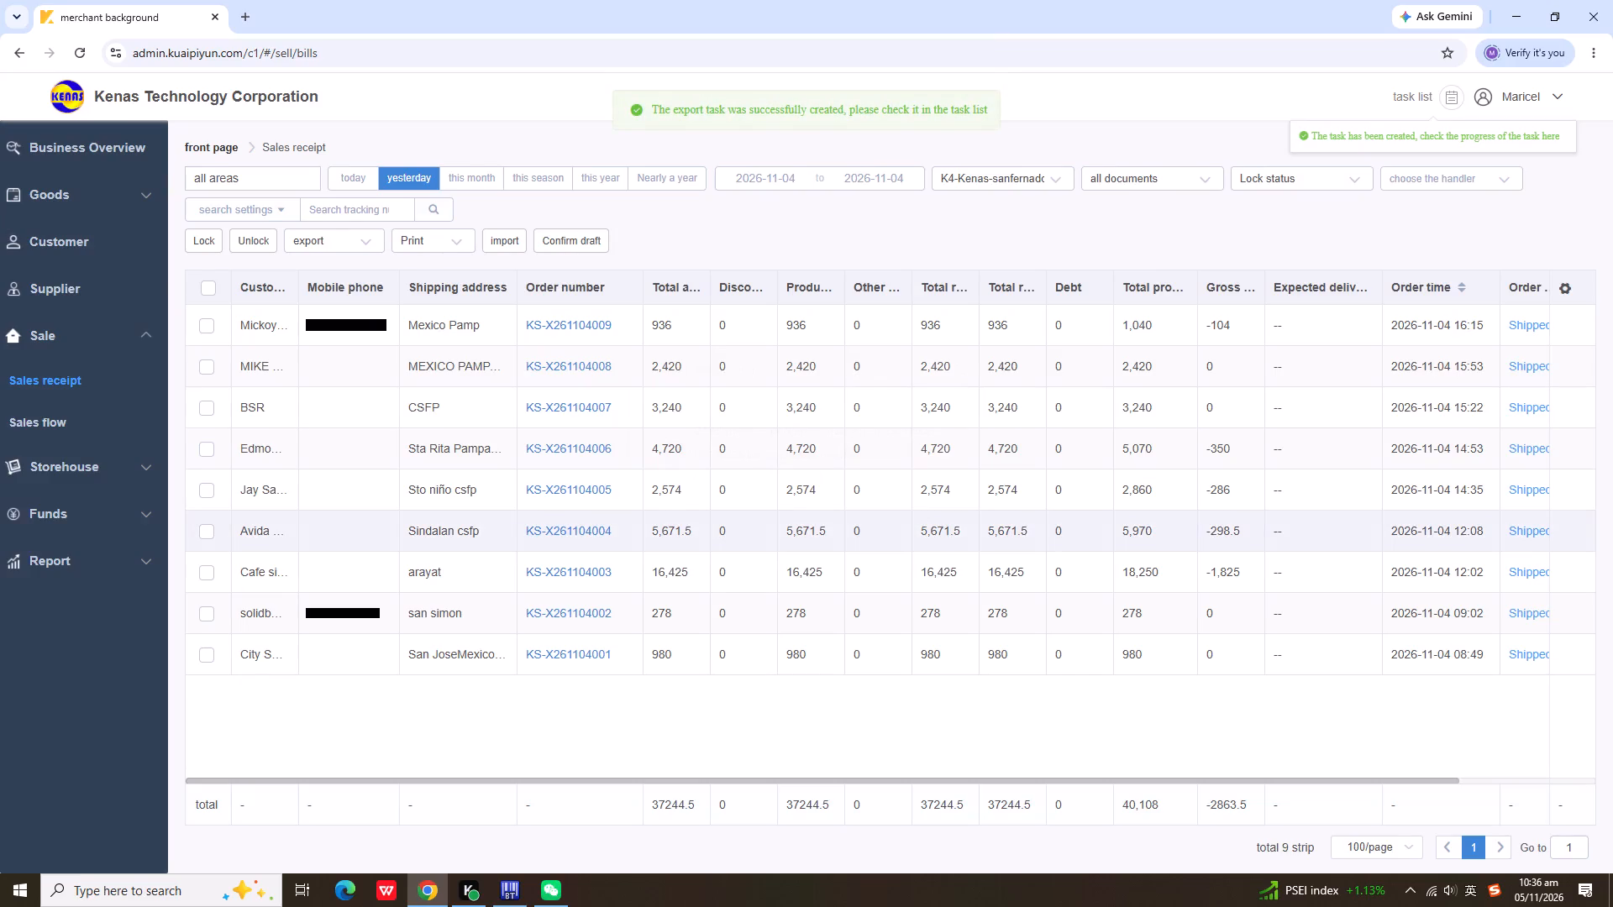
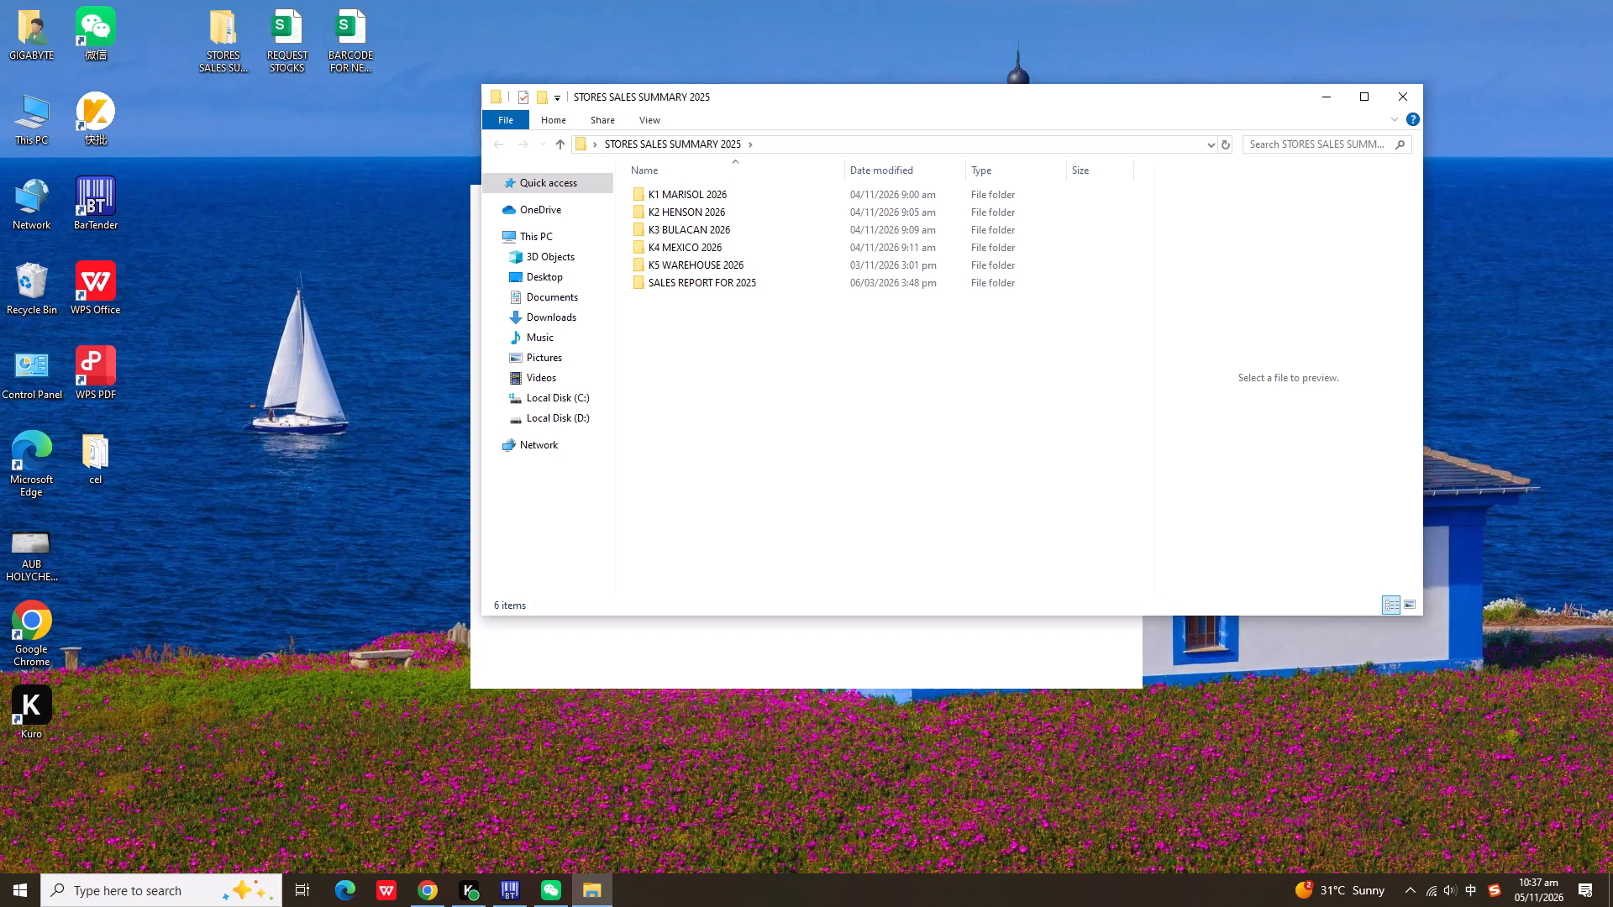
Open the November sales summary report for K1 MARISOL 2026 and enter 36060 as the Cash amount for 04/11/2026.
{"action": "double_click", "coordinate": [708, 192]}
{"action": "double_click", "coordinate": [766, 365]}
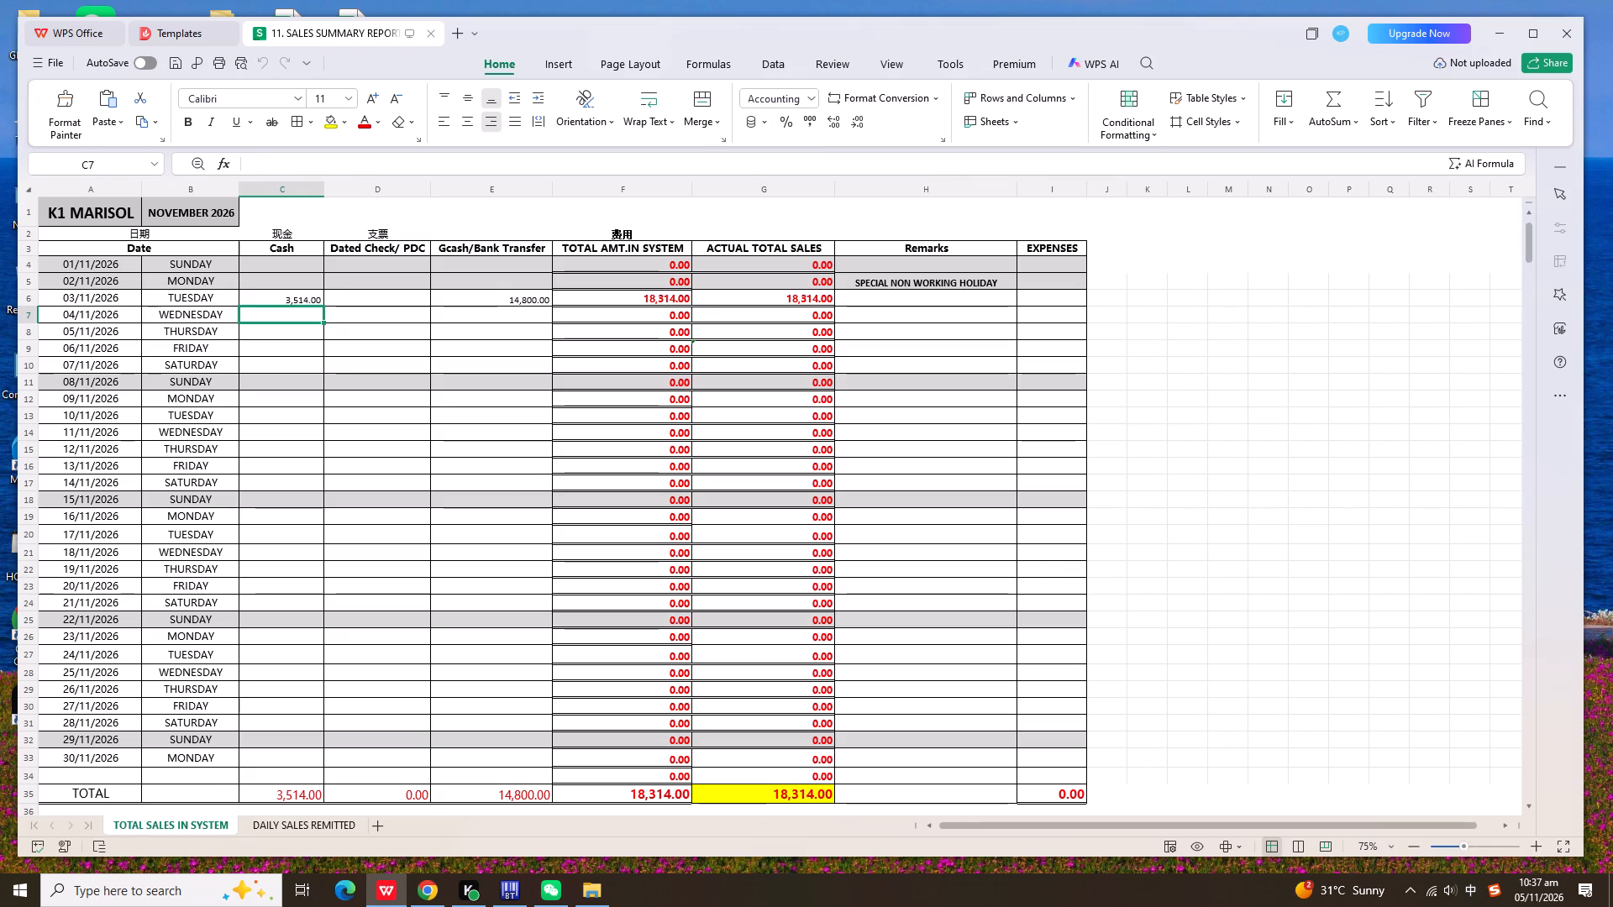
{"action": "type", "text": "36060"}
{"action": "key", "text": "Return"}
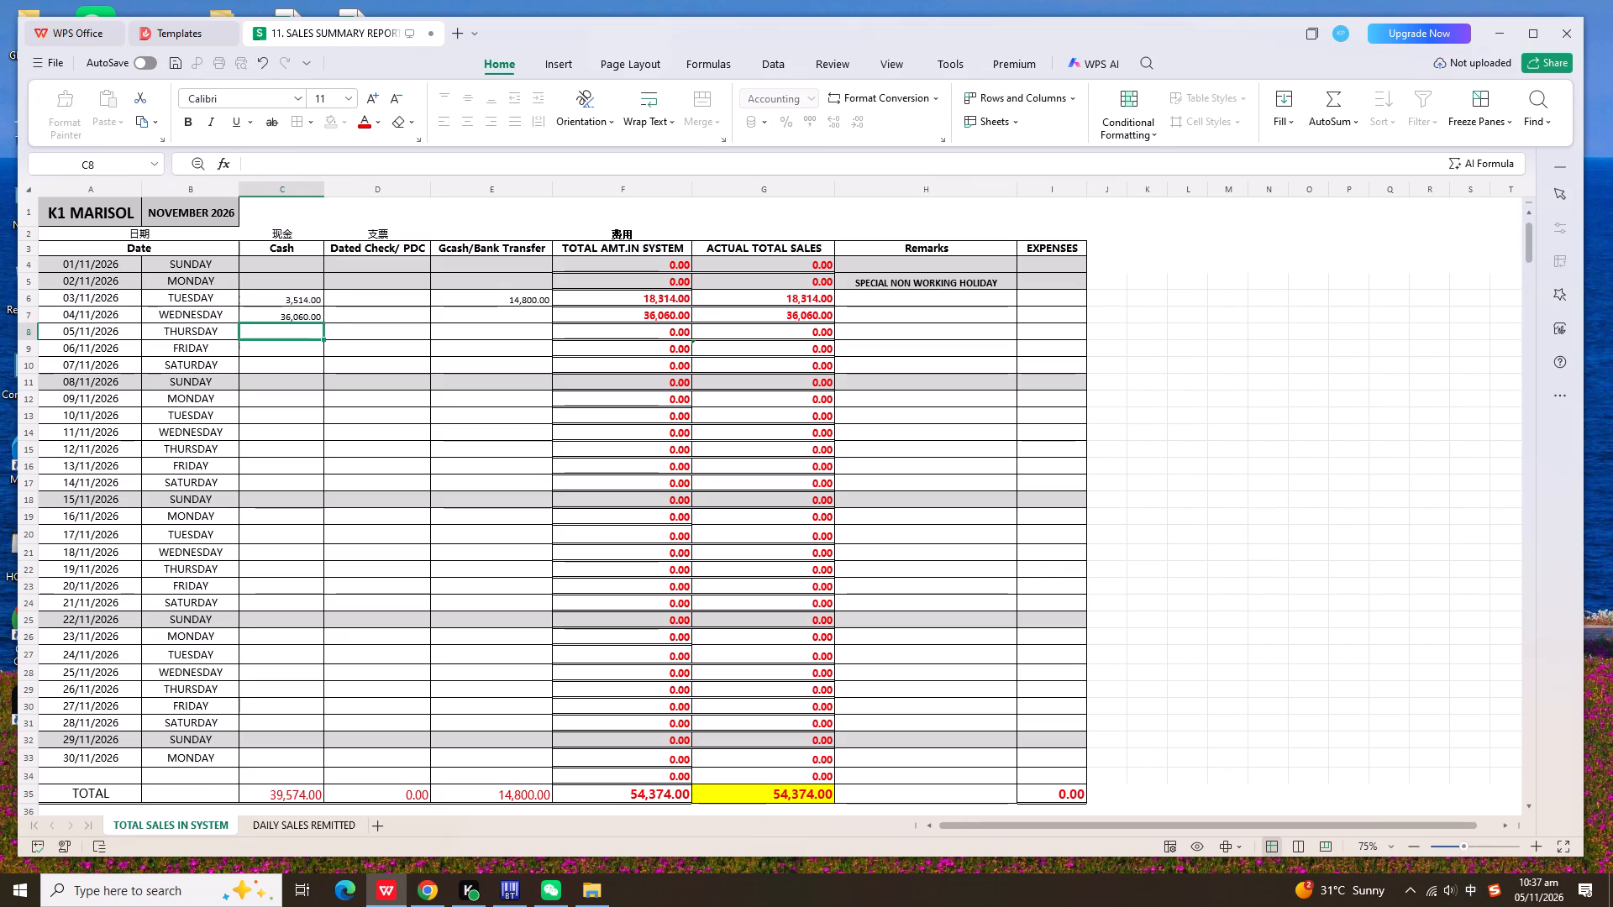
Switch to the merchant system in Chrome, view the task list of sales order exports and dismiss it.
{"action": "left_click", "coordinate": [422, 894]}
{"action": "left_click", "coordinate": [1446, 93]}
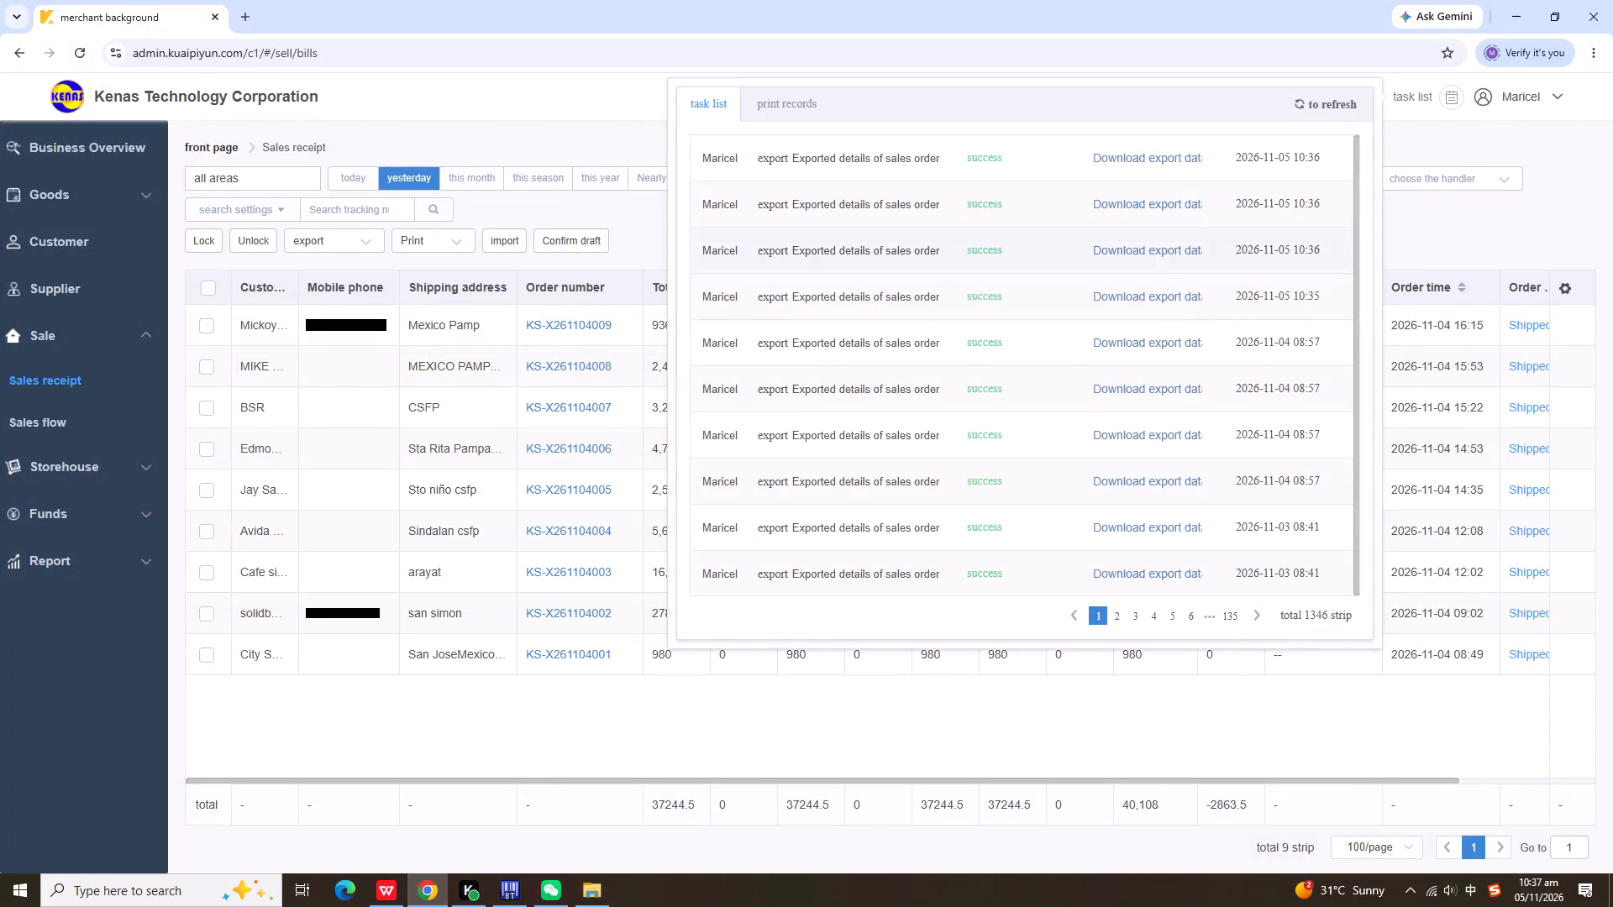
{"action": "left_click", "coordinate": [1476, 228]}
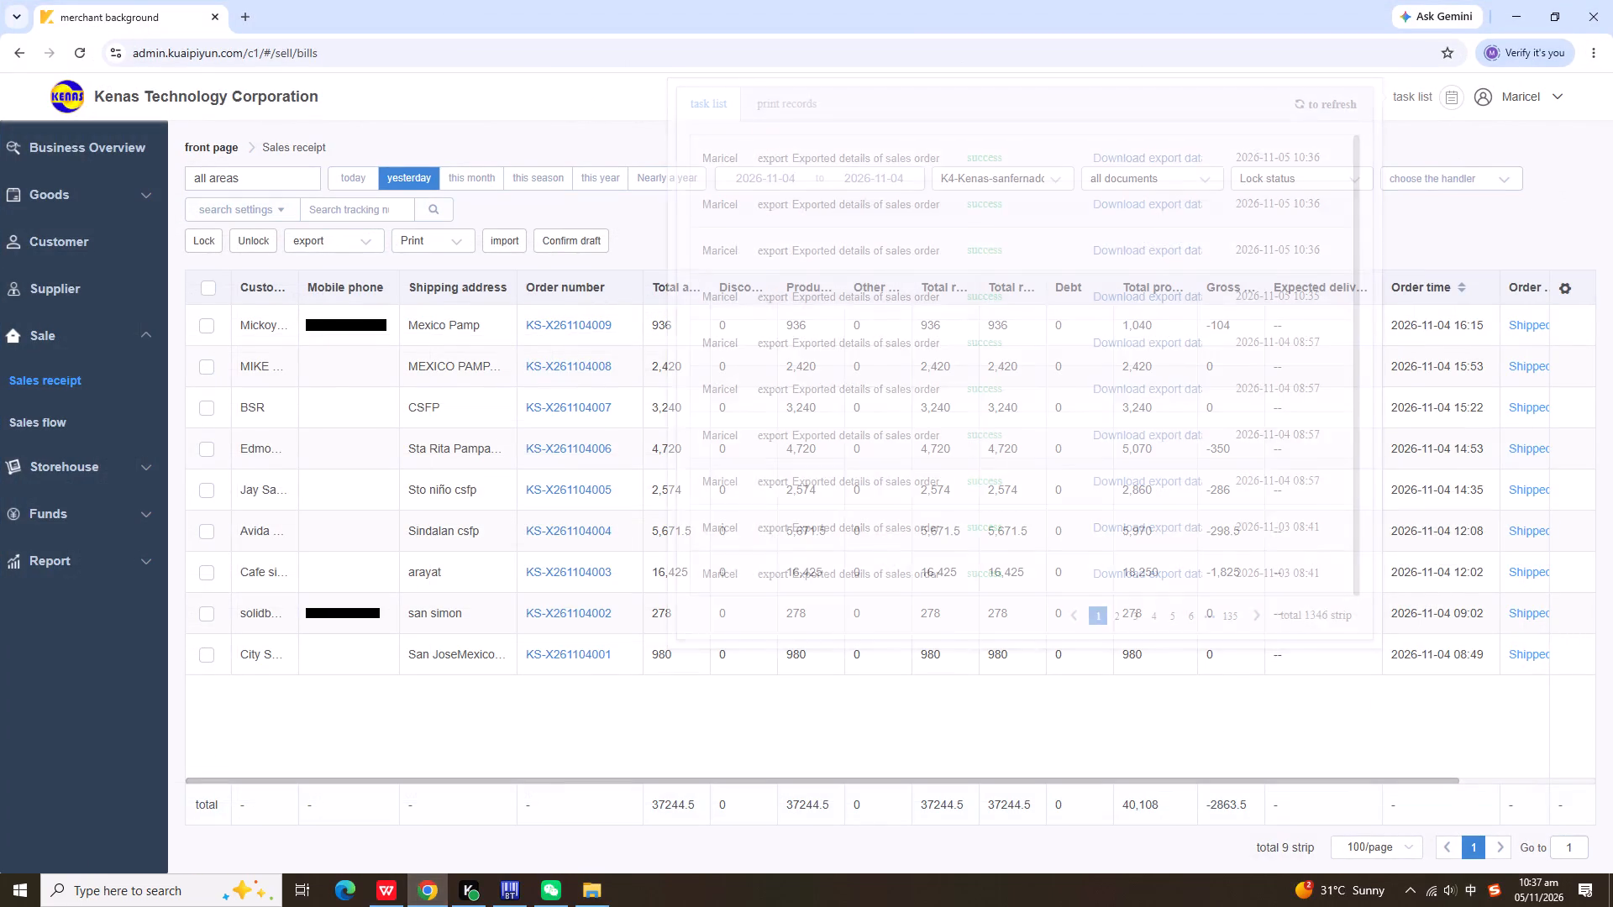
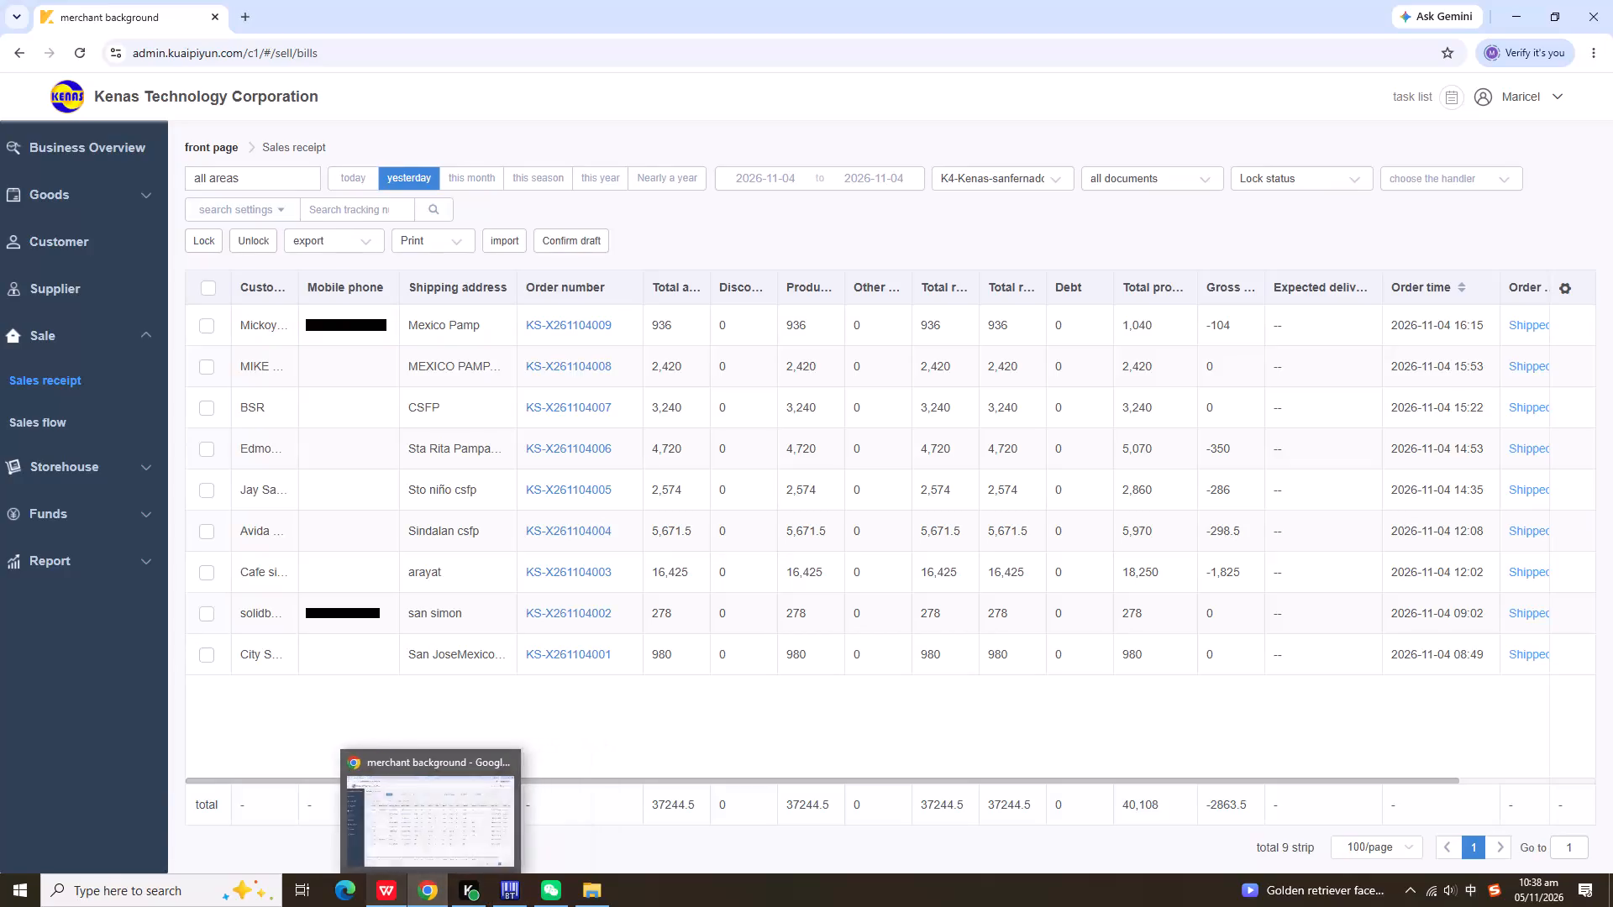
{"action": "left_click", "coordinate": [386, 896]}
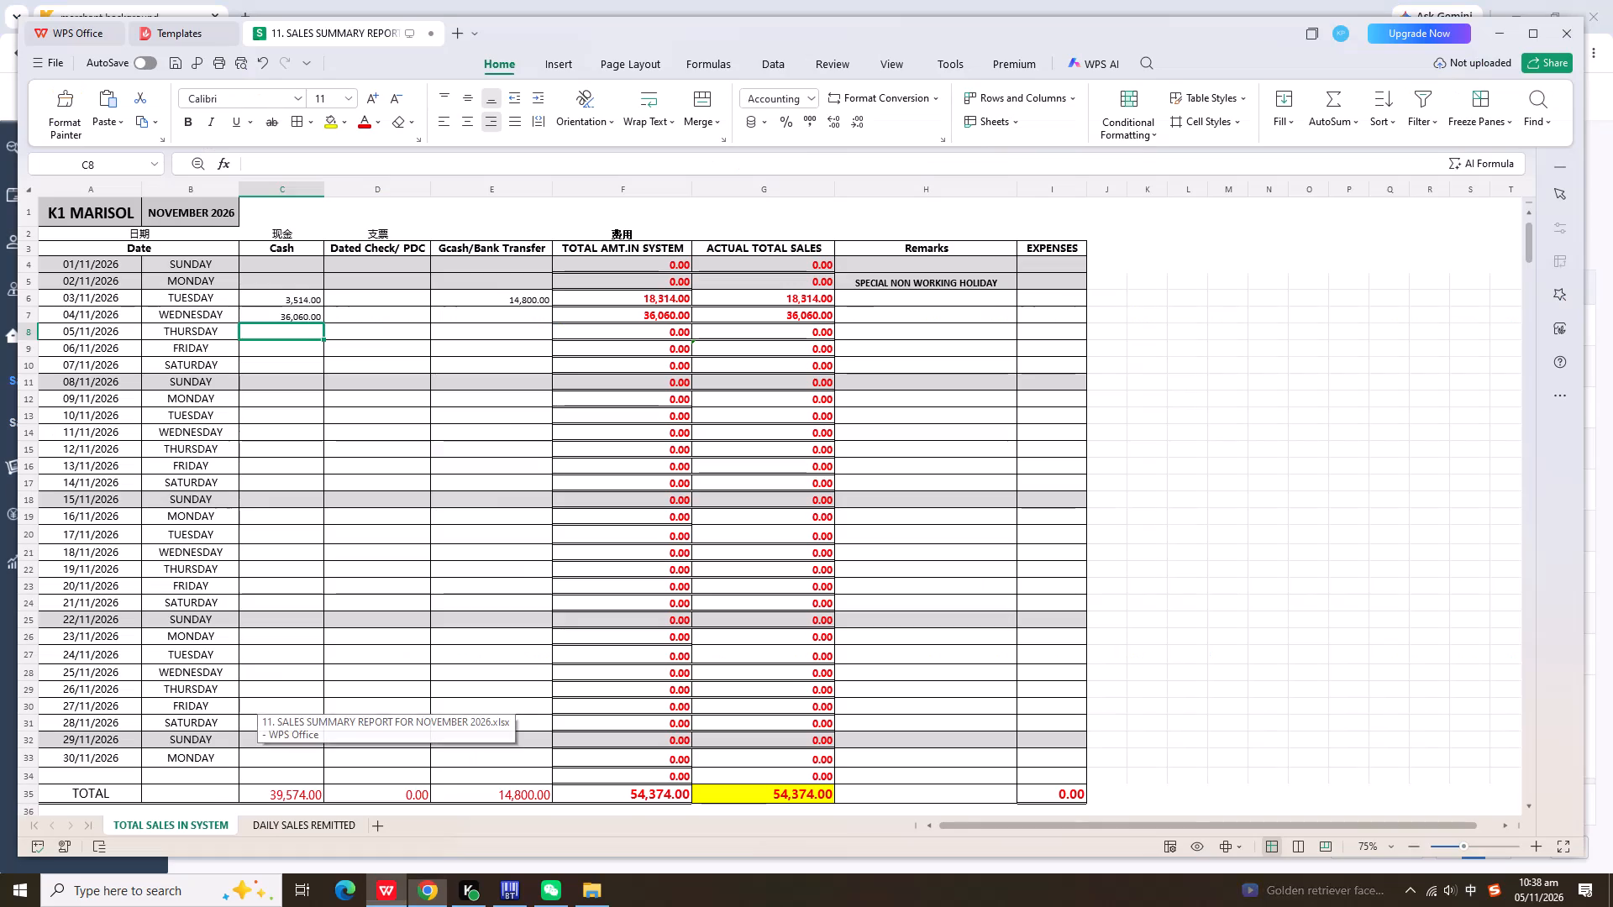
{"action": "left_click", "coordinate": [432, 893]}
{"action": "left_click", "coordinate": [1456, 95]}
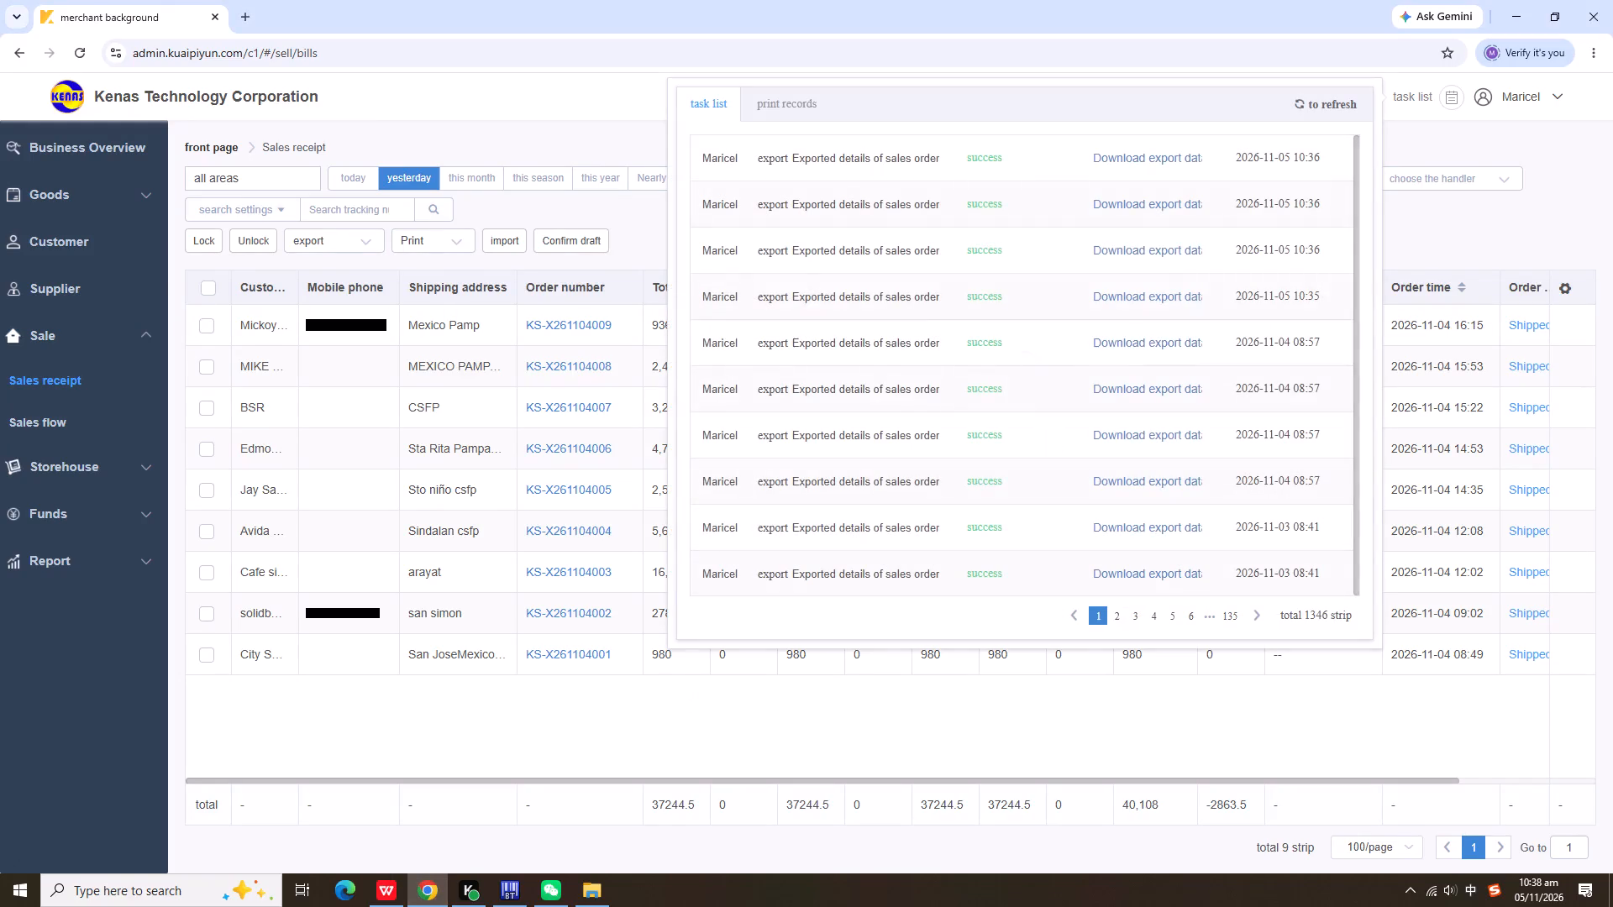
{"action": "left_click", "coordinate": [1172, 291]}
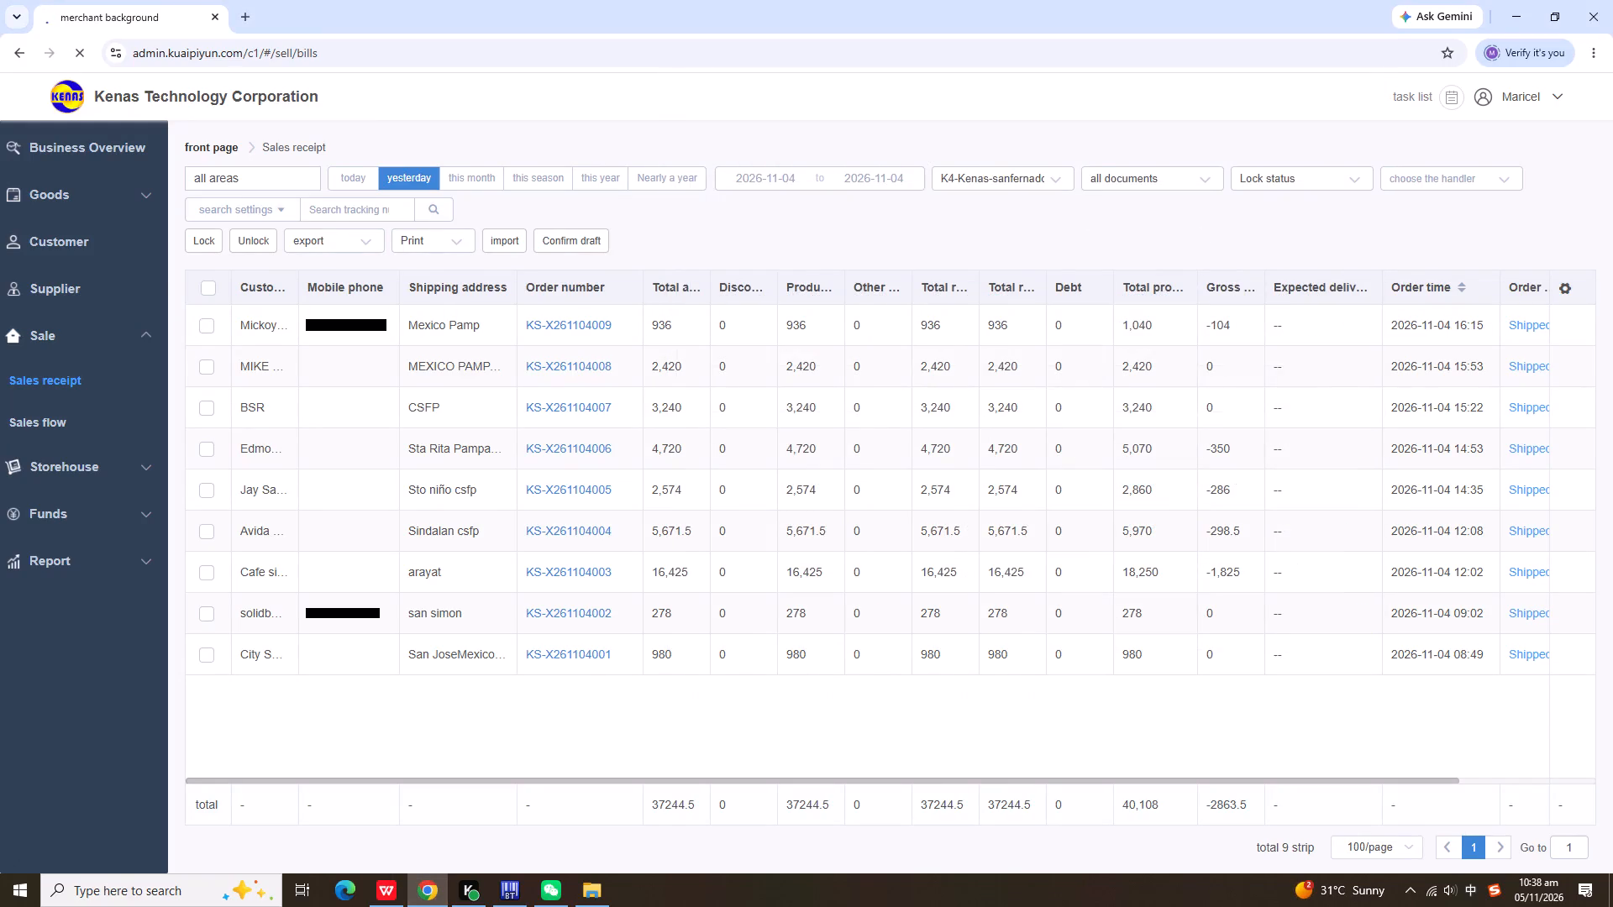
{"action": "left_click", "coordinate": [1261, 104]}
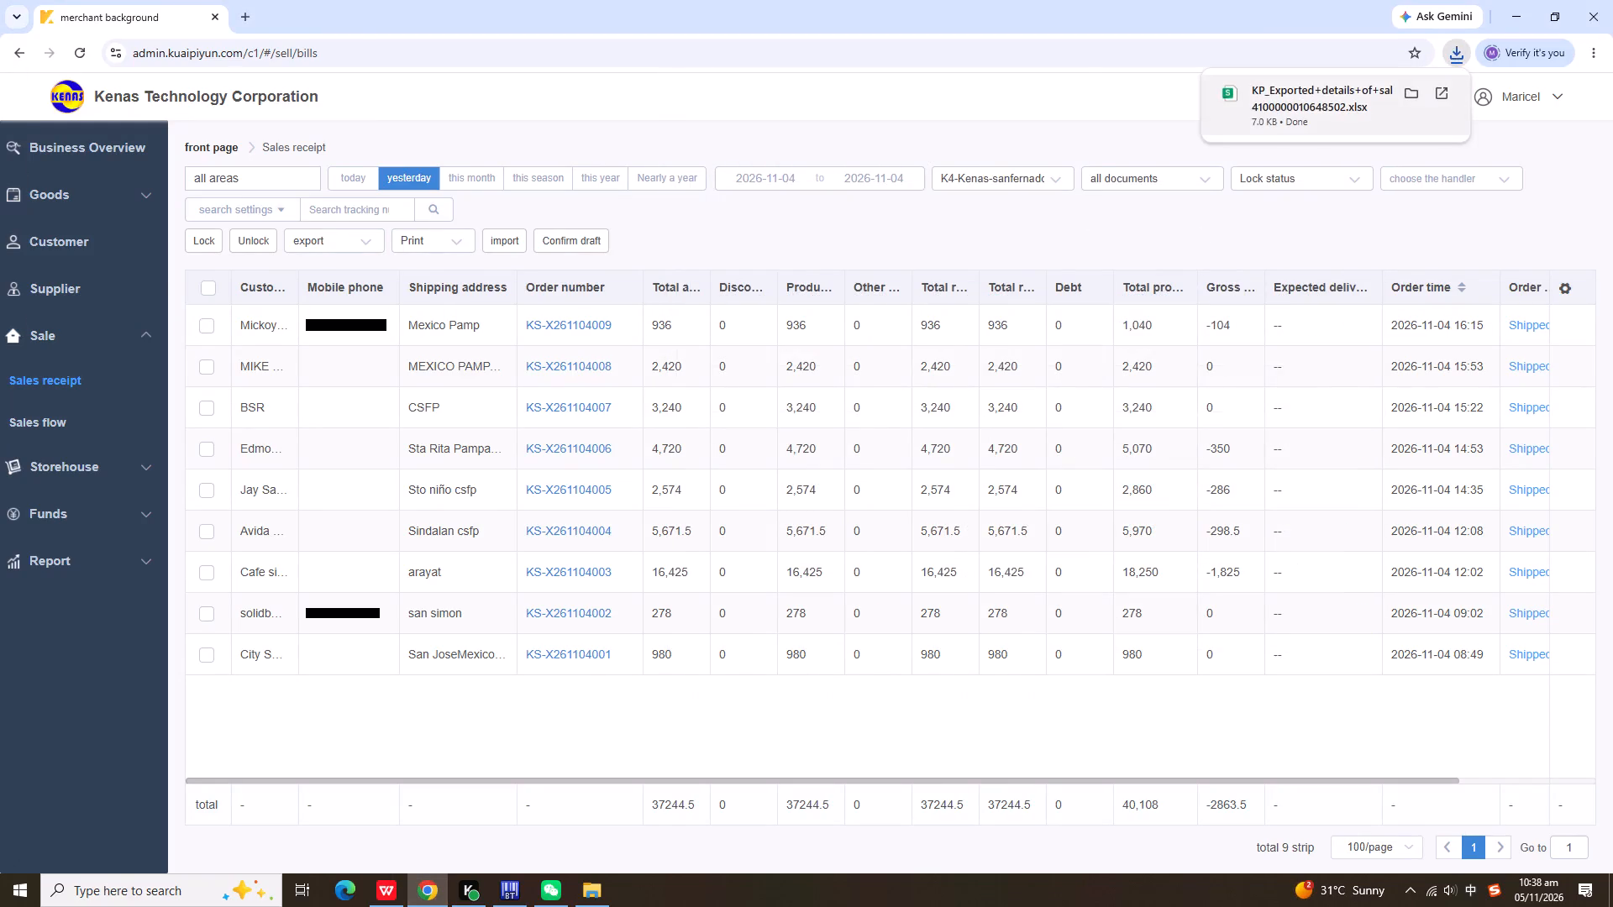
Delete the Mobile phone, Shipping address, Business time, Expected delivery date, Delivery warehouse and Order type columns from the exported sheet.
{"action": "left_click_drag", "start_coordinate": [136, 197], "coordinate": [142, 196]}
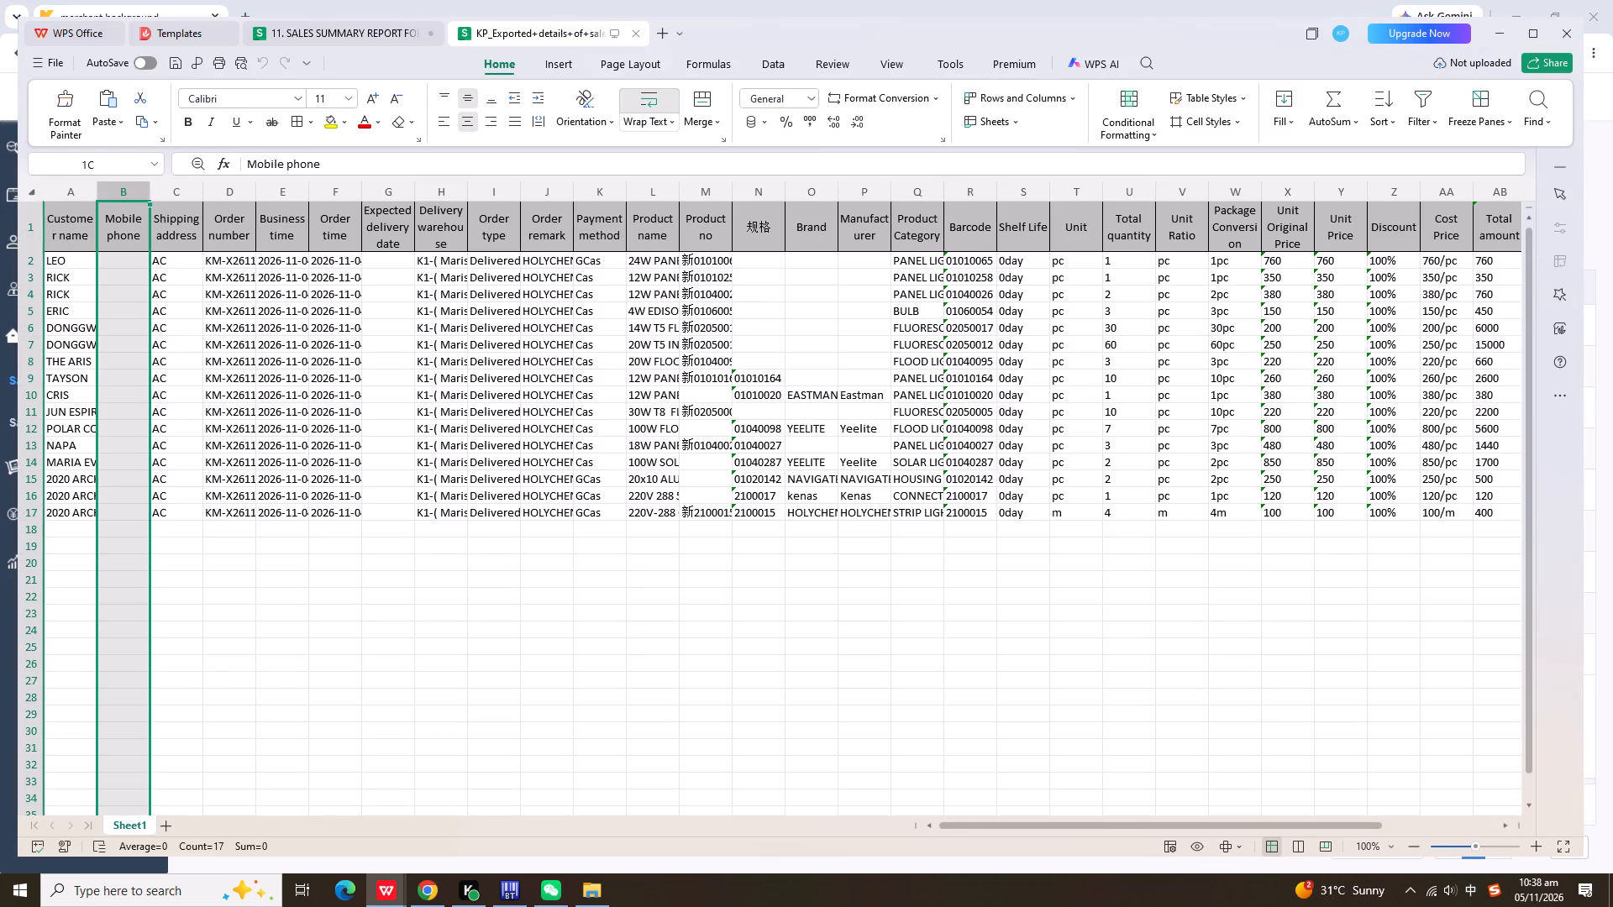
{"action": "left_click_drag", "start_coordinate": [142, 196], "coordinate": [160, 196]}
{"action": "right_click", "coordinate": [160, 196]}
{"action": "left_click", "coordinate": [221, 250]}
{"action": "left_click", "coordinate": [184, 197]}
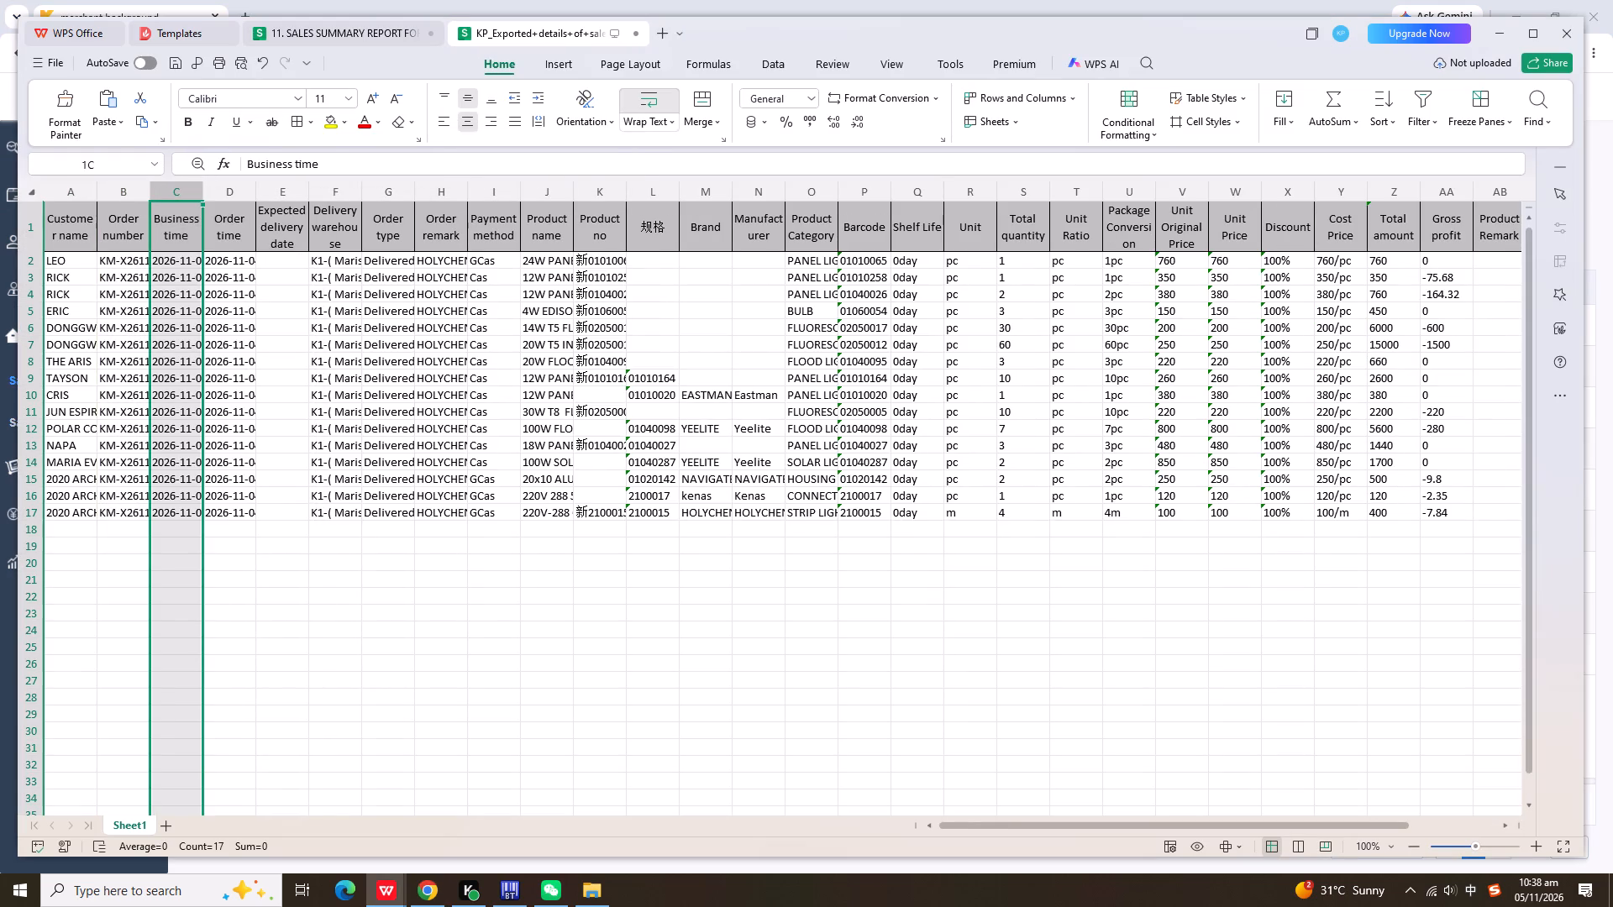
{"action": "right_click", "coordinate": [184, 197]}
{"action": "left_click", "coordinate": [226, 254]}
{"action": "left_click_drag", "start_coordinate": [236, 197], "coordinate": [354, 207]}
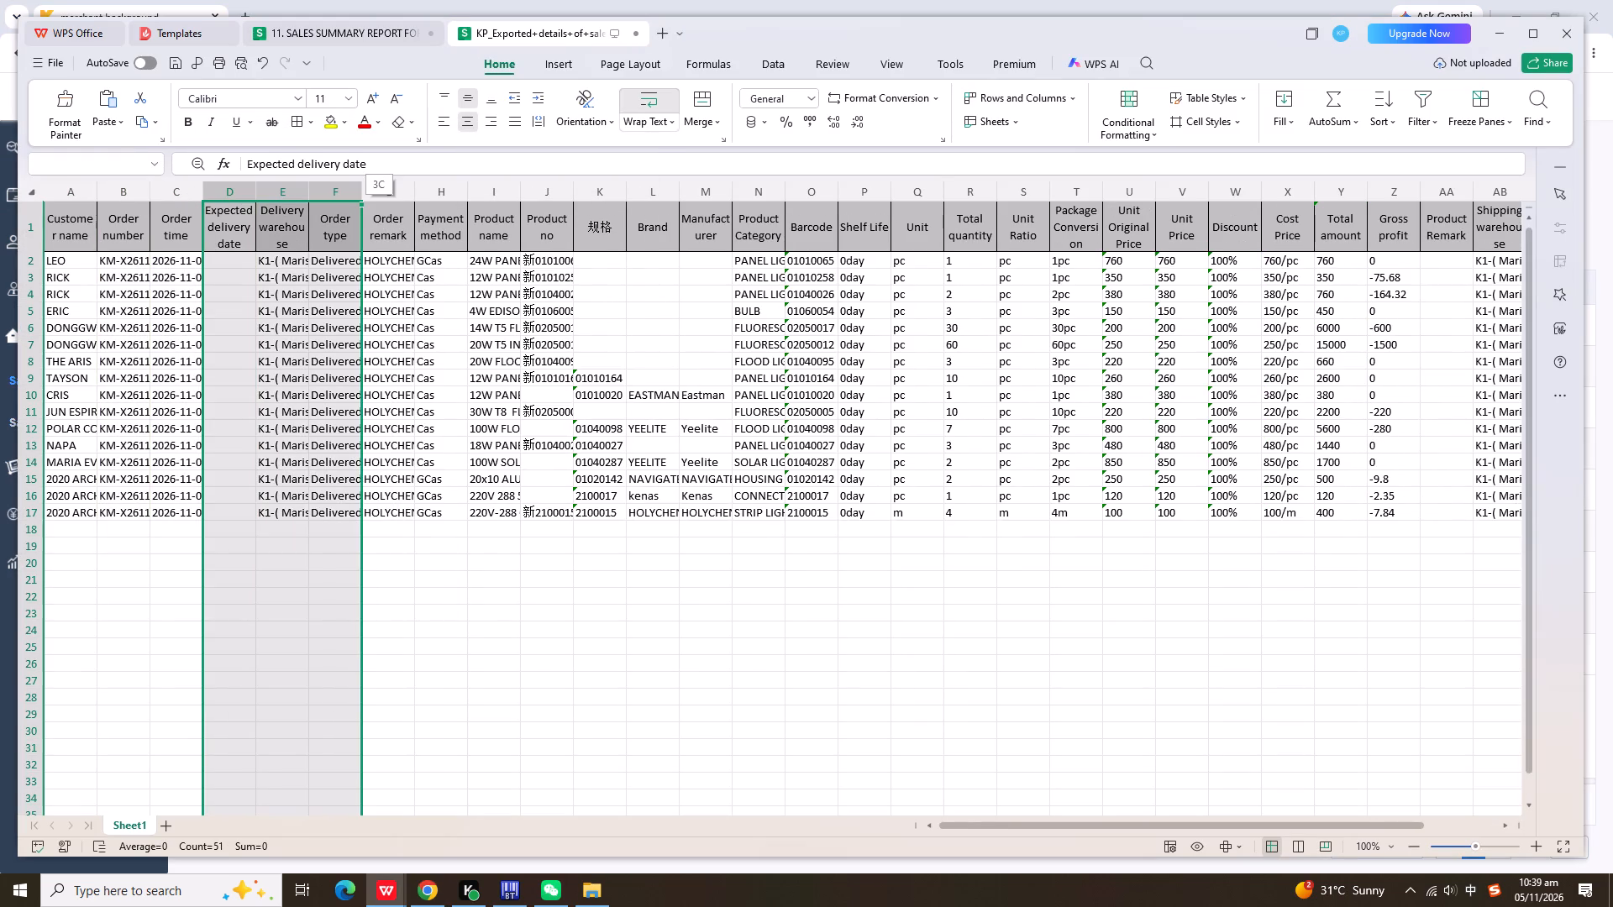
{"action": "left_click_drag", "start_coordinate": [354, 207], "coordinate": [344, 201]}
{"action": "right_click", "coordinate": [341, 198]}
{"action": "left_click", "coordinate": [397, 252]}
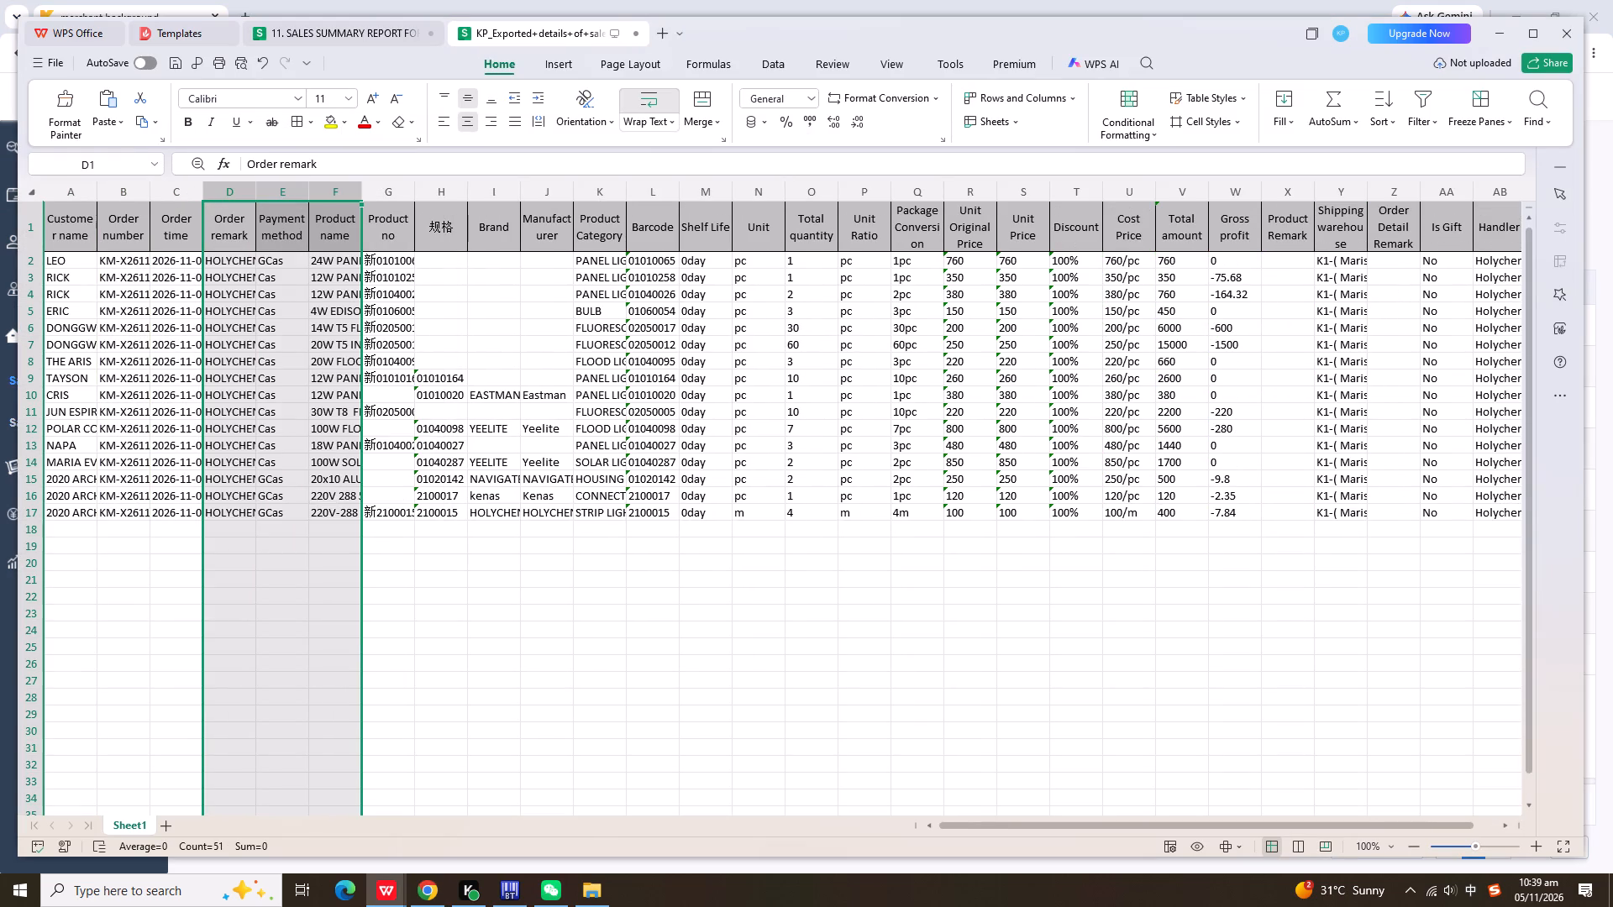
Delete the columns from Product no through Product Category, and the Shelf Life column.
{"action": "left_click_drag", "start_coordinate": [391, 191], "coordinate": [585, 207]}
{"action": "right_click", "coordinate": [591, 197]}
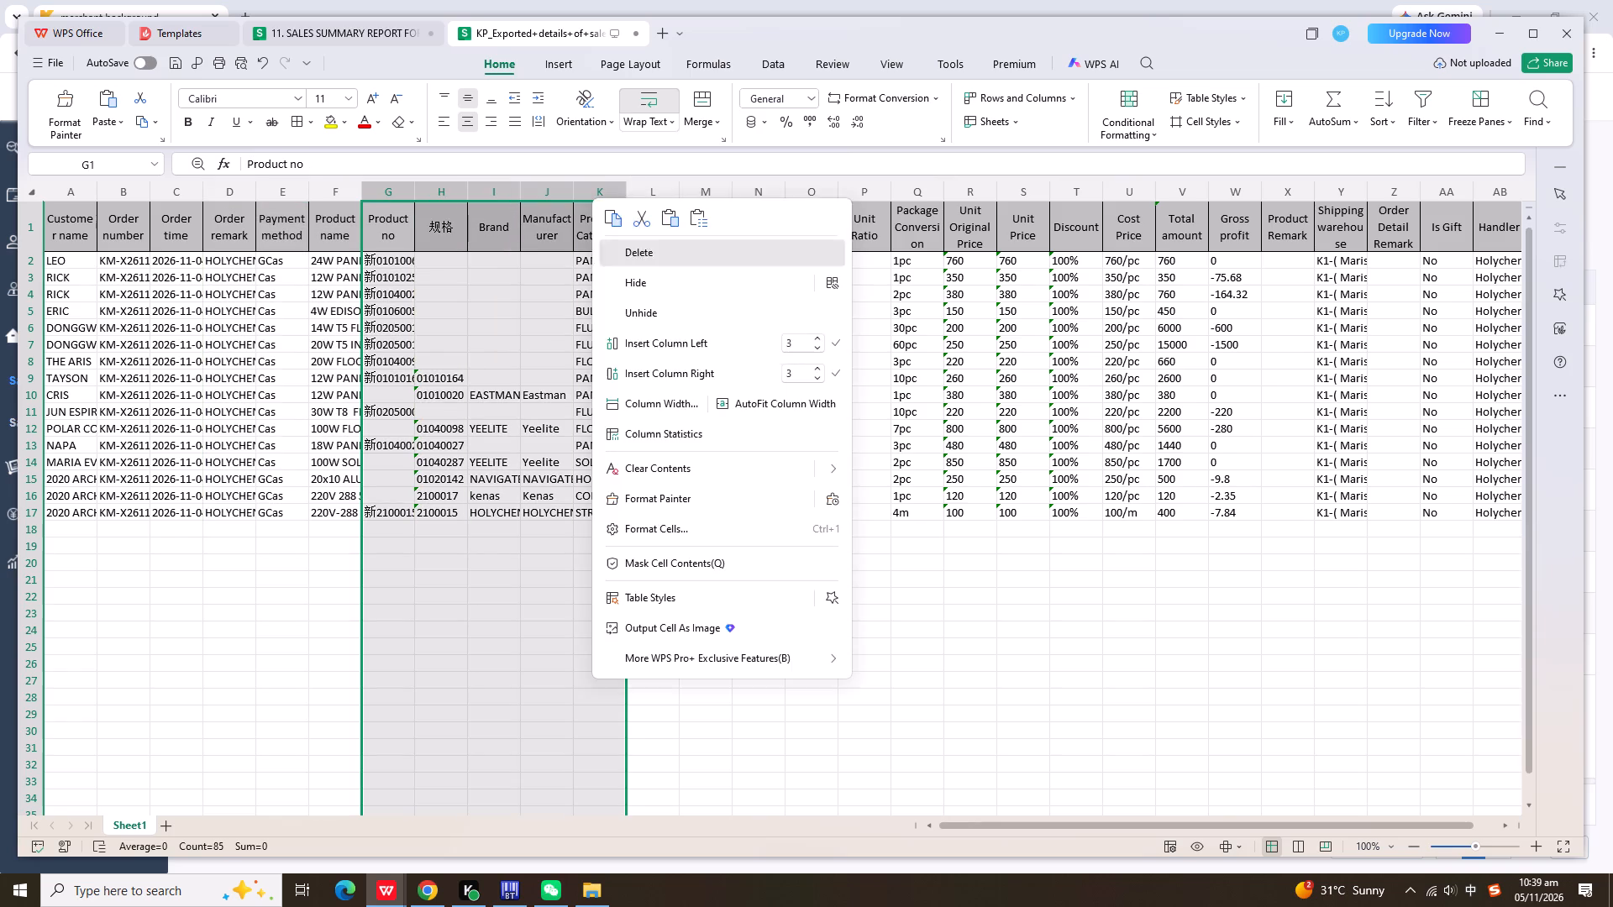
{"action": "left_click", "coordinate": [644, 253]}
{"action": "left_click", "coordinate": [440, 189]}
{"action": "right_click", "coordinate": [440, 189]}
{"action": "left_click", "coordinate": [502, 239]}
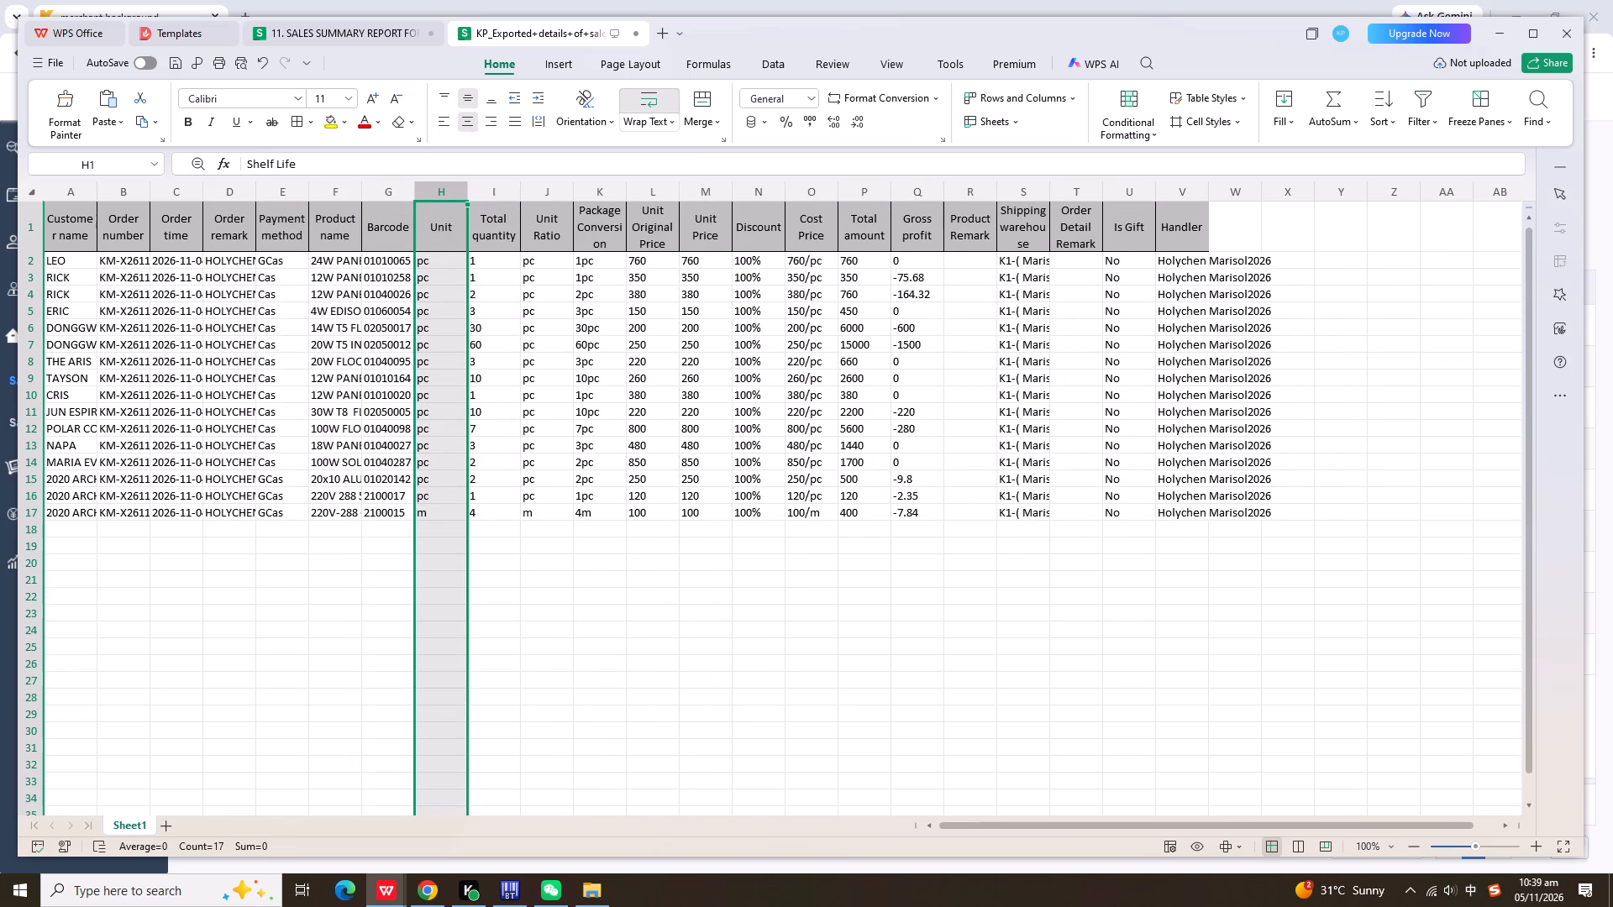
Delete the Unit Ratio, Package Conversion, Unit Original Price, Discount and Cost Price columns.
{"action": "left_click_drag", "start_coordinate": [544, 197], "coordinate": [634, 202]}
{"action": "right_click", "coordinate": [634, 198]}
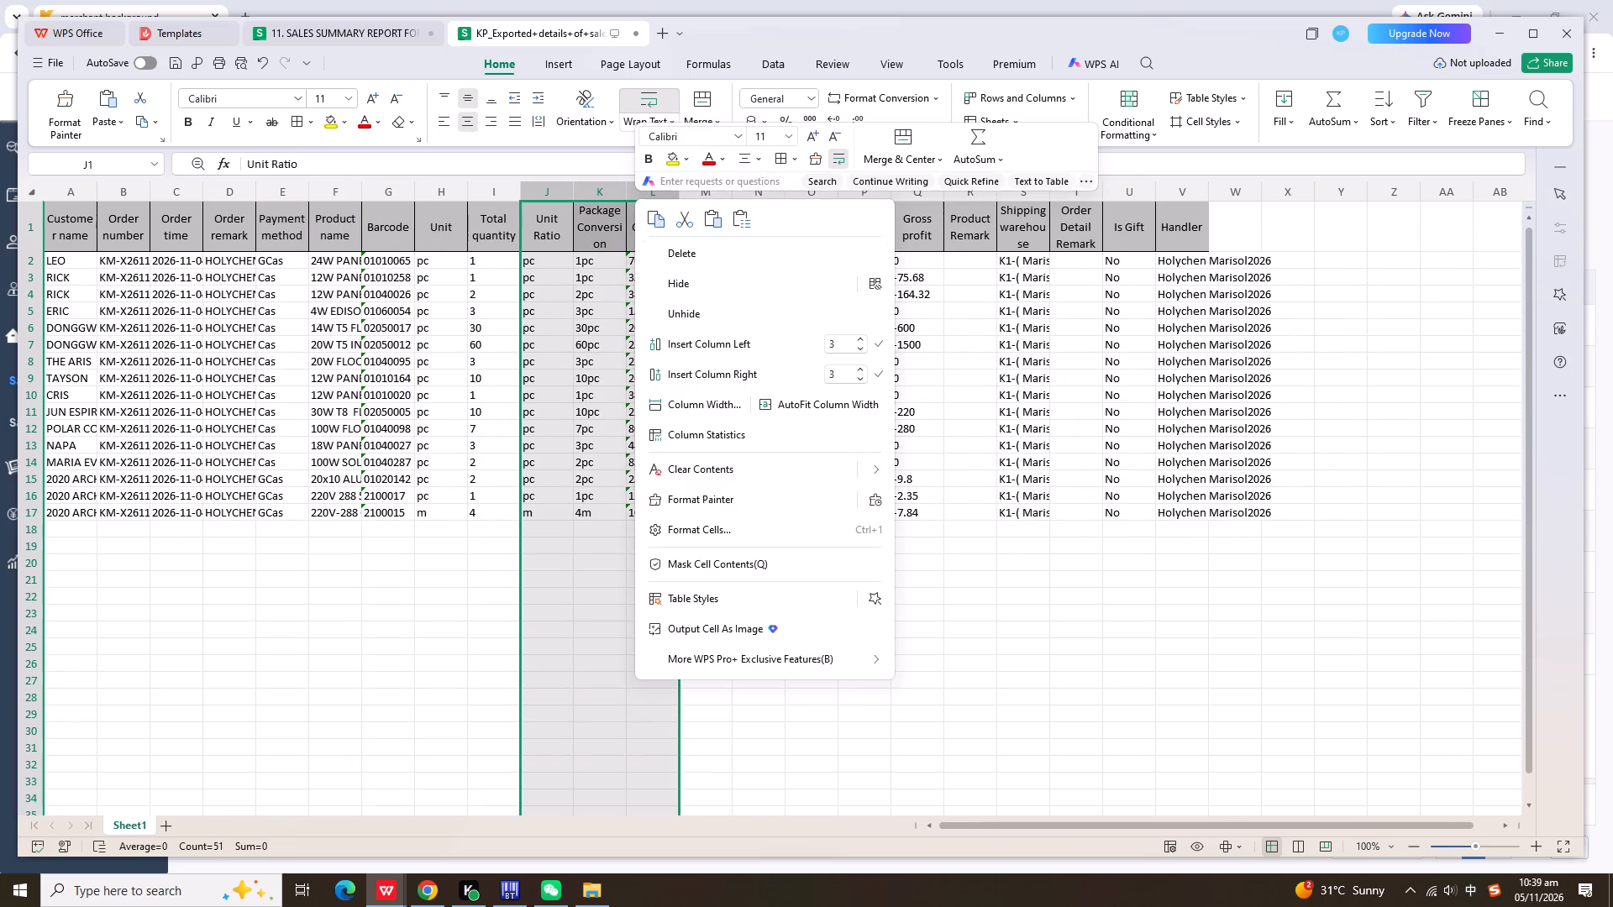
{"action": "left_click", "coordinate": [670, 254]}
{"action": "left_click_drag", "start_coordinate": [604, 194], "coordinate": [636, 195]}
{"action": "right_click", "coordinate": [636, 195]}
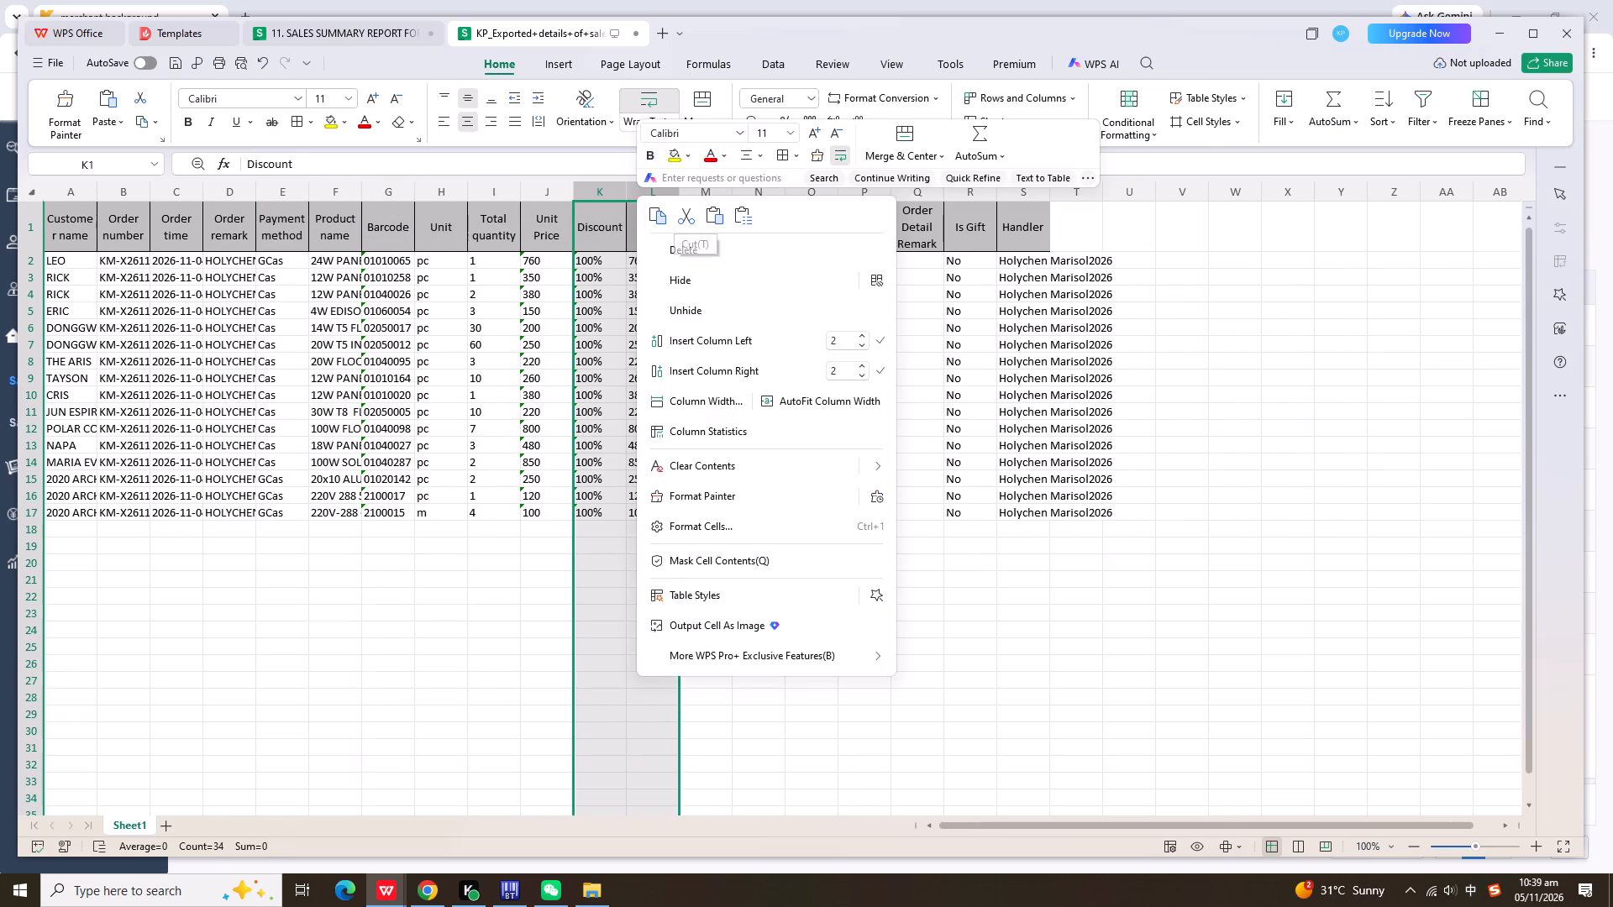
{"action": "left_click", "coordinate": [689, 239]}
Check the sum of the Total amount column, and copy the total amounts of rows 2 and 5 into Gross profit.
{"action": "left_click", "coordinate": [606, 264]}
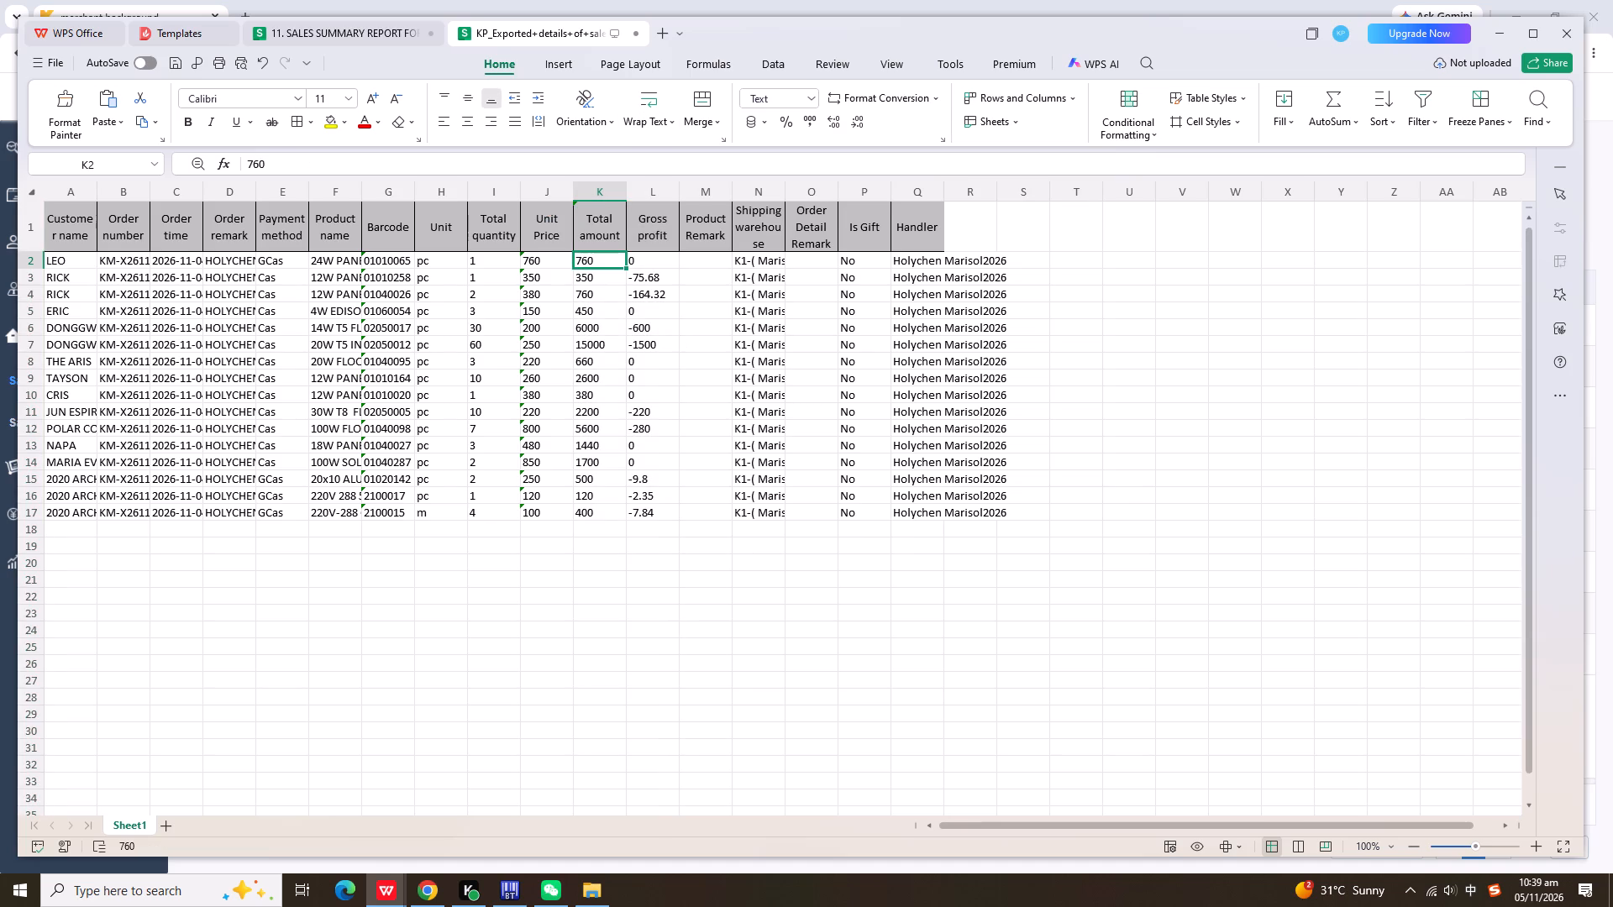
{"action": "left_click_drag", "start_coordinate": [606, 264], "coordinate": [596, 507]}
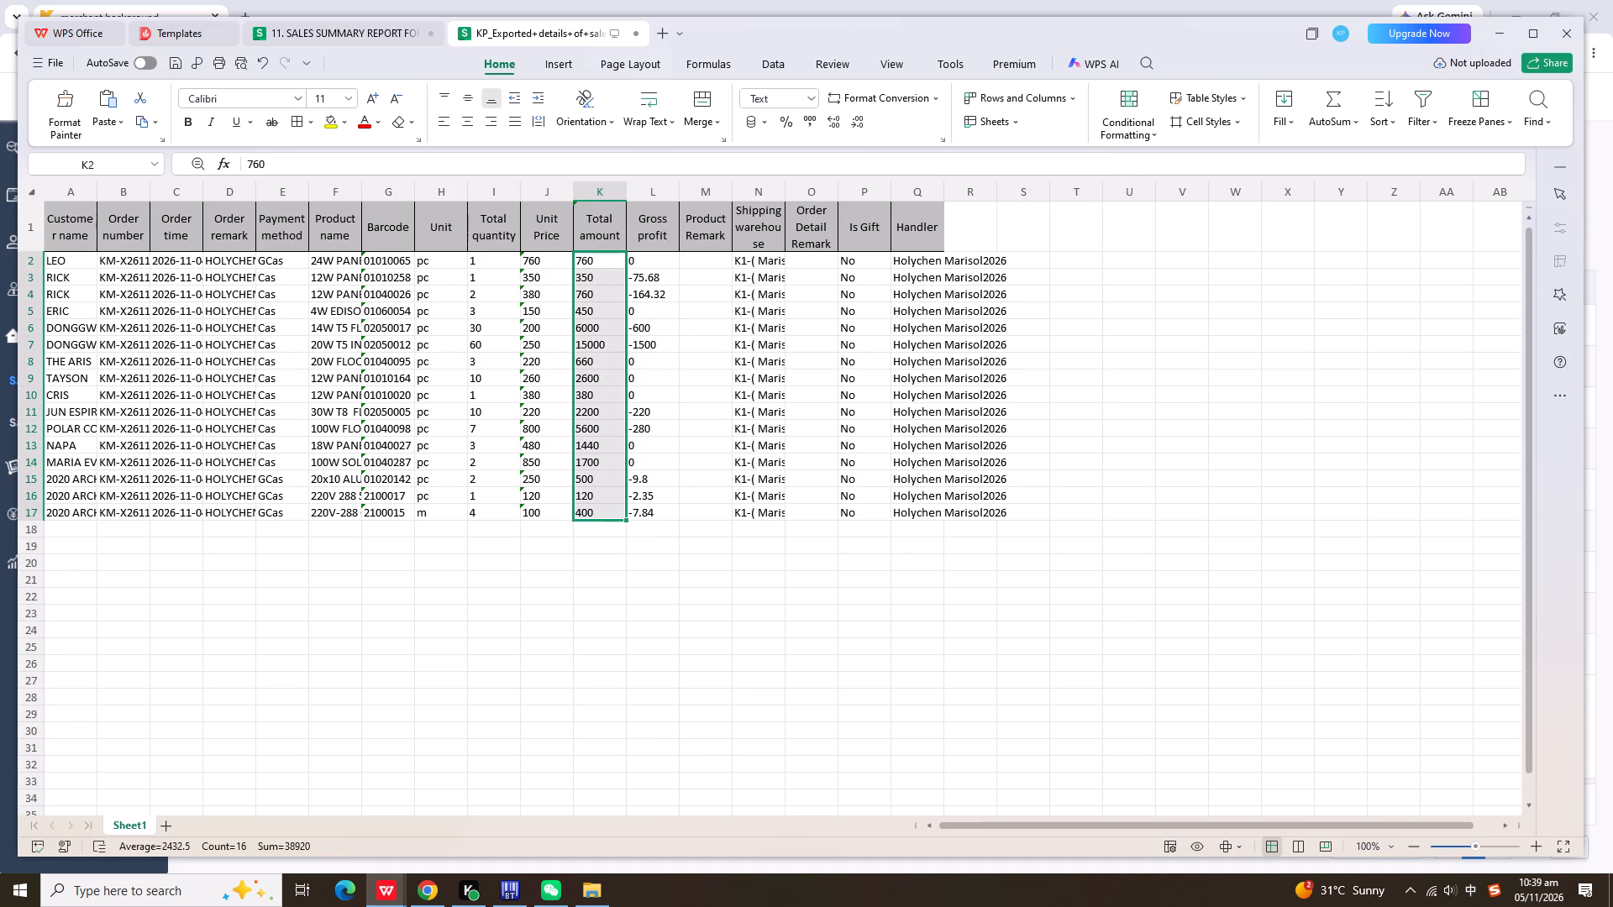
{"action": "left_click", "coordinate": [611, 261]}
{"action": "key", "text": "ctrl+c"}
{"action": "left_click", "coordinate": [648, 254]}
{"action": "key", "text": "ctrl+v"}
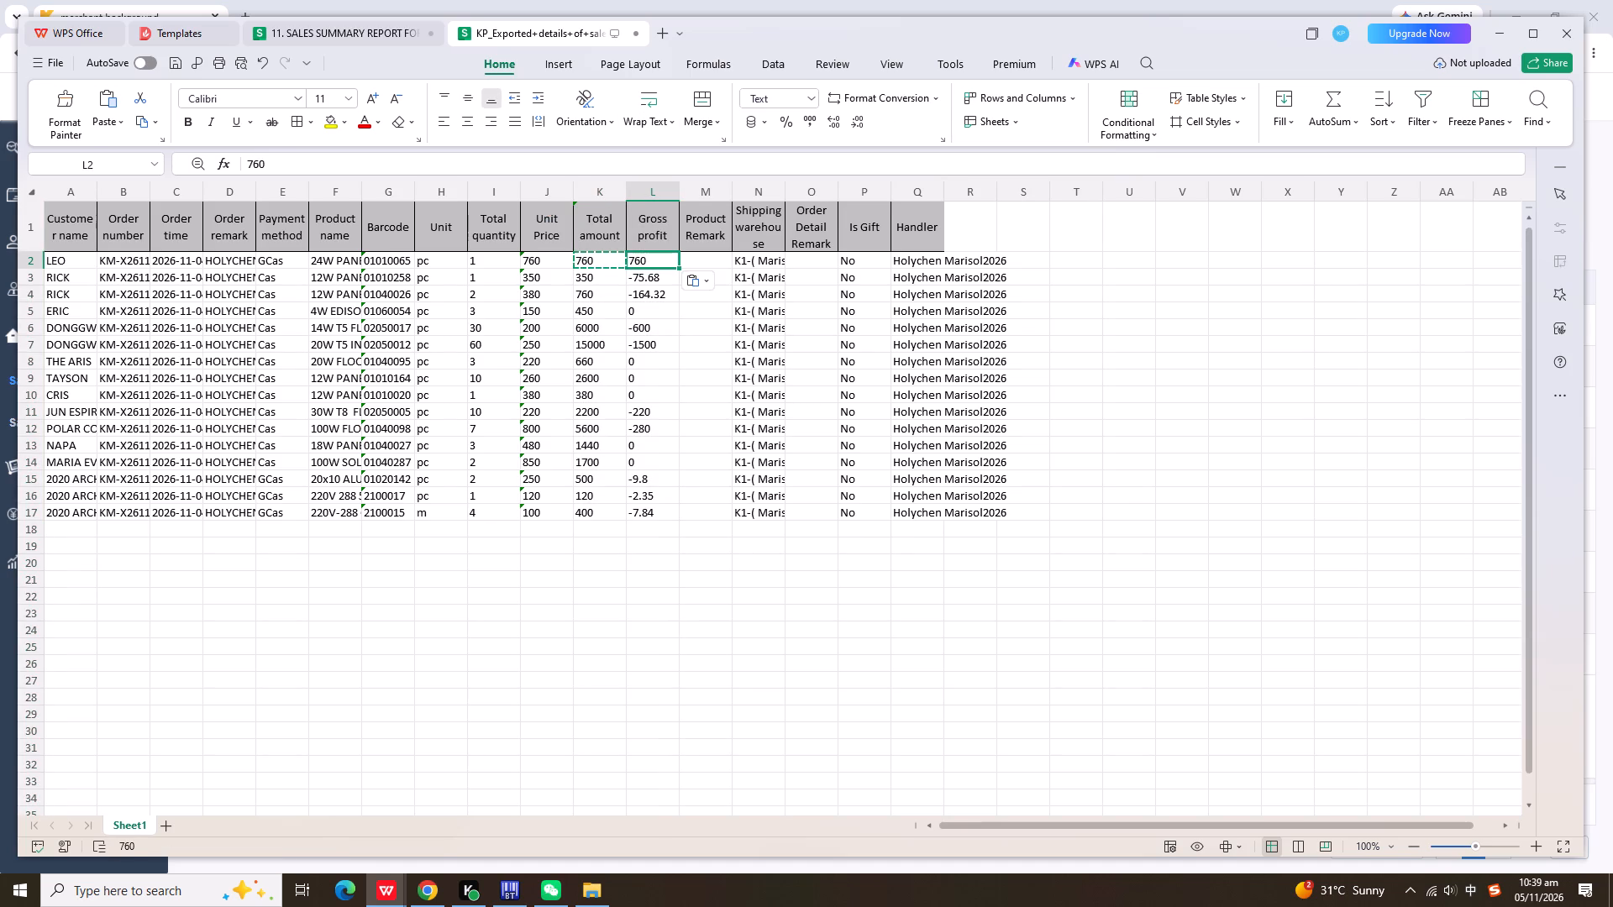
{"action": "left_click", "coordinate": [613, 305]}
{"action": "key", "text": "ctrl+c"}
{"action": "left_click", "coordinate": [650, 309]}
{"action": "key", "text": "ctrl+v"}
Copy the total amounts of rows 8 to 10 and rows 13 to 14 into the Gross profit column.
{"action": "left_click_drag", "start_coordinate": [611, 359], "coordinate": [612, 391]}
{"action": "key", "text": "ctrl+c"}
{"action": "left_click", "coordinate": [656, 357]}
{"action": "key", "text": "ctrl+v"}
{"action": "left_click_drag", "start_coordinate": [617, 442], "coordinate": [610, 459]}
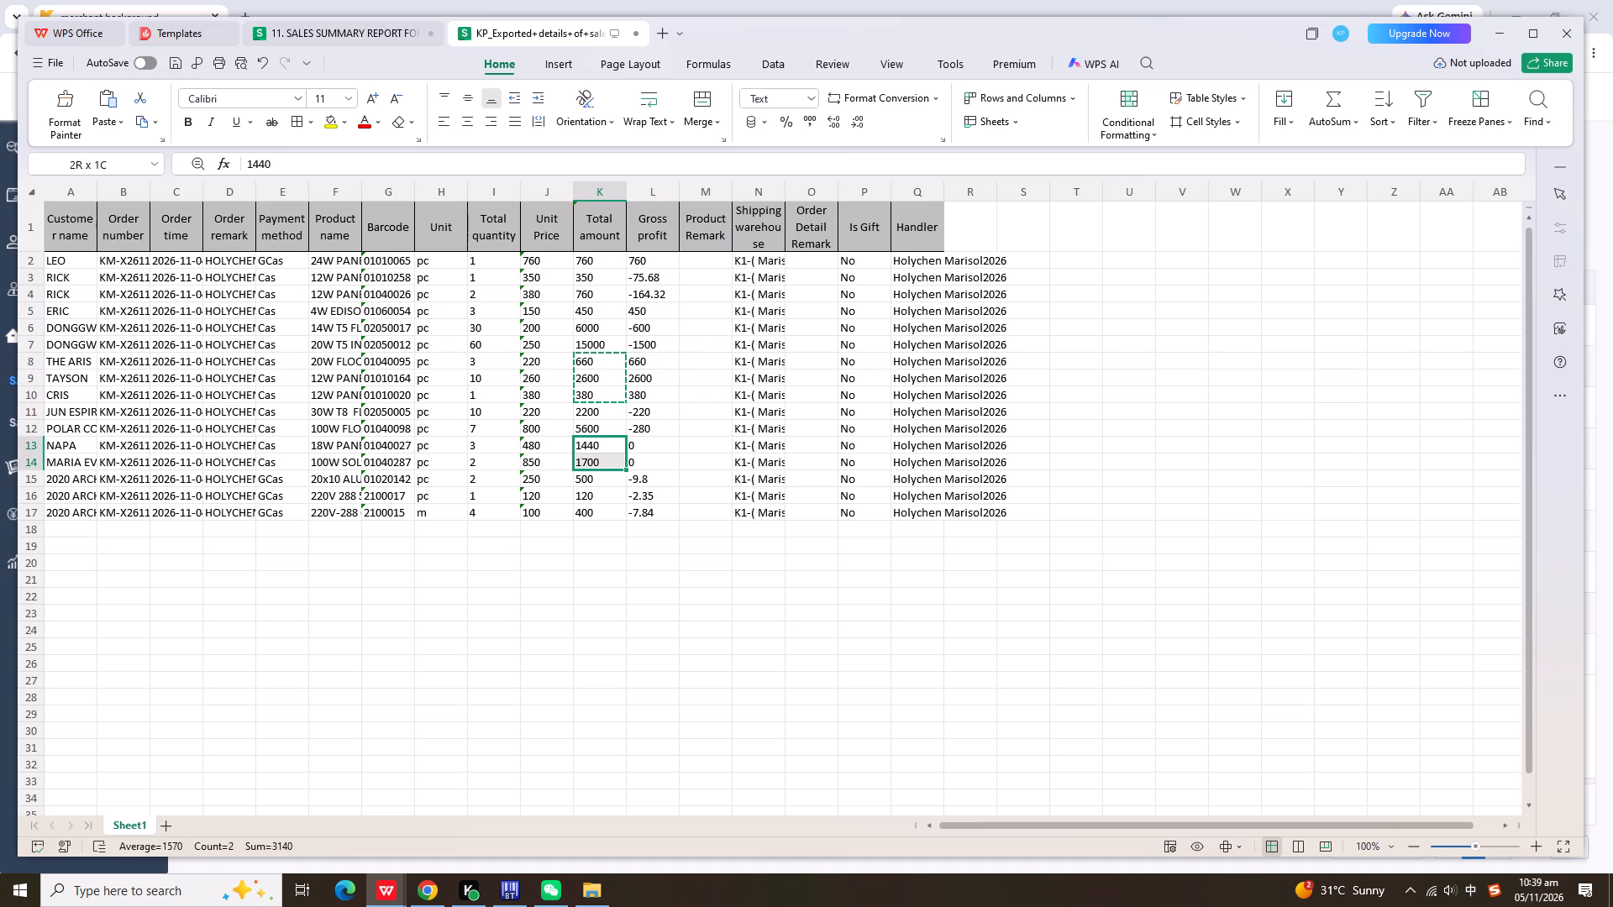
{"action": "left_click_drag", "start_coordinate": [610, 459], "coordinate": [611, 459]}
{"action": "key", "text": "ctrl+c"}
{"action": "left_click", "coordinate": [654, 440]}
{"action": "key", "text": "ctrl+v"}
Set Gross profit in row 4 to 520 and copy row 3's total amount of 350 into its Gross profit cell.
{"action": "left_click_drag", "start_coordinate": [665, 279], "coordinate": [664, 283]}
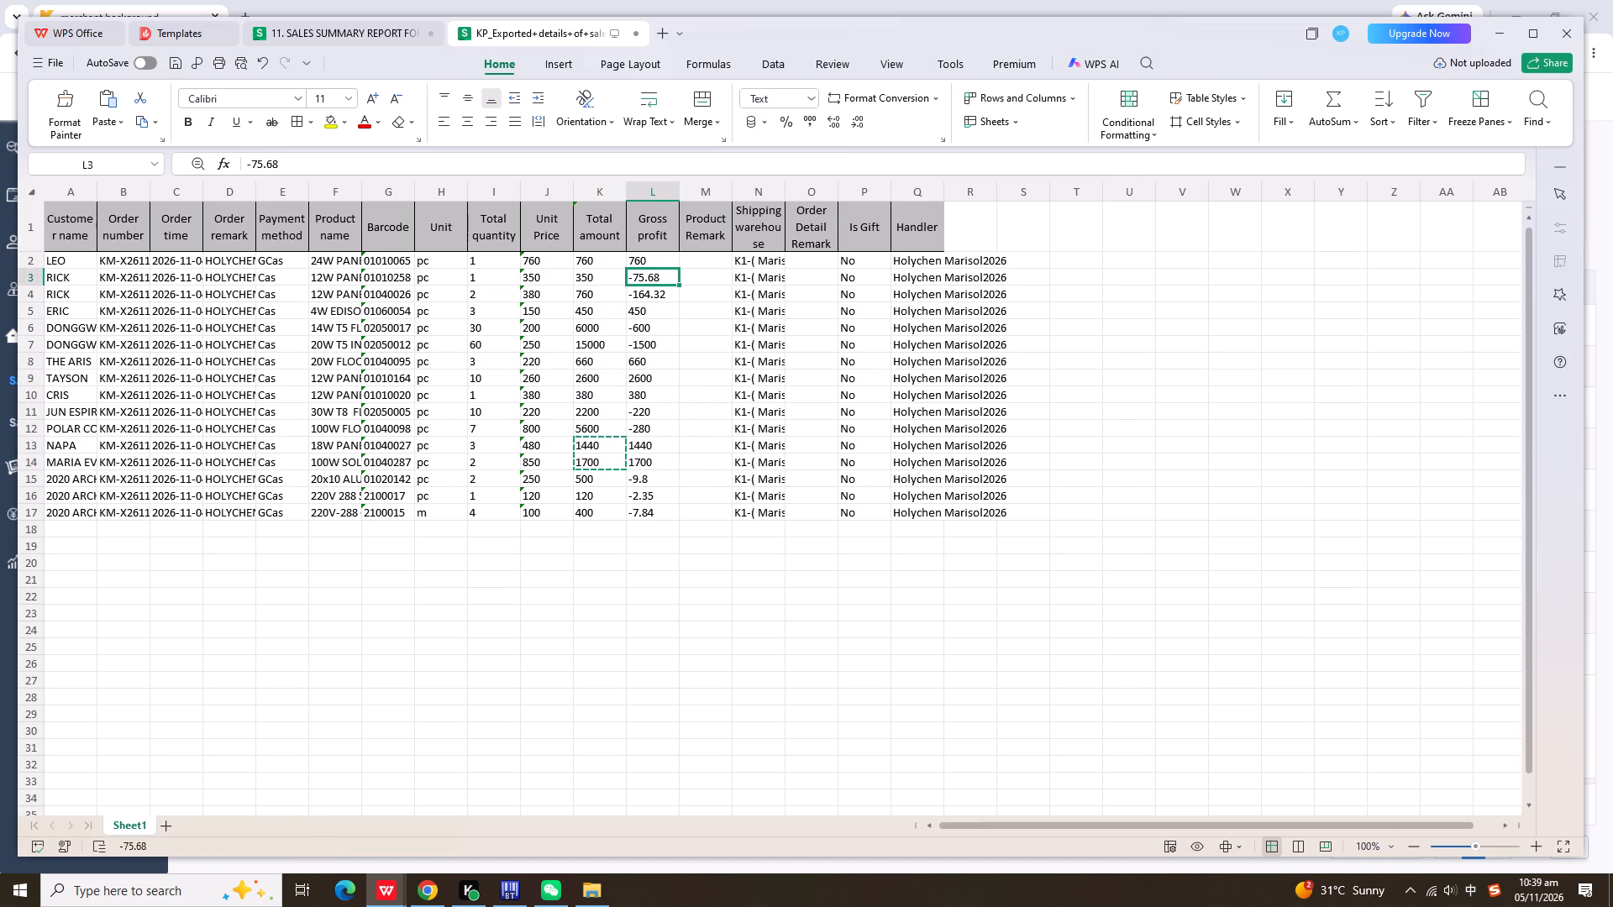
{"action": "left_click_drag", "start_coordinate": [664, 283], "coordinate": [662, 290]}
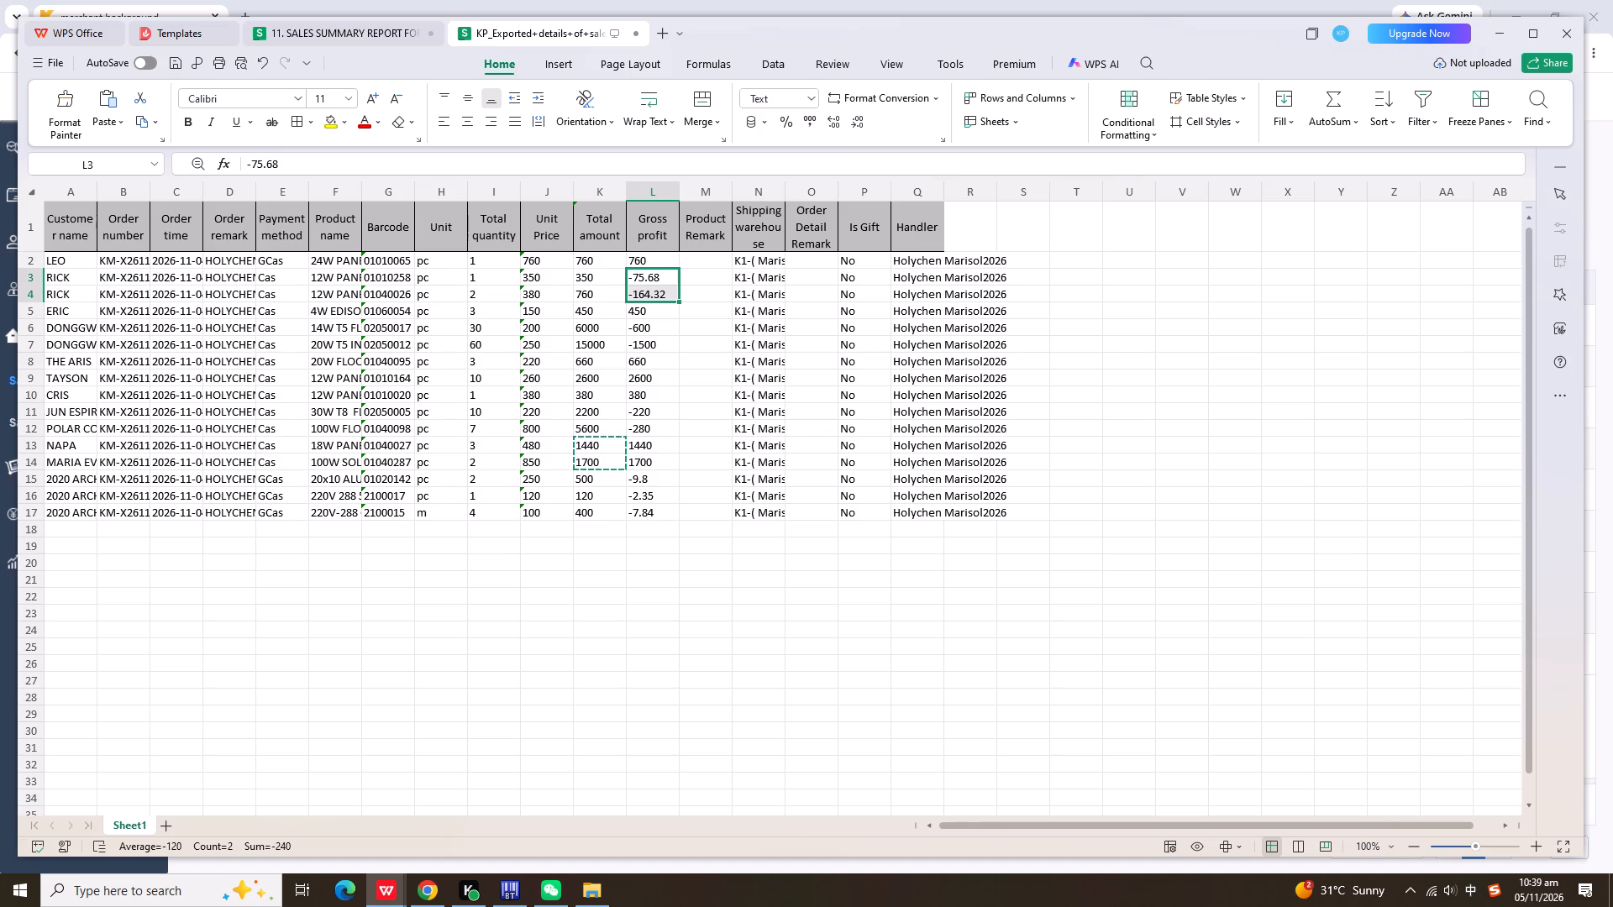
{"action": "left_click", "coordinate": [655, 291]}
{"action": "type", "text": "520"}
{"action": "key", "text": "Return"}
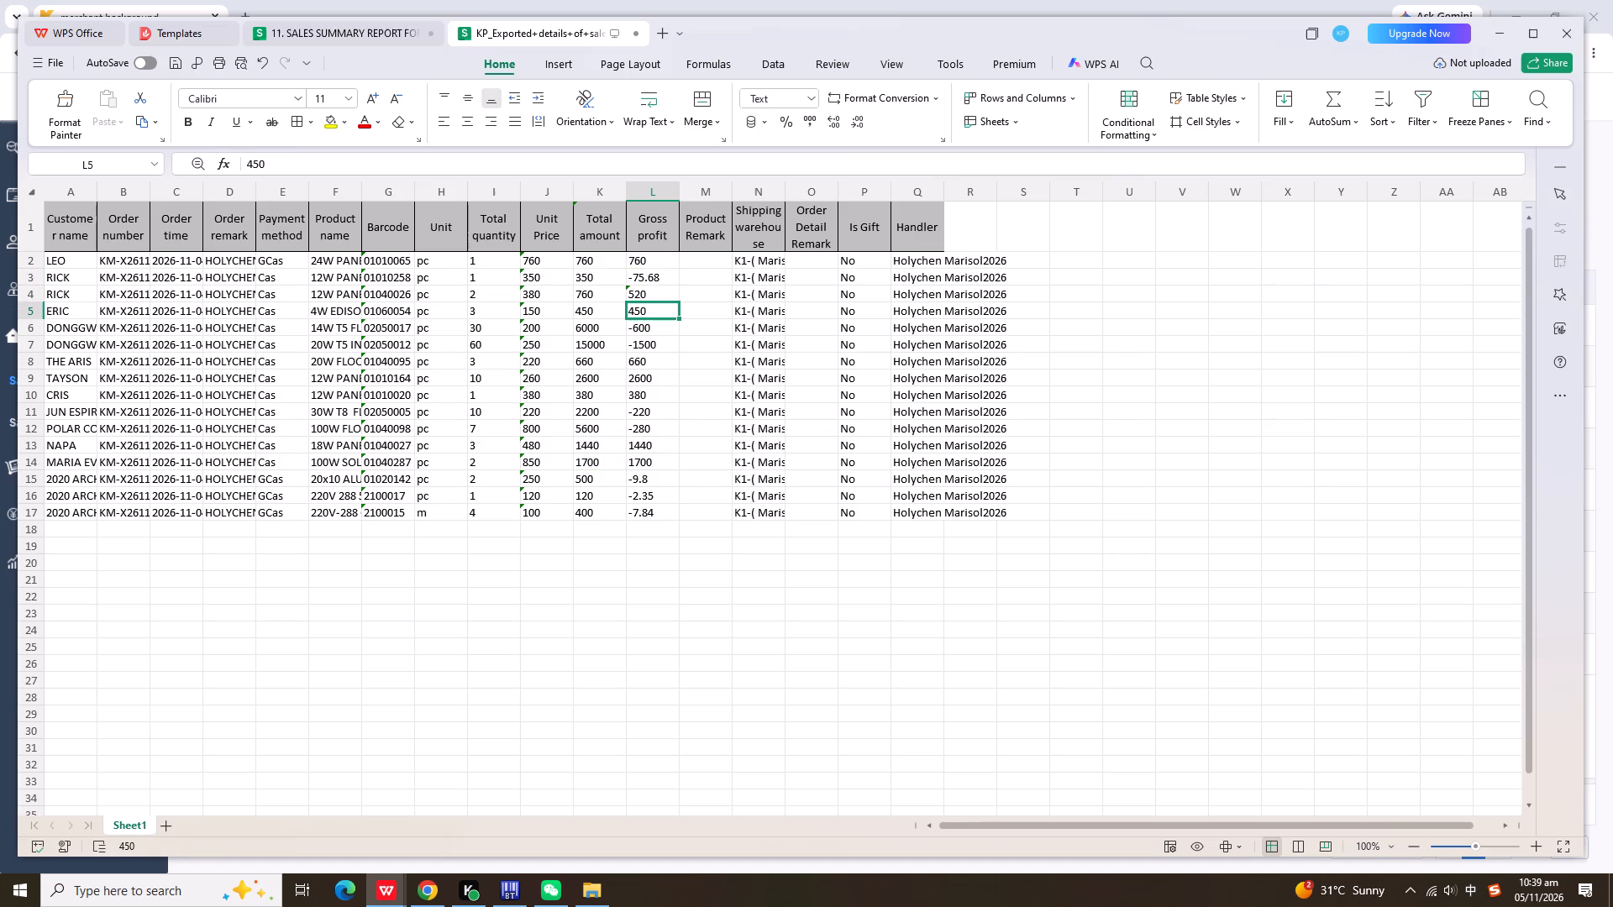
{"action": "left_click", "coordinate": [613, 276]}
{"action": "key", "text": "ctrl+c"}
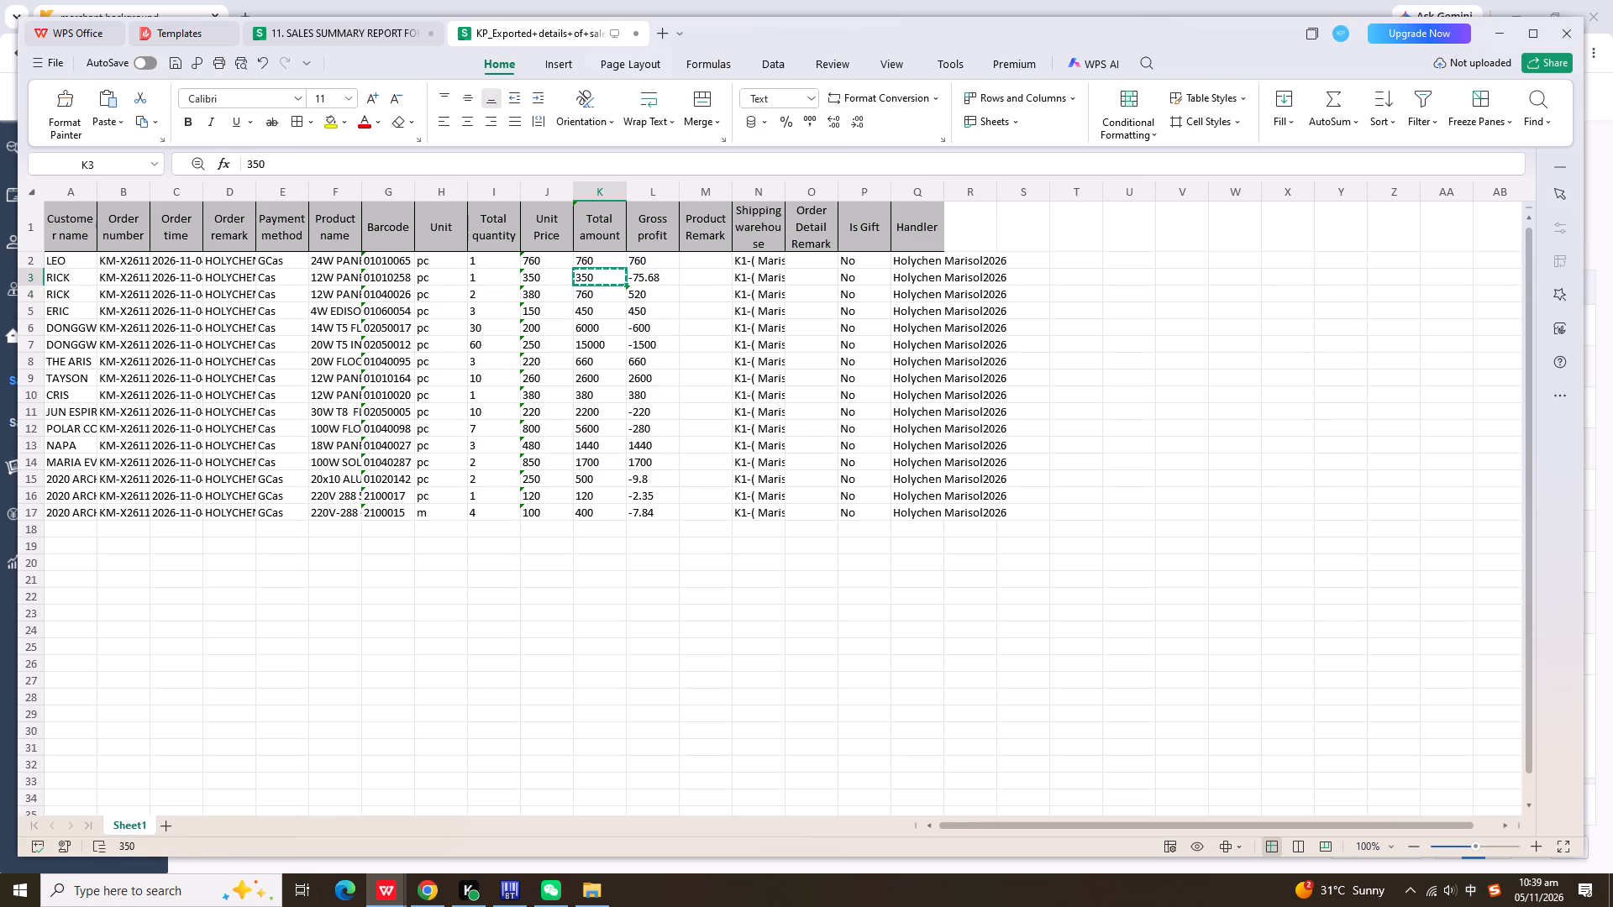
{"action": "left_click", "coordinate": [649, 278]}
{"action": "key", "text": "ctrl+v"}
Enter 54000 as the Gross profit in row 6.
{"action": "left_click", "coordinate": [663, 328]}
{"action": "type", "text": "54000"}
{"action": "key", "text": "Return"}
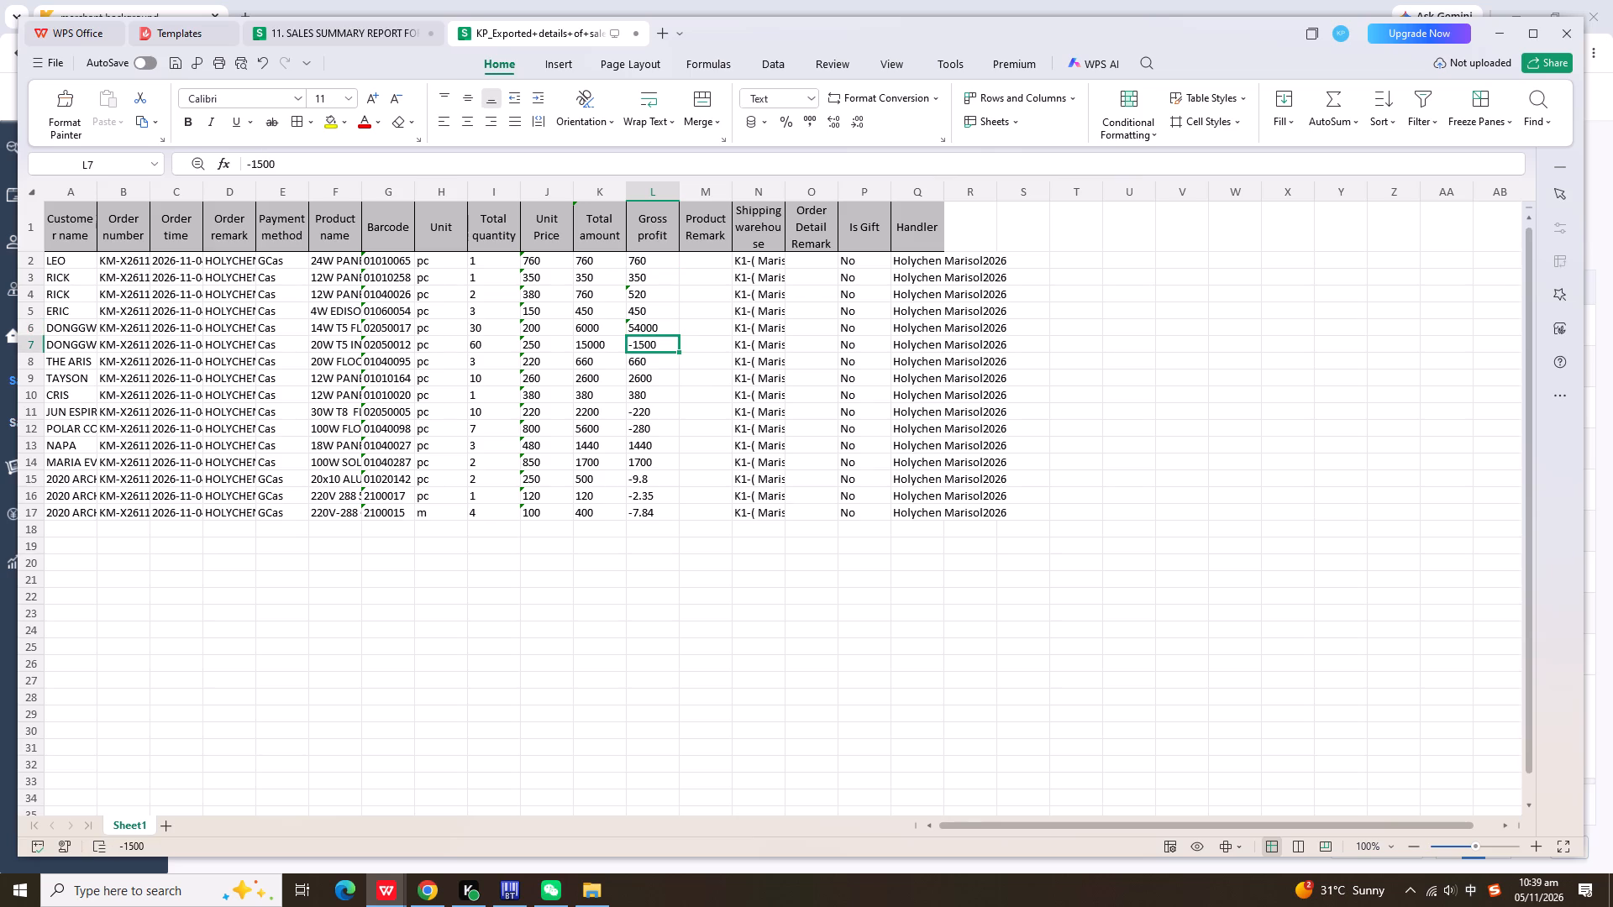
Set Gross profit to 13500 in row 7, 1980 in row 11 and 5320 in row 12.
{"action": "type", "text": "13500"}
{"action": "key", "text": "Return"}
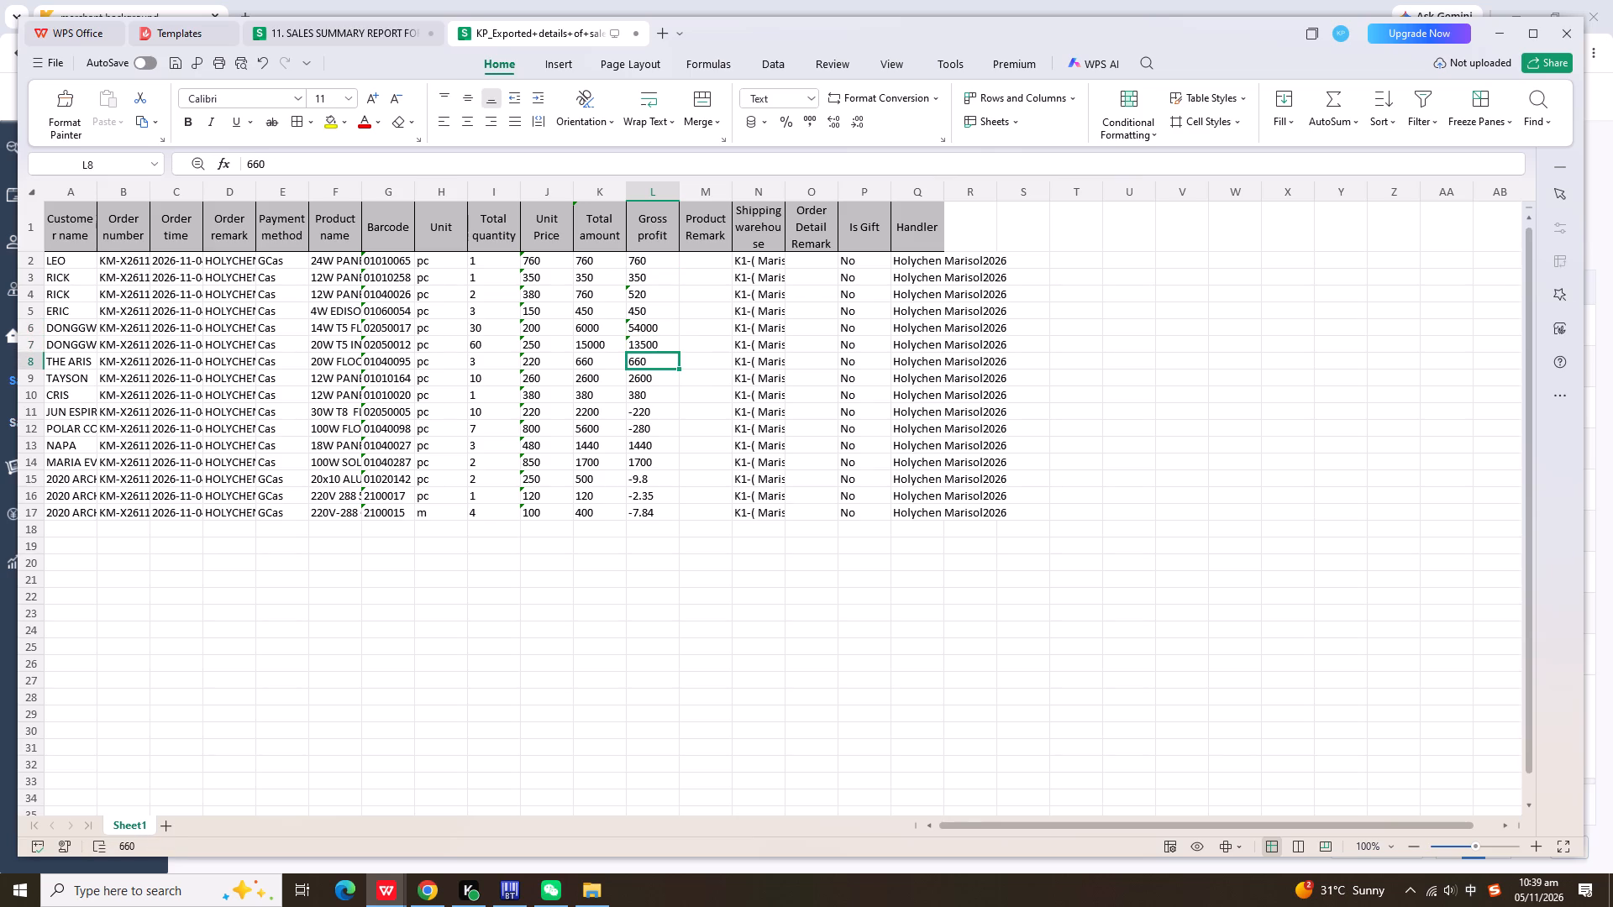
{"action": "left_click", "coordinate": [654, 410]}
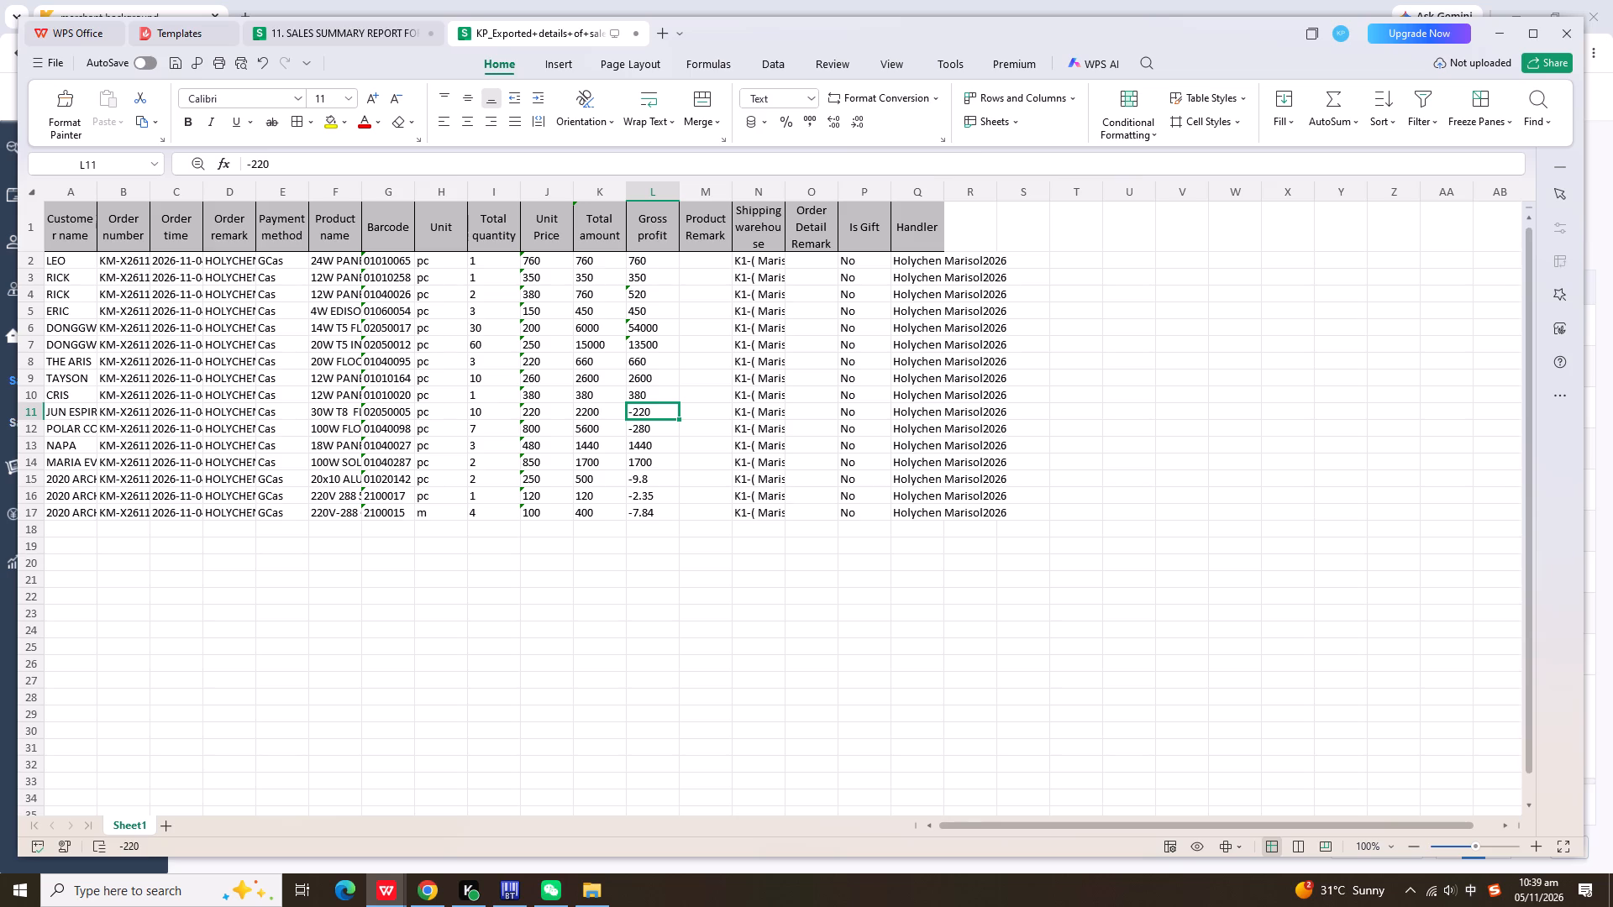
{"action": "type", "text": "1980"}
{"action": "key", "text": "Return"}
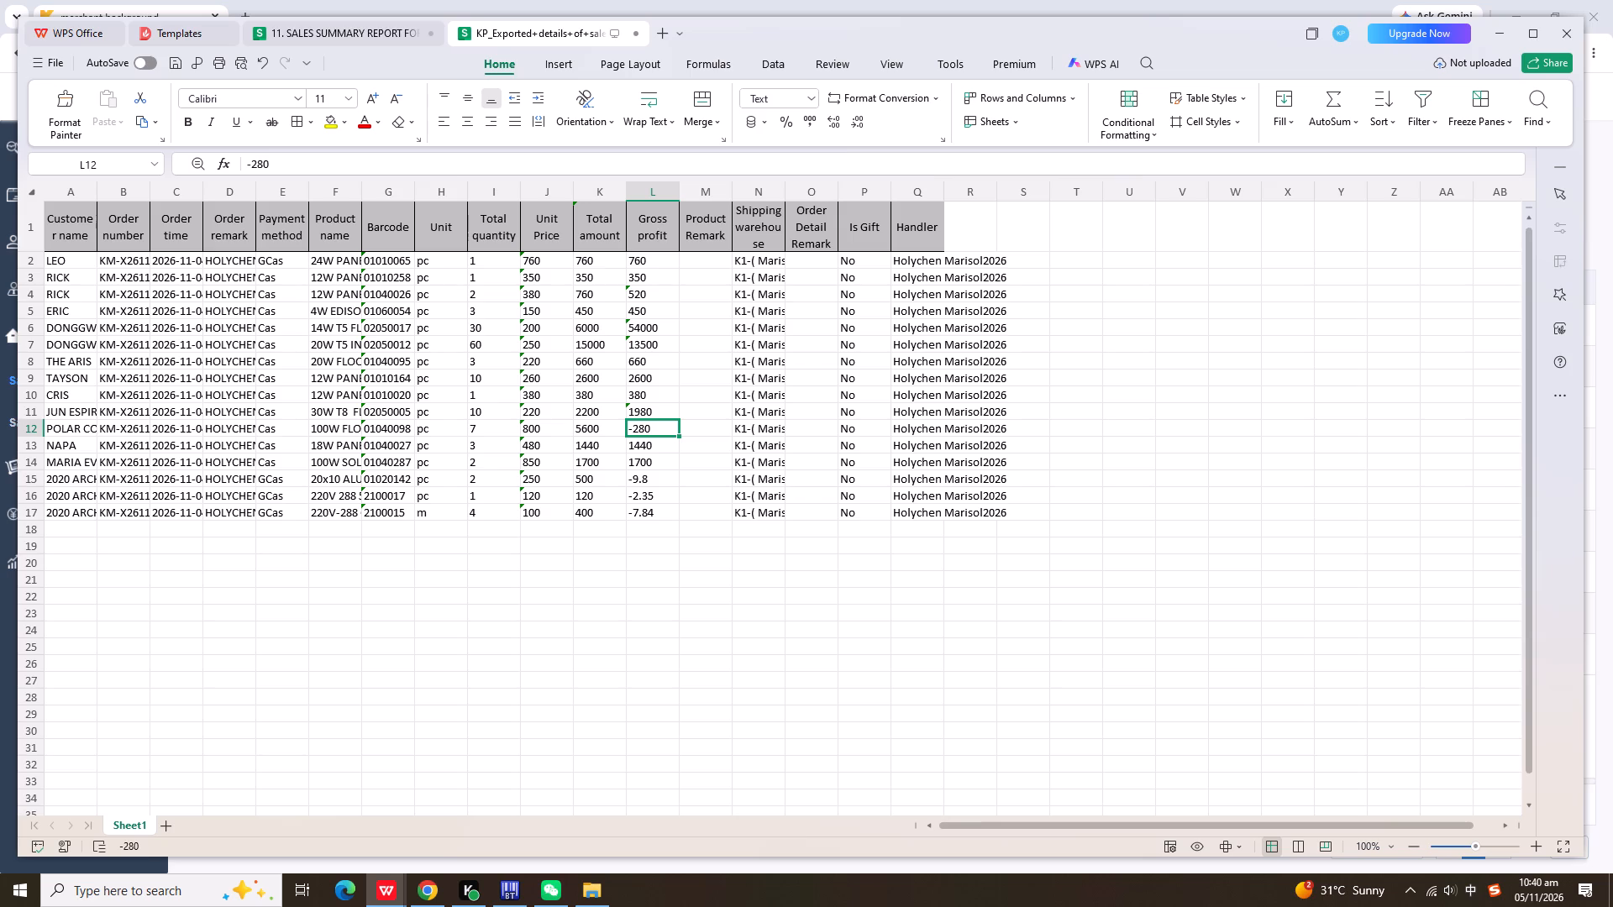
{"action": "type", "text": "5320"}
{"action": "key", "text": "Return"}
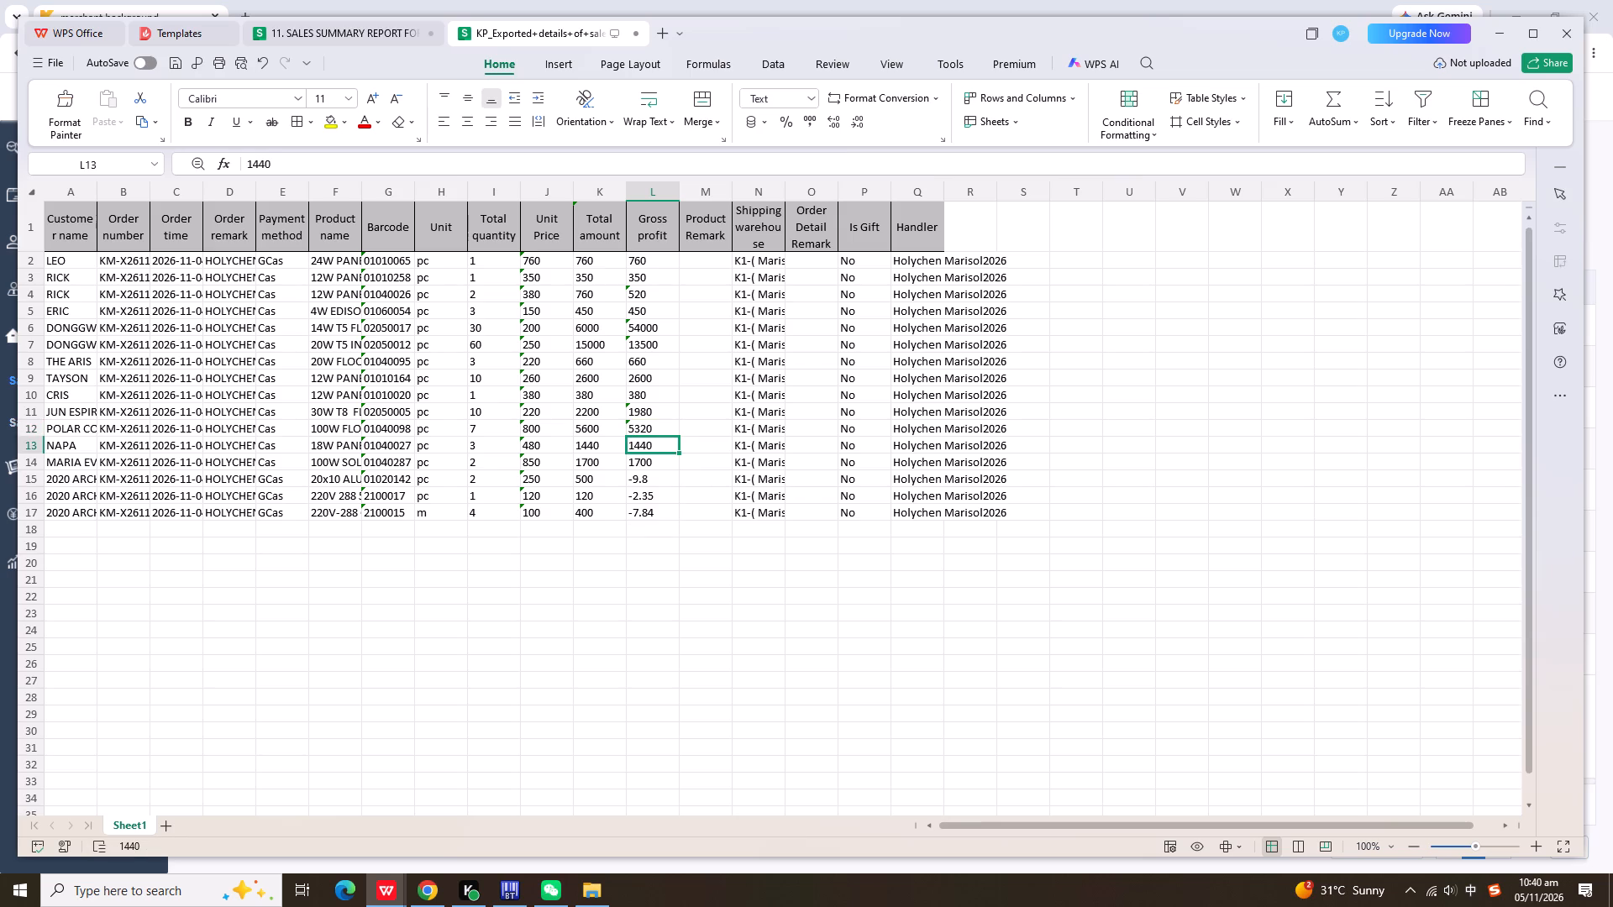
Set Gross profit in row 16 to 100, and copy the total amounts 500 and 400 into Gross profit for rows 15 and 17.
{"action": "left_click_drag", "start_coordinate": [642, 479], "coordinate": [651, 511]}
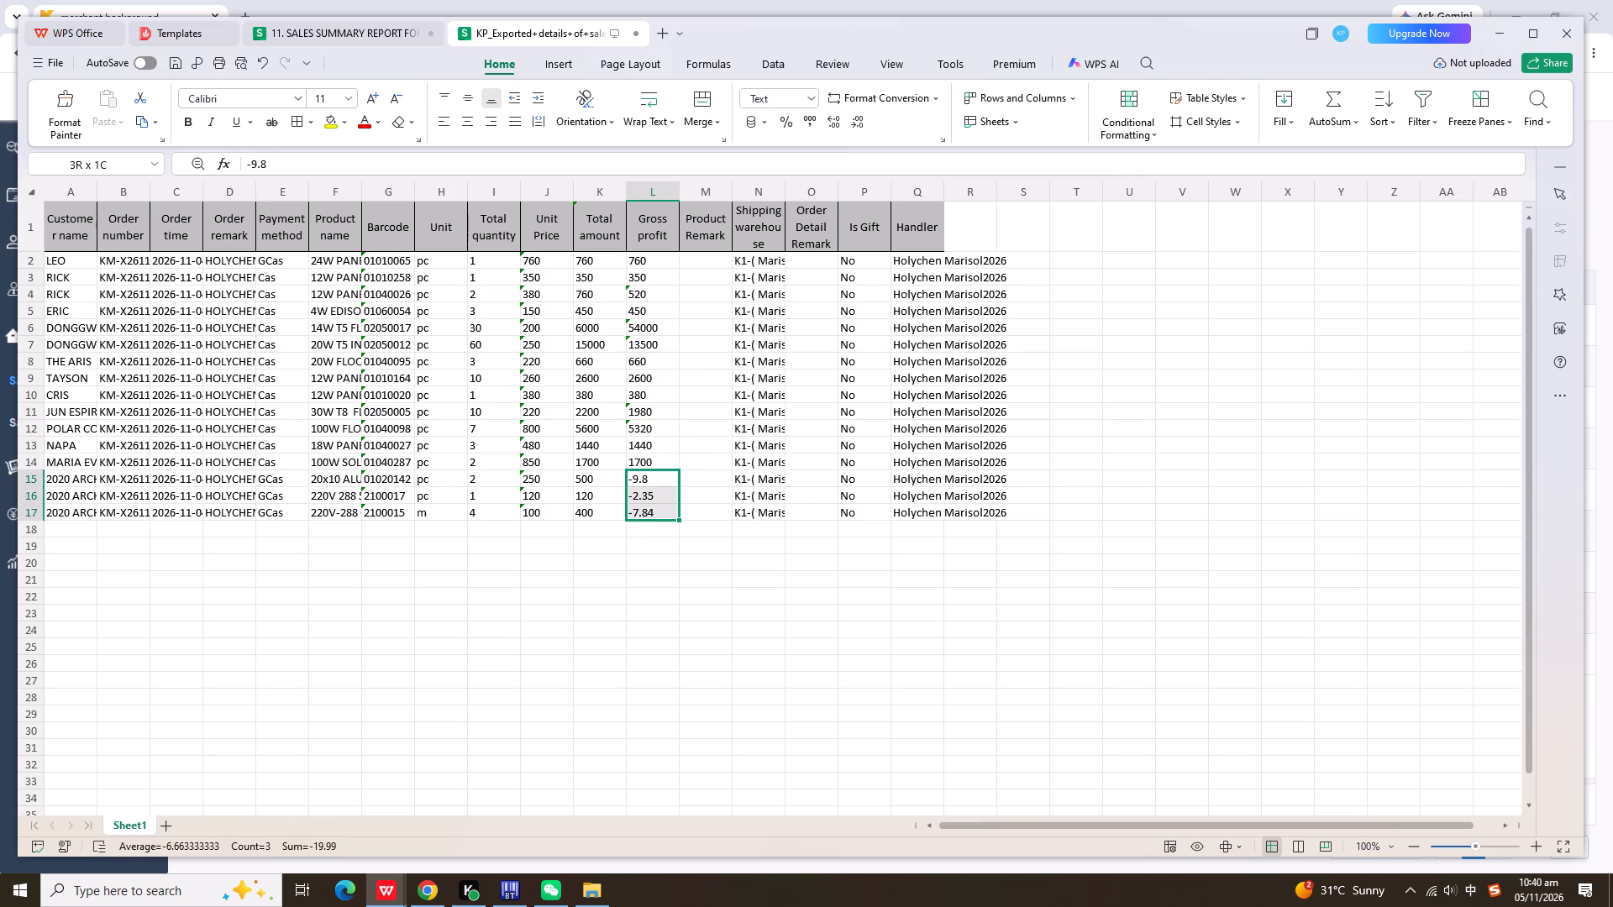
{"action": "left_click_drag", "start_coordinate": [651, 511], "coordinate": [652, 512]}
{"action": "left_click", "coordinate": [657, 499]}
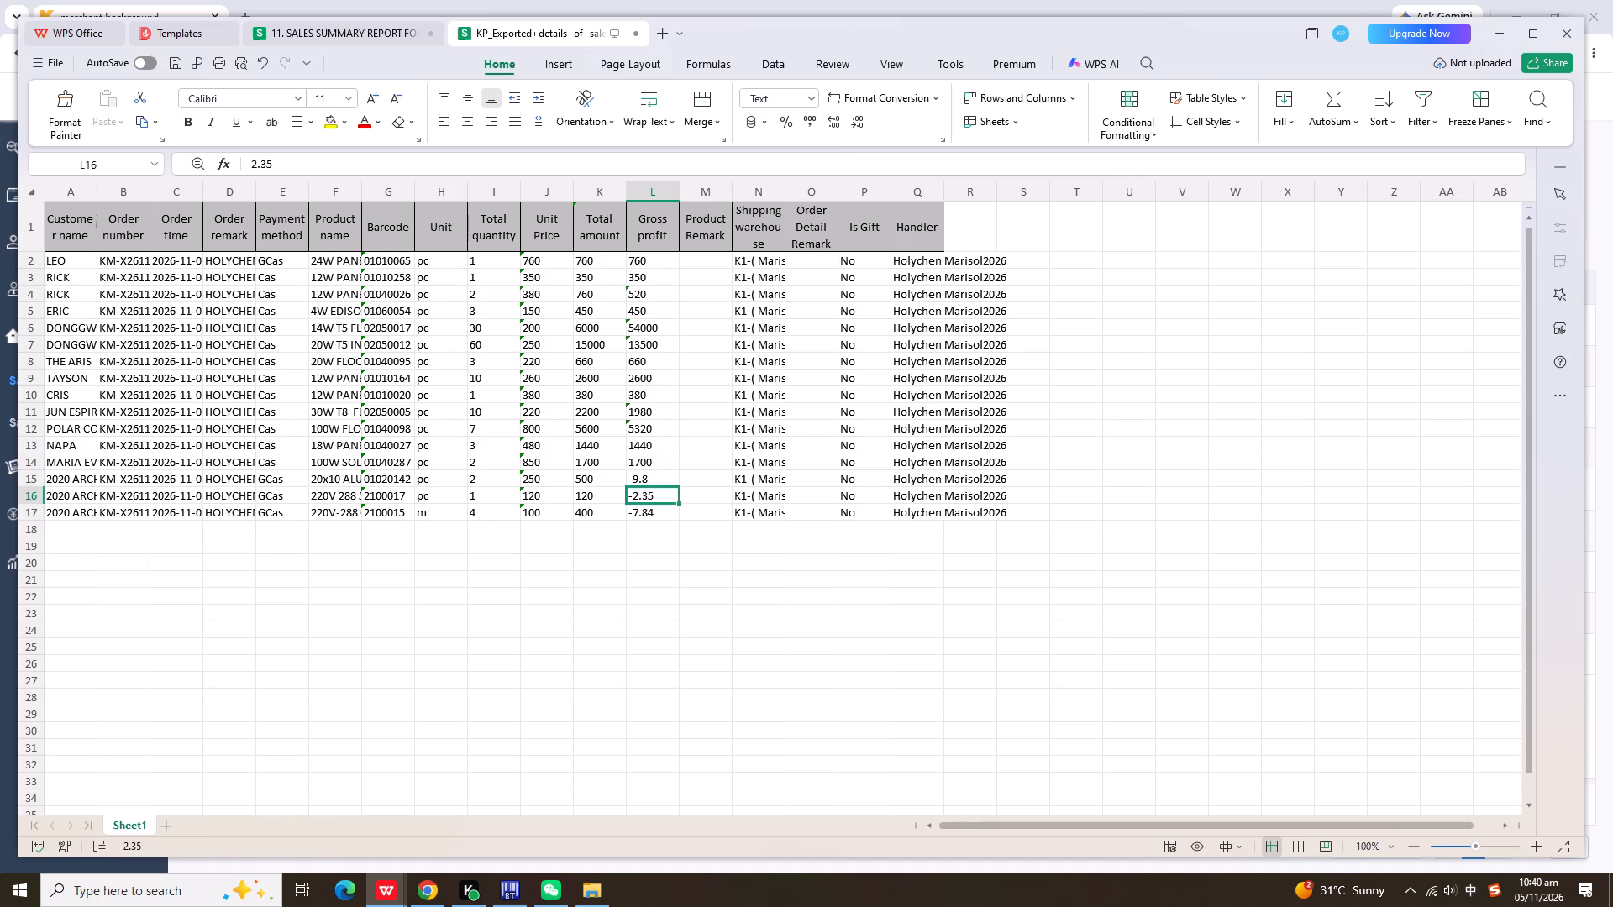
{"action": "type", "text": "100"}
{"action": "key", "text": "Return"}
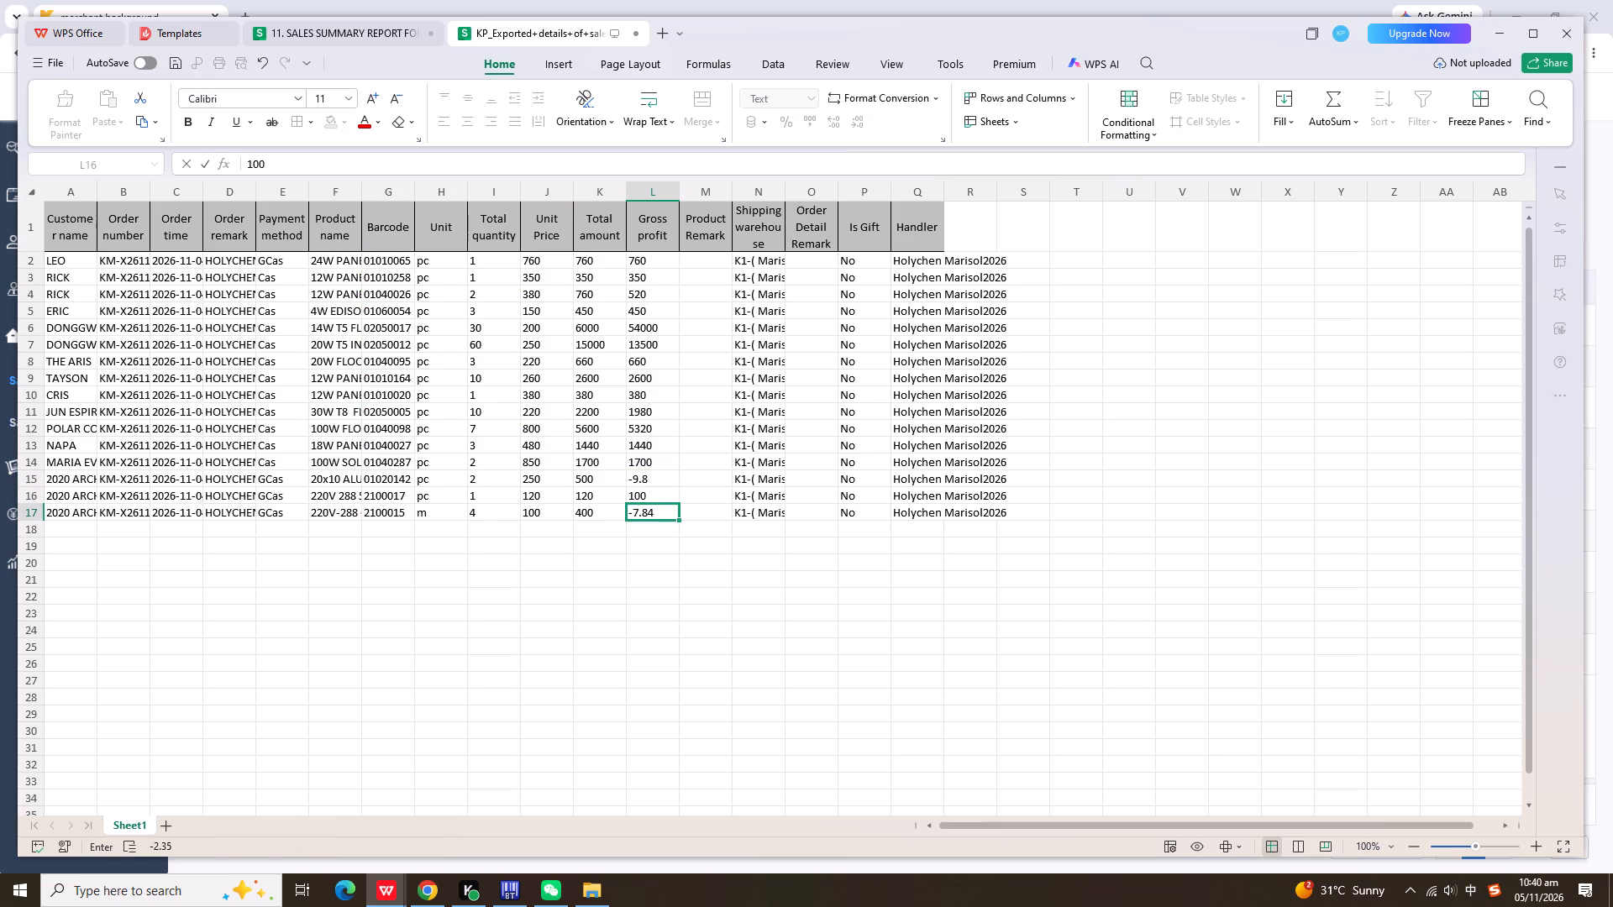
{"action": "left_click", "coordinate": [615, 479]}
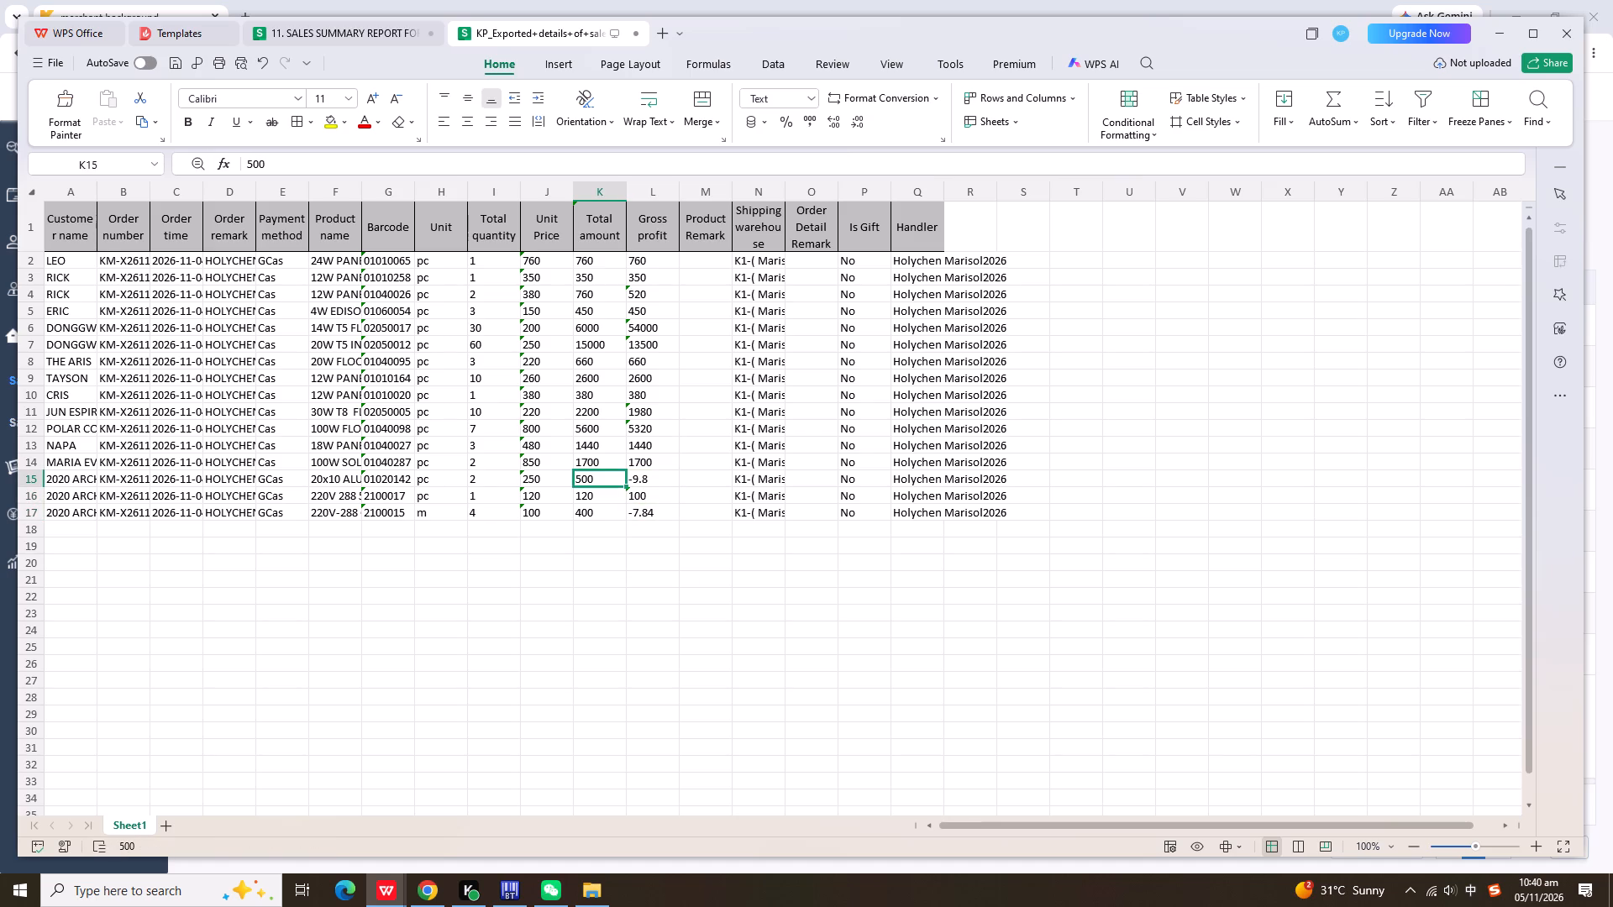
{"action": "key", "text": "ctrl+c"}
{"action": "left_click", "coordinate": [645, 474]}
{"action": "key", "text": "ctrl+v"}
{"action": "left_click", "coordinate": [612, 507]}
{"action": "key", "text": "ctrl+c"}
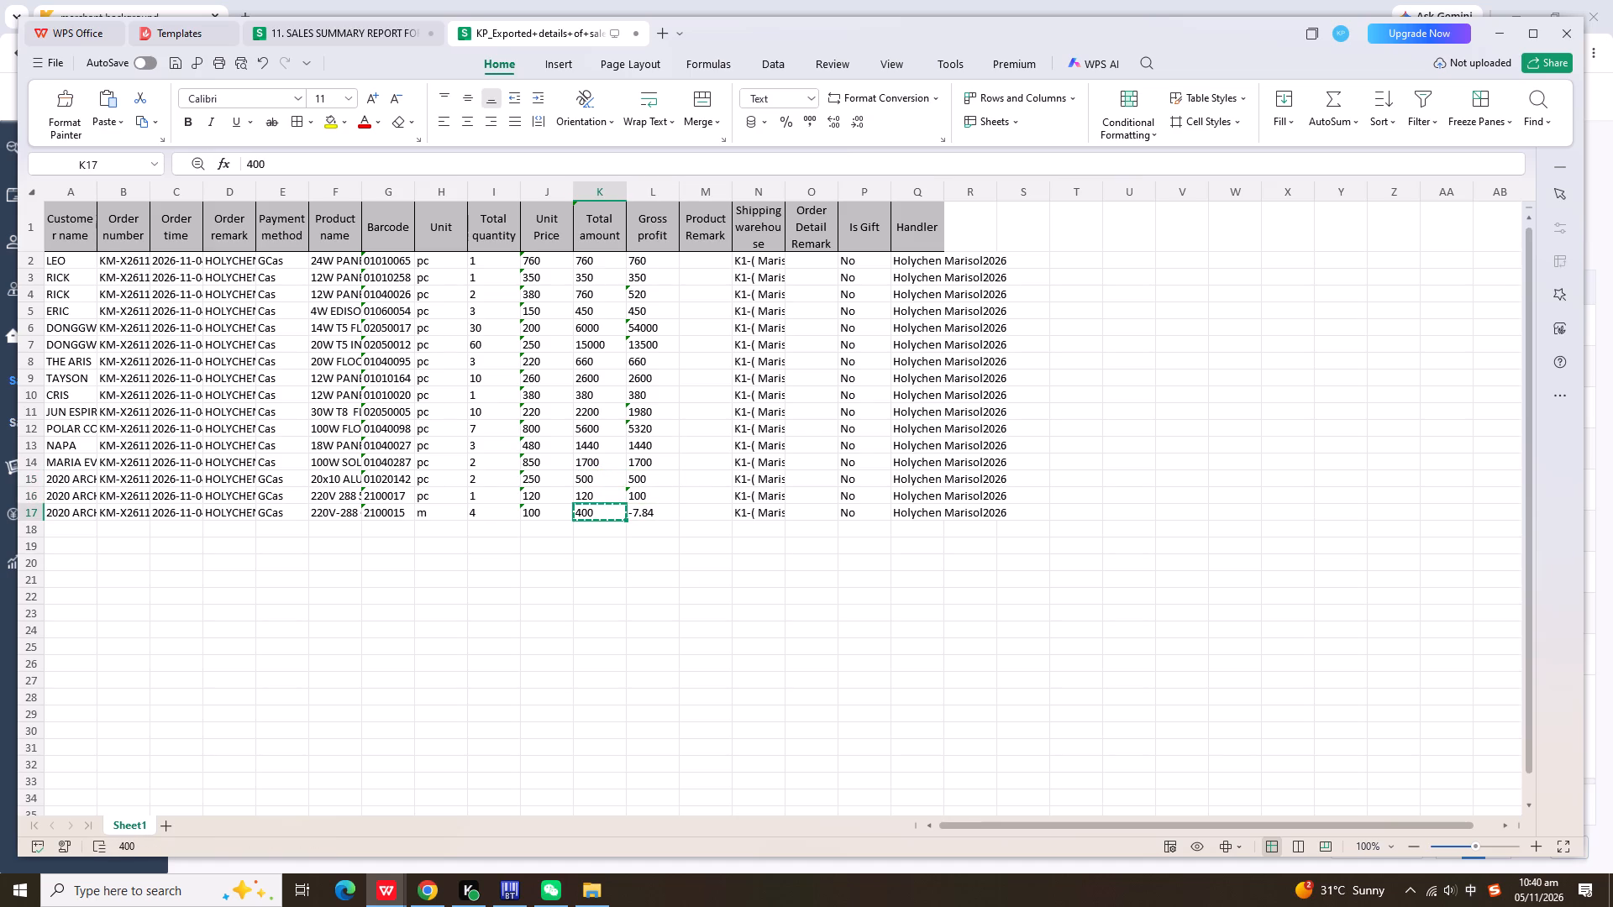
{"action": "left_click", "coordinate": [652, 505]}
{"action": "key", "text": "ctrl+v"}
{"action": "left_click", "coordinate": [649, 574]}
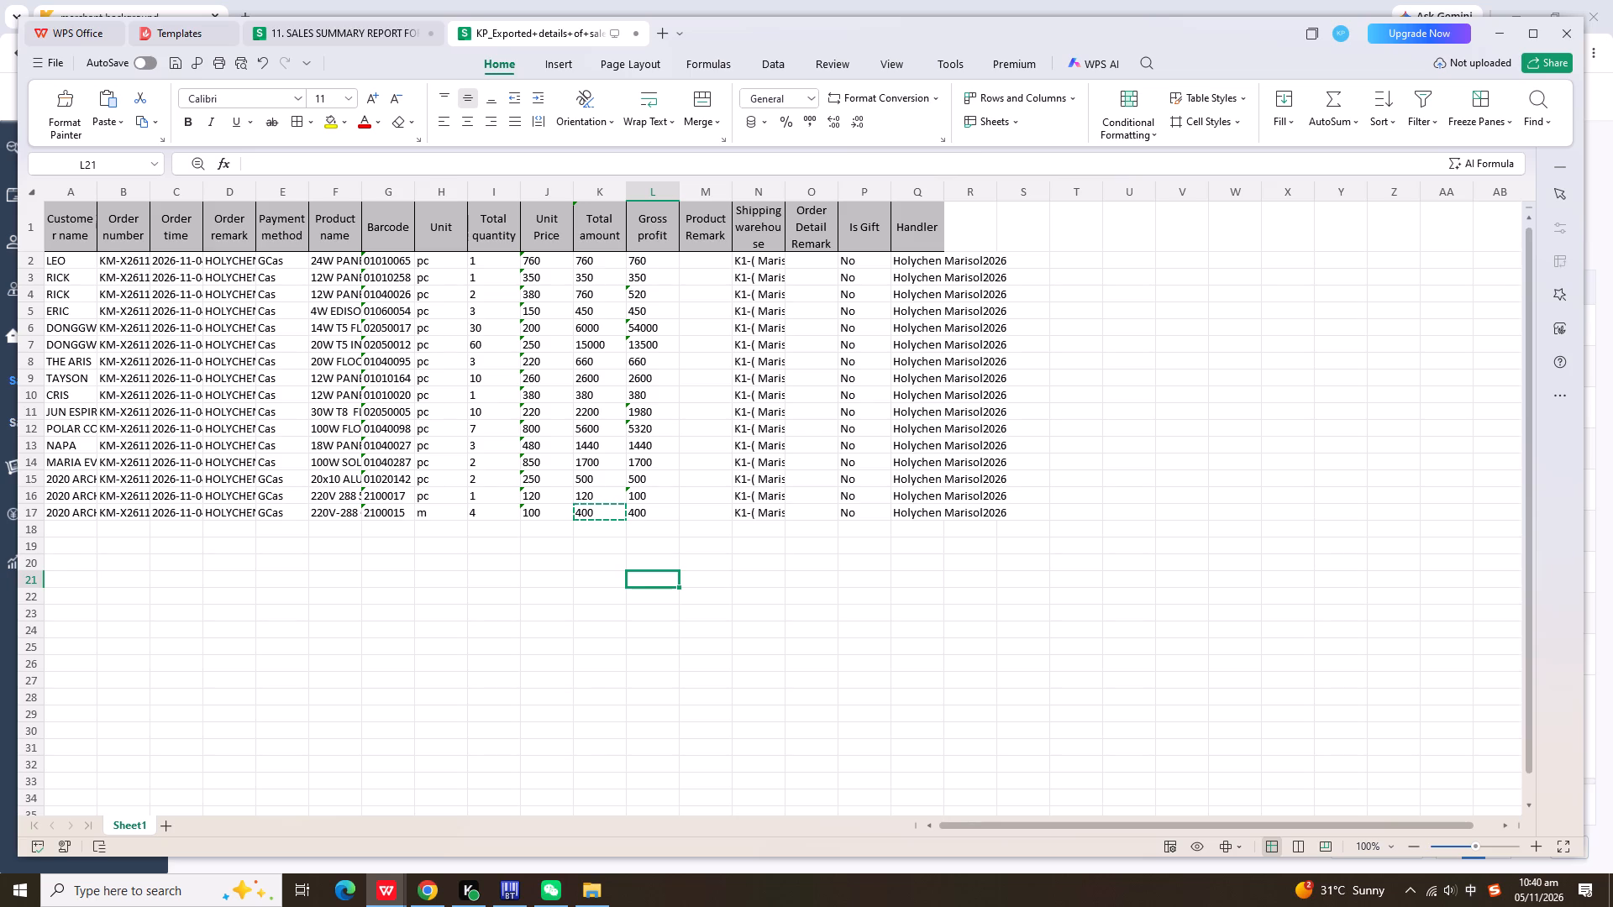
Set Gross profit in row 6 to 5400.
{"action": "left_click", "coordinate": [654, 326]}
{"action": "type", "text": "5400"}
{"action": "key", "text": "Return"}
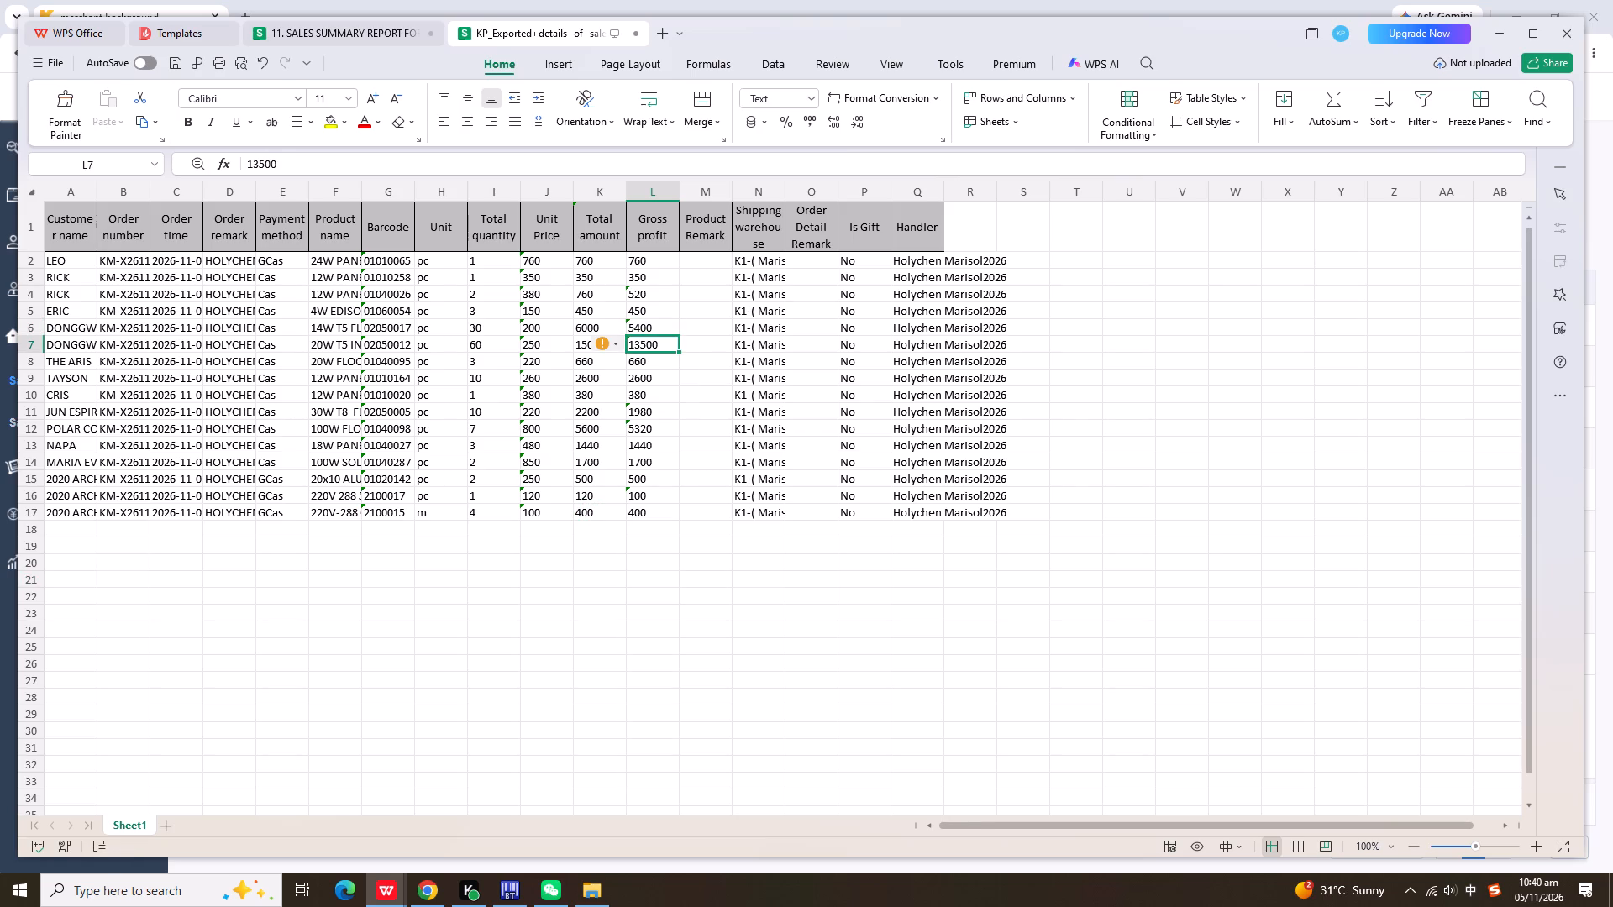
Copy the Gross profit values of rows 2 to 17 and bring up the DAILY SALES REMITTED sheet in the sales summary workbook.
{"action": "left_click_drag", "start_coordinate": [673, 263], "coordinate": [639, 518]}
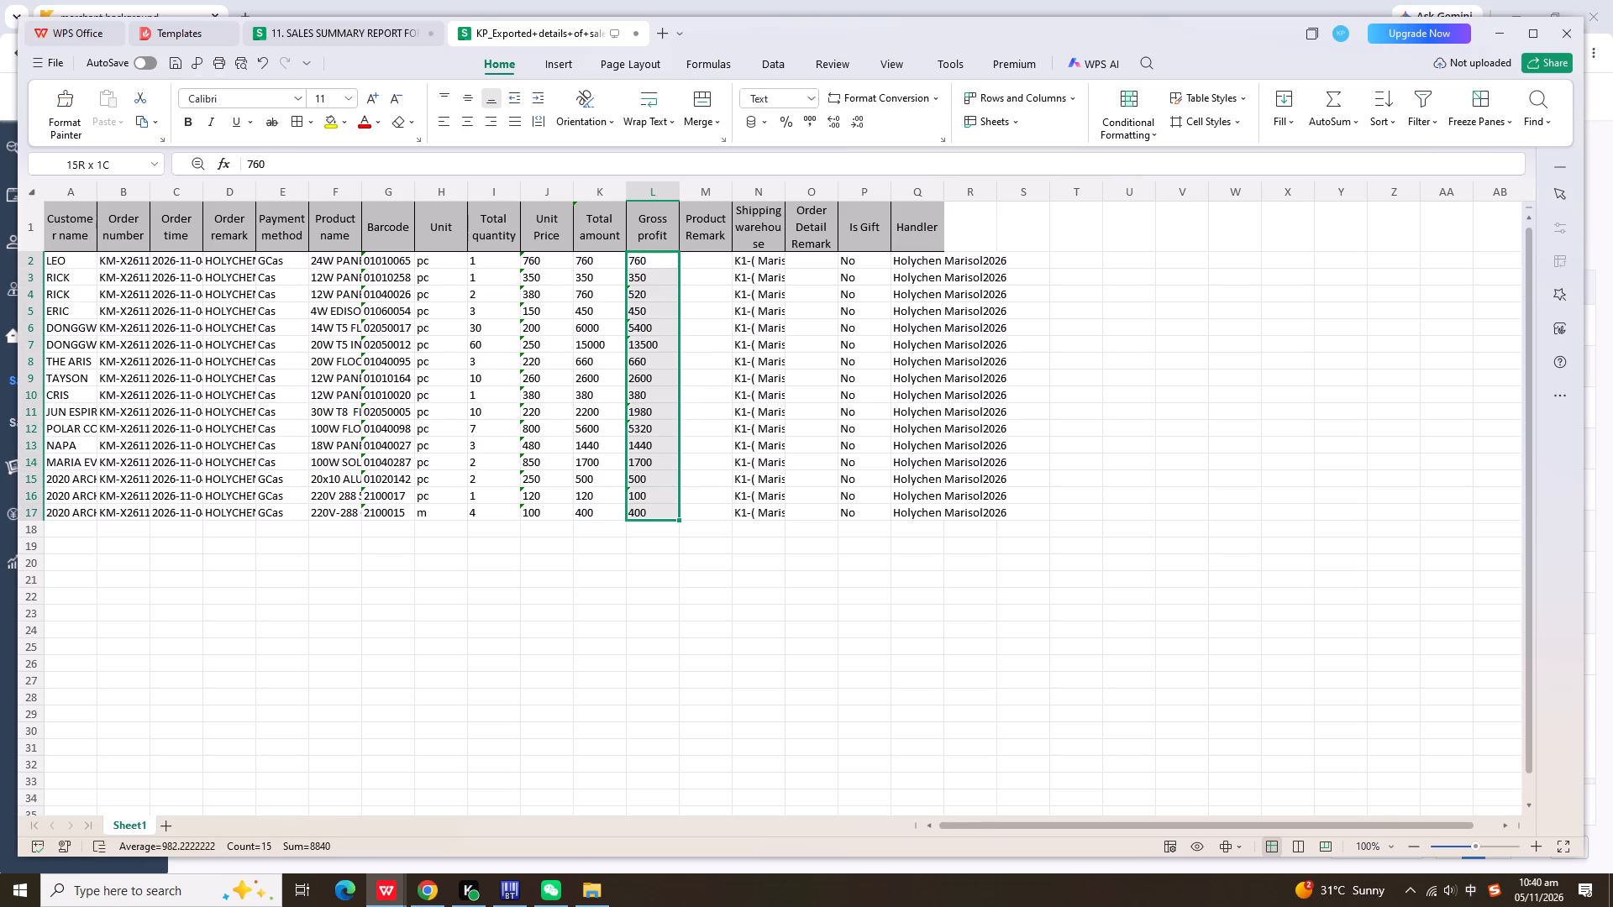
{"action": "left_click_drag", "start_coordinate": [639, 518], "coordinate": [640, 520]}
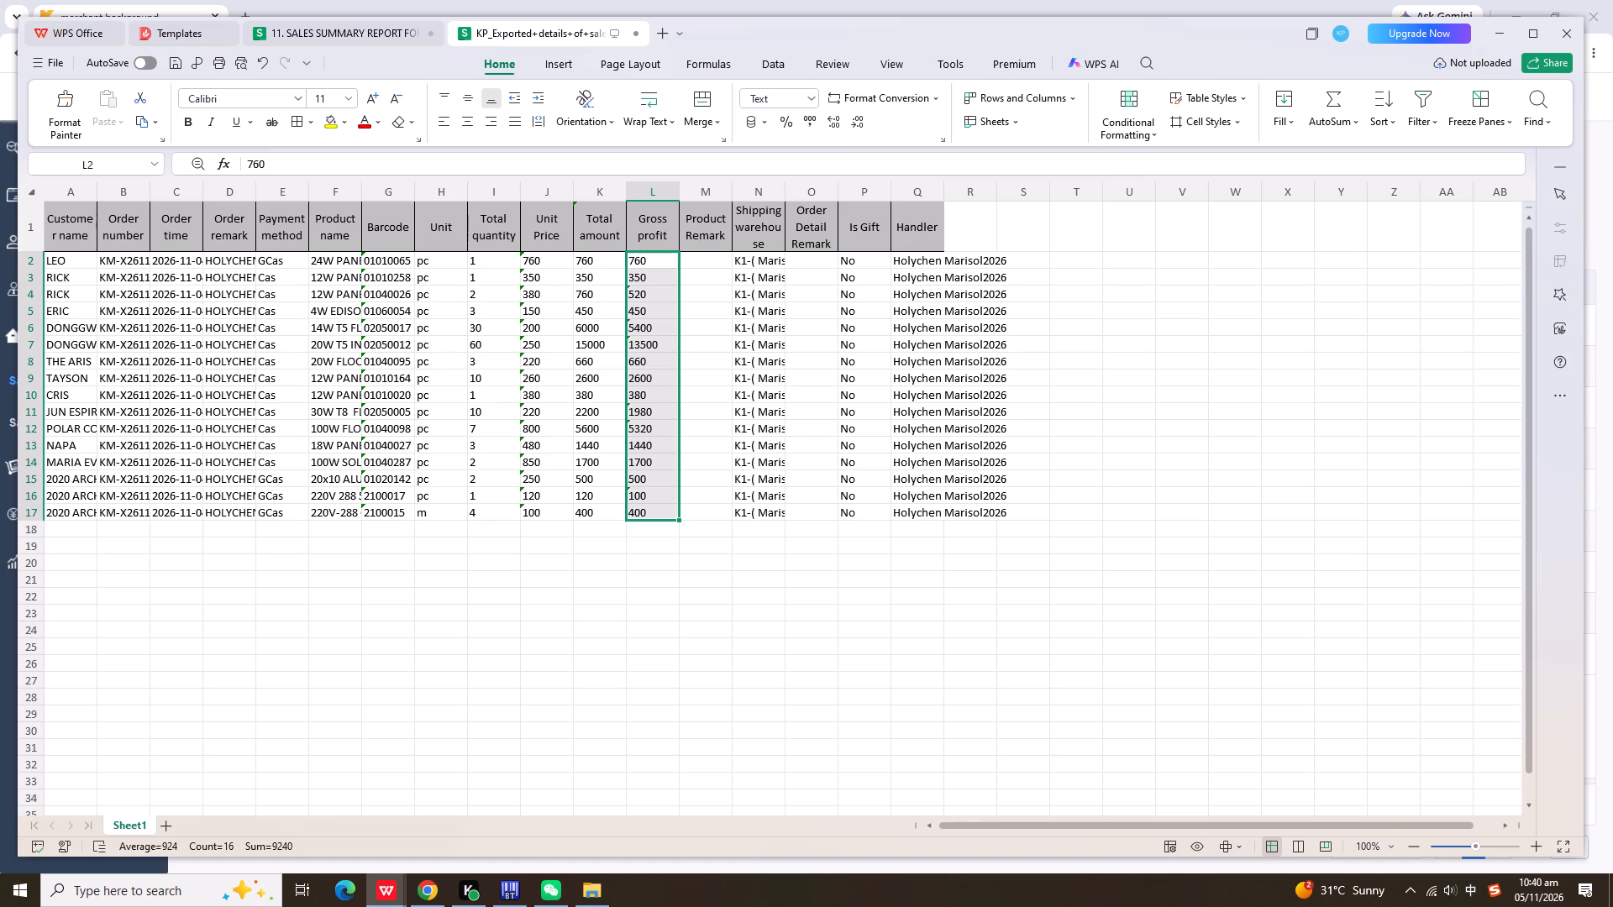
{"action": "key", "text": "ctrl+c"}
{"action": "left_click", "coordinate": [360, 12]}
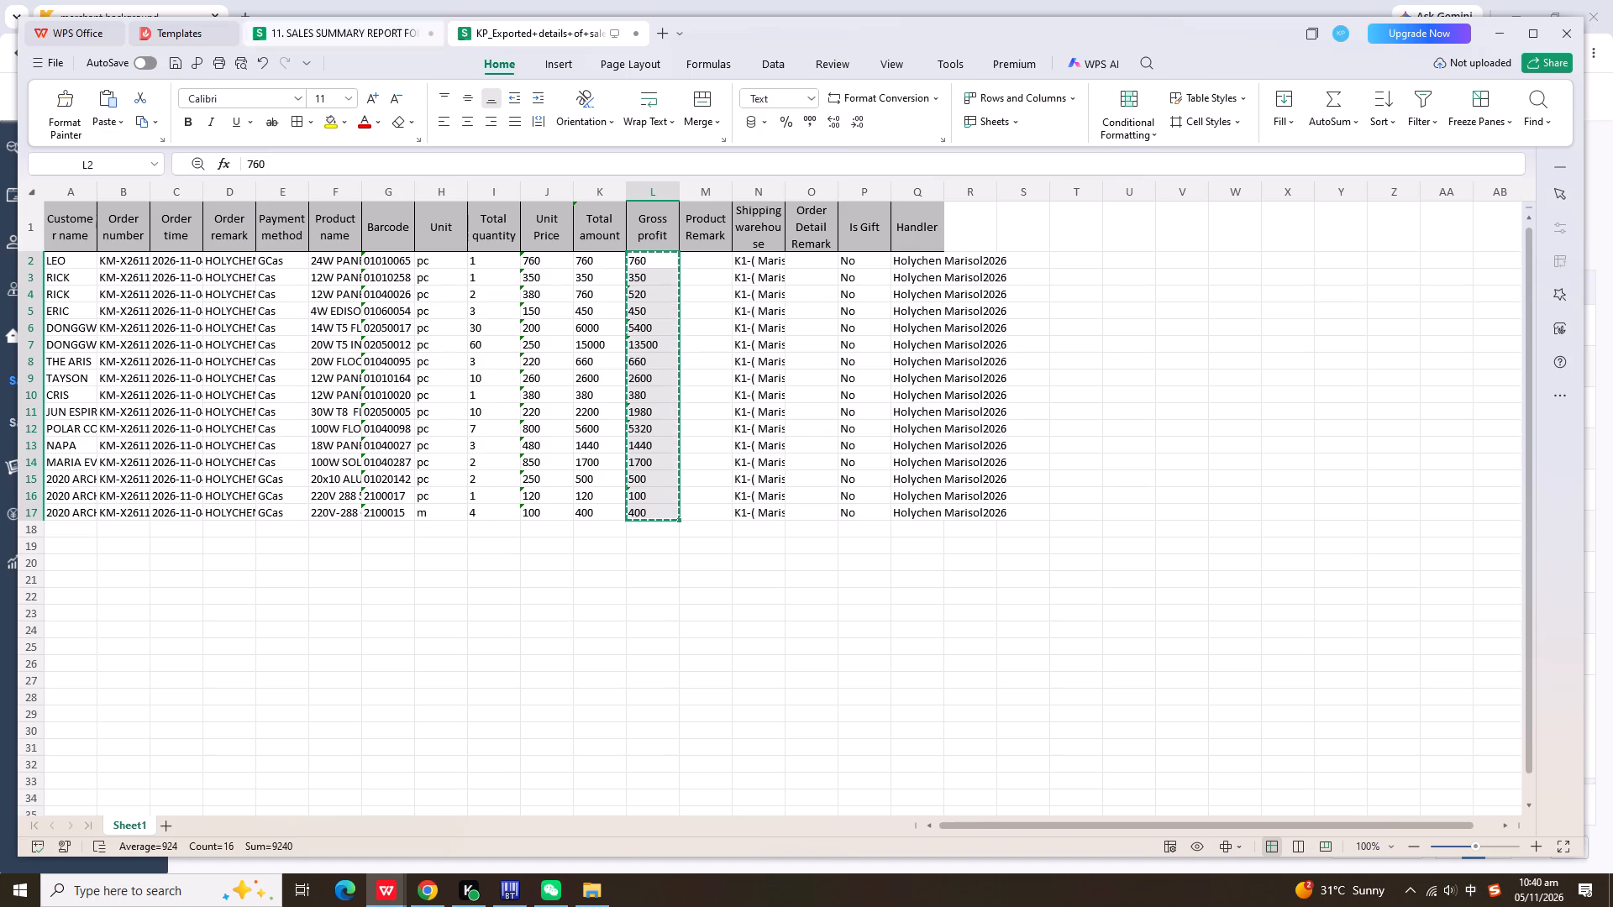
{"action": "left_click", "coordinate": [373, 31]}
{"action": "left_click", "coordinate": [324, 820]}
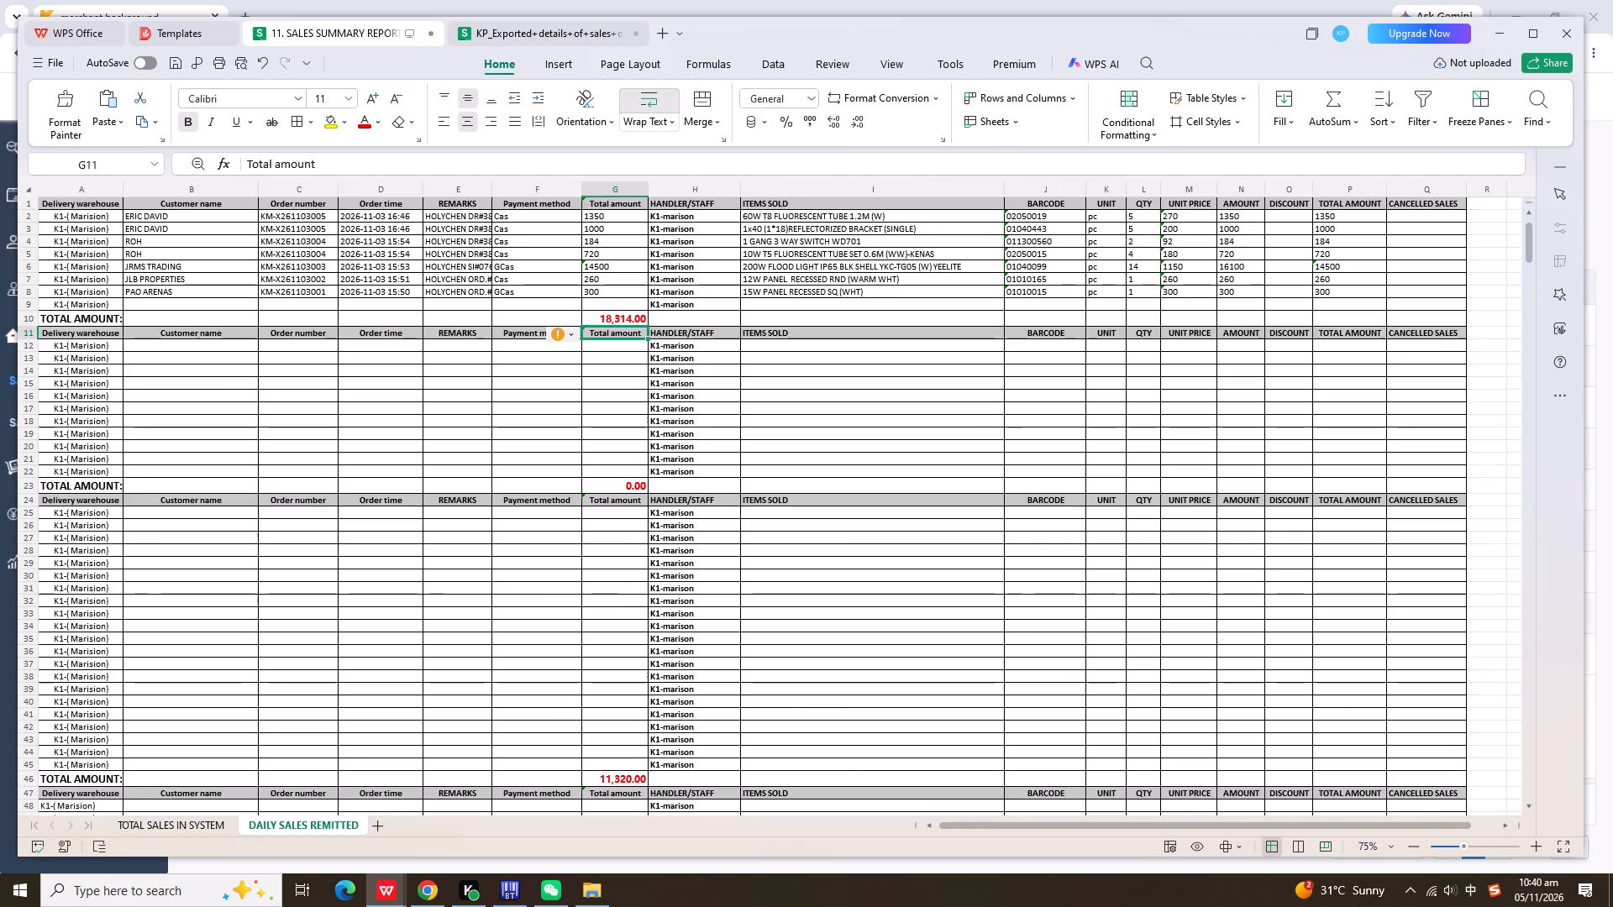
Add five rows to the second block of DAILY SALES REMITTED by inserting a copy of rows 13 to 17.
{"action": "left_click_drag", "start_coordinate": [24, 359], "coordinate": [18, 412]}
{"action": "right_click", "coordinate": [18, 412]}
{"action": "left_click", "coordinate": [32, 426]}
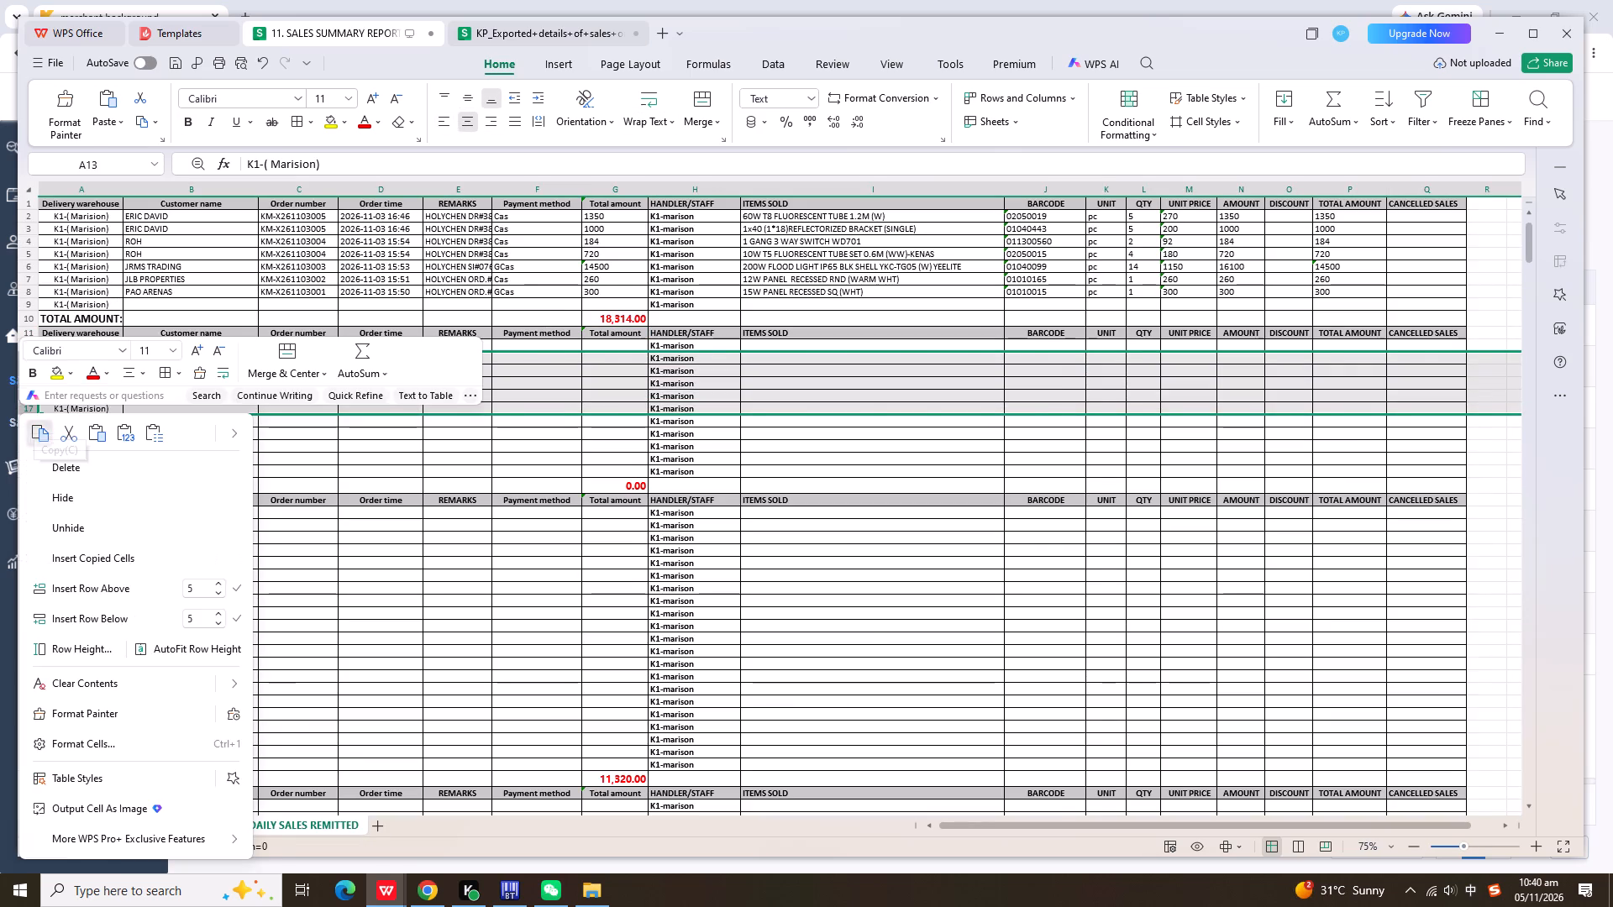
{"action": "right_click", "coordinate": [19, 402]}
{"action": "left_click", "coordinate": [73, 541]}
Copy the export's Gross profit values again and paste them from row 12 down in both total amount columns, G and P.
{"action": "left_click", "coordinate": [504, 34]}
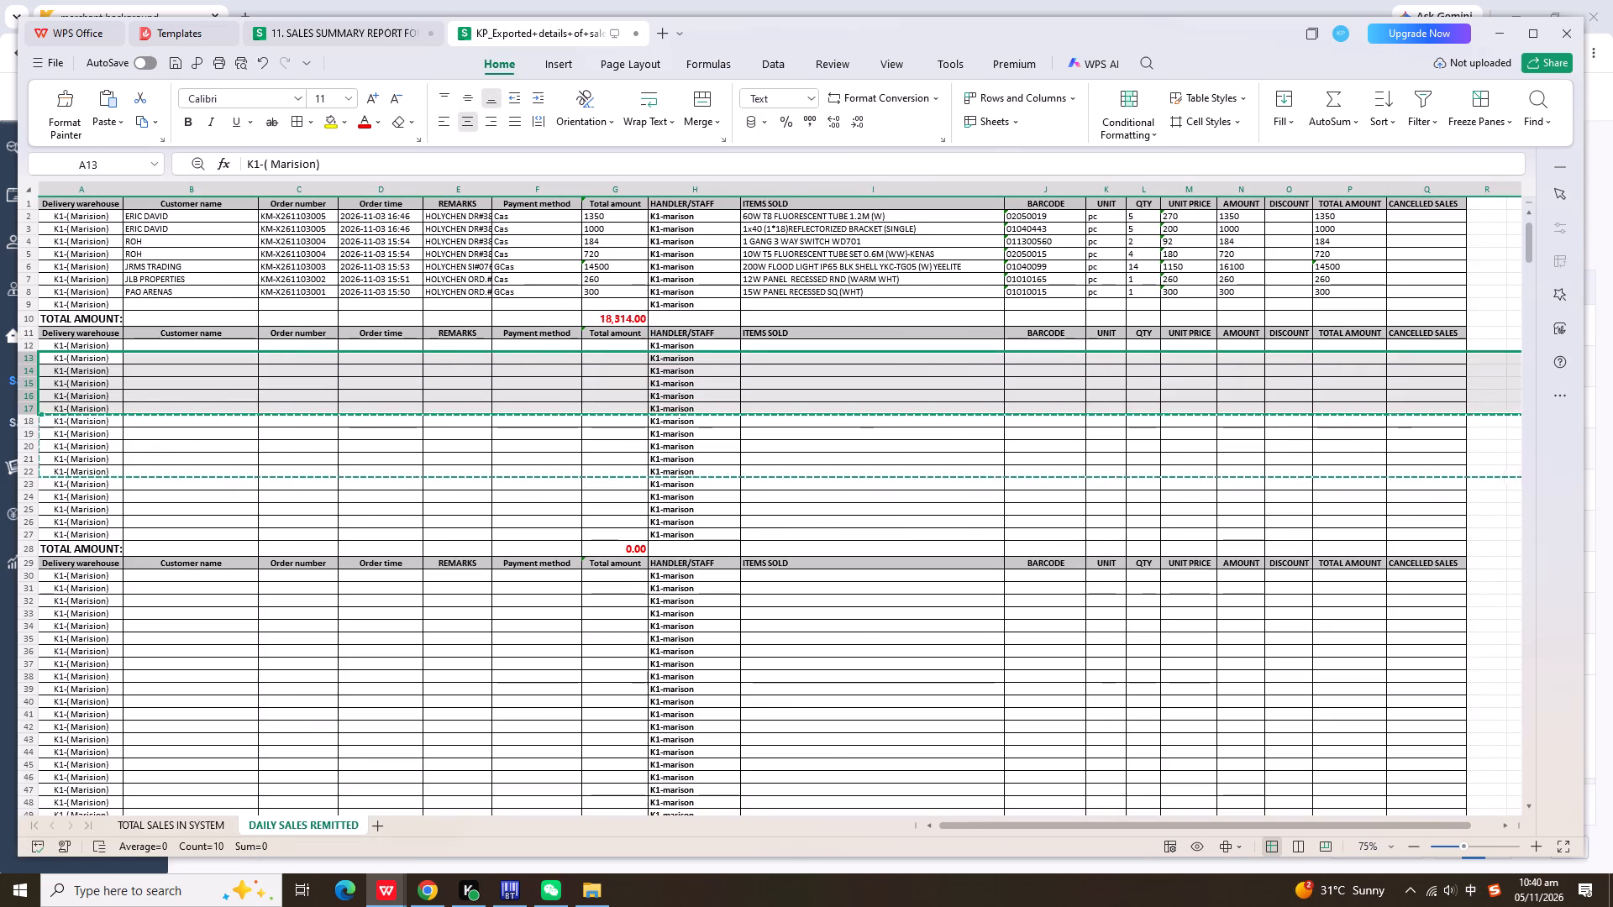
{"action": "key", "text": "ctrl+c"}
{"action": "left_click", "coordinate": [397, 24]}
{"action": "left_click", "coordinate": [620, 348]}
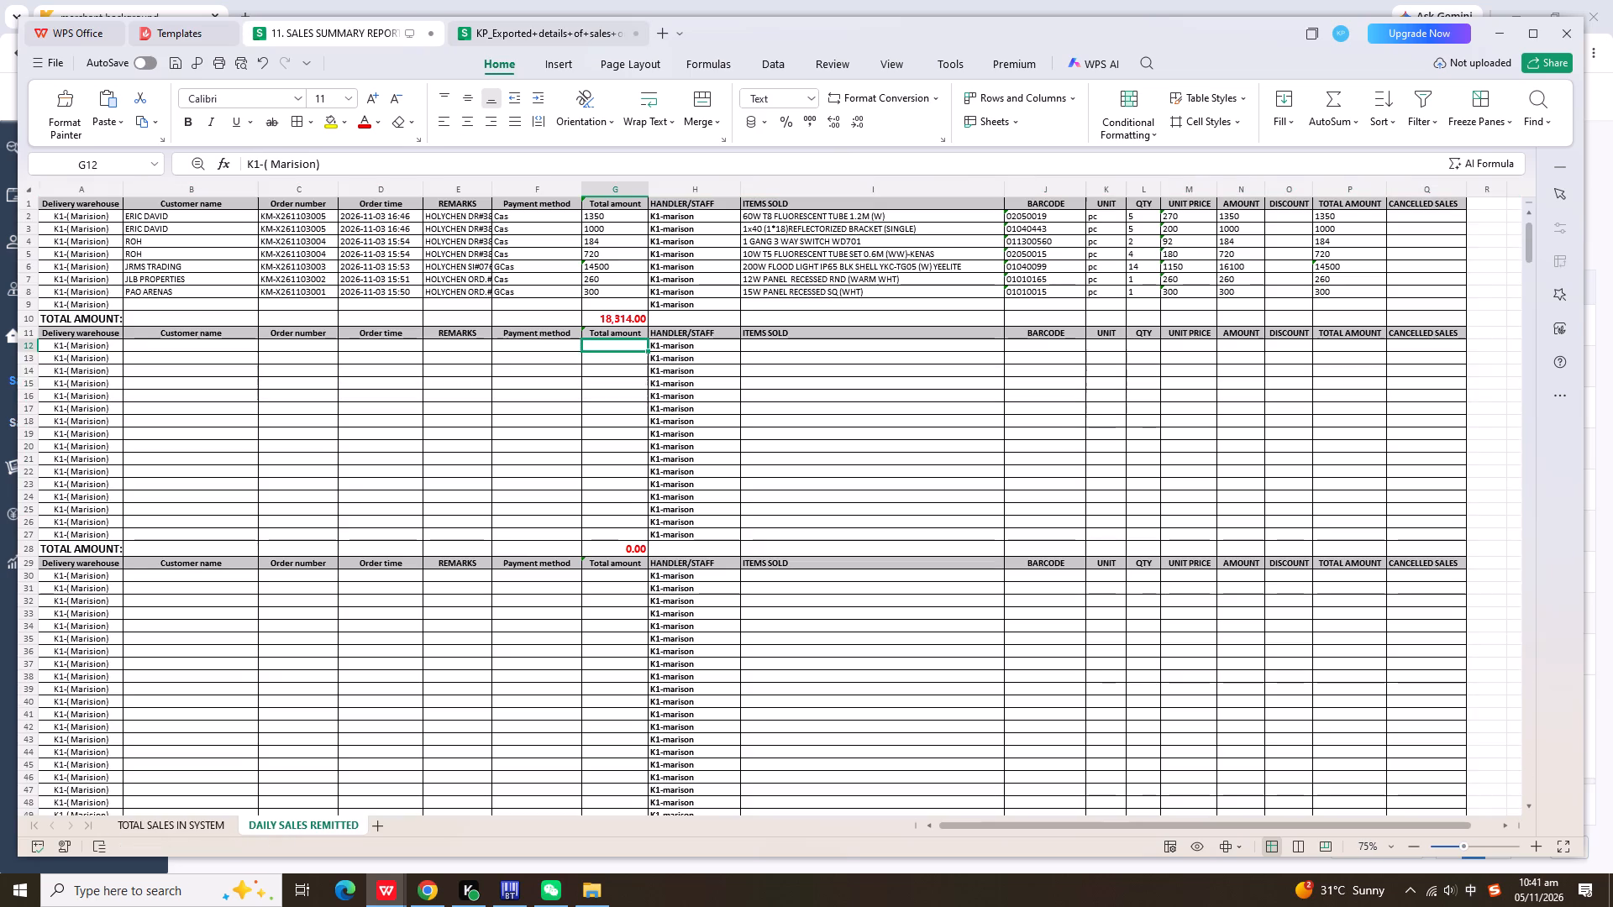
{"action": "key", "text": "ctrl+v"}
{"action": "left_click", "coordinate": [1354, 345]}
{"action": "key", "text": "ctrl+v"}
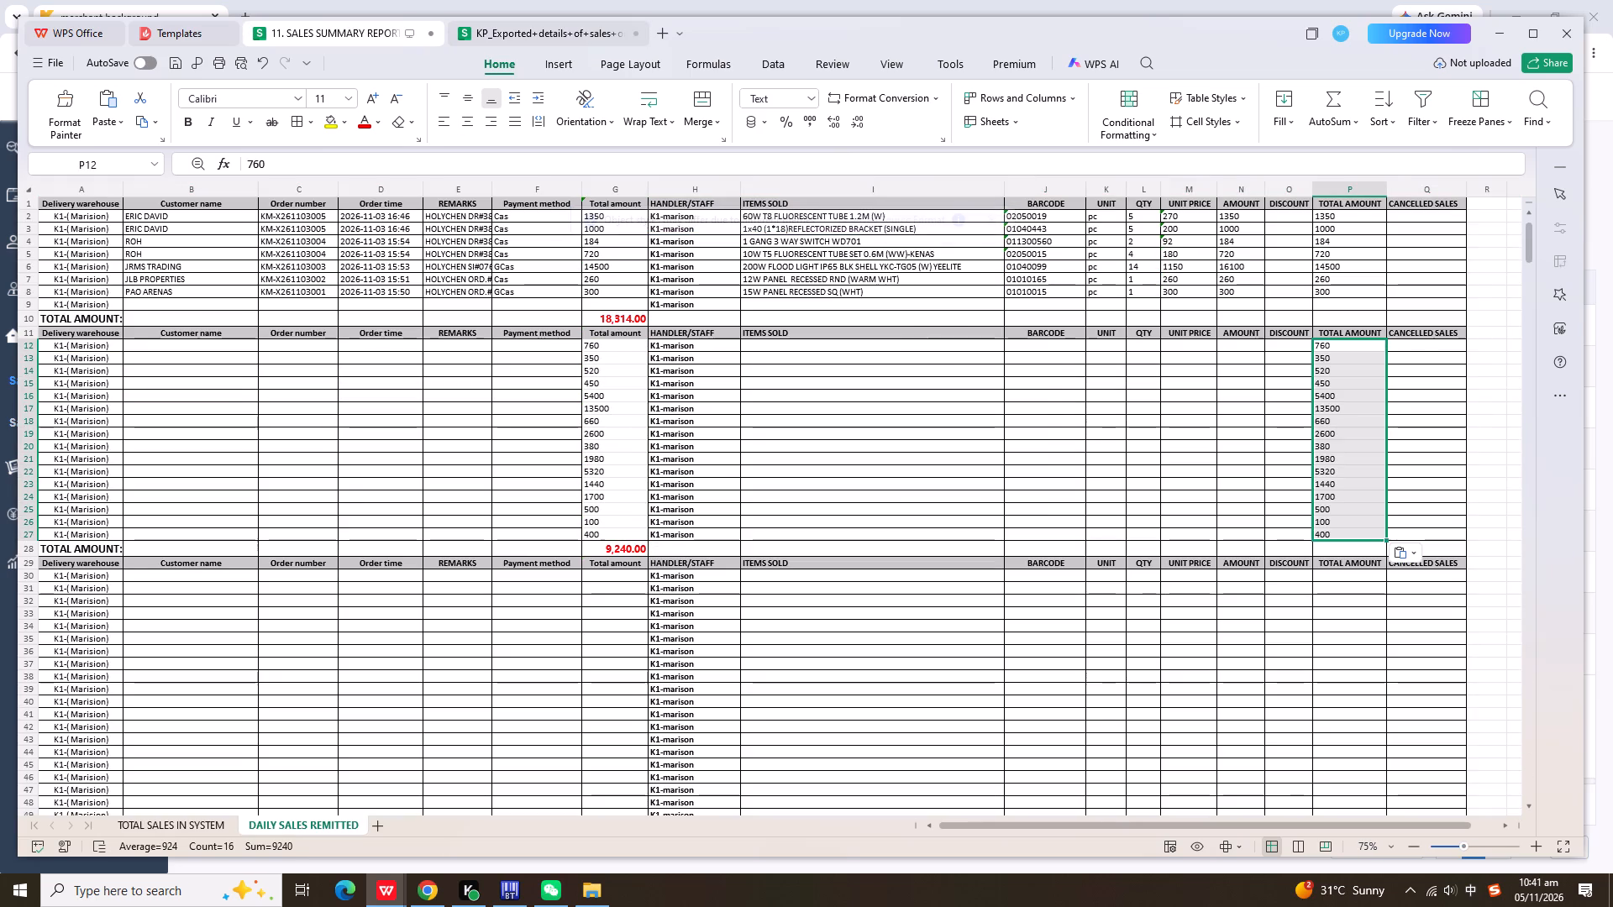
Copy the export's Customer name through Payment method for rows 2 to 17 into DAILY SALES REMITTED, starting at B12.
{"action": "left_click", "coordinate": [517, 17]}
{"action": "left_click_drag", "start_coordinate": [57, 265], "coordinate": [294, 514]}
{"action": "key", "text": "ctrl+c"}
{"action": "left_click", "coordinate": [365, 34]}
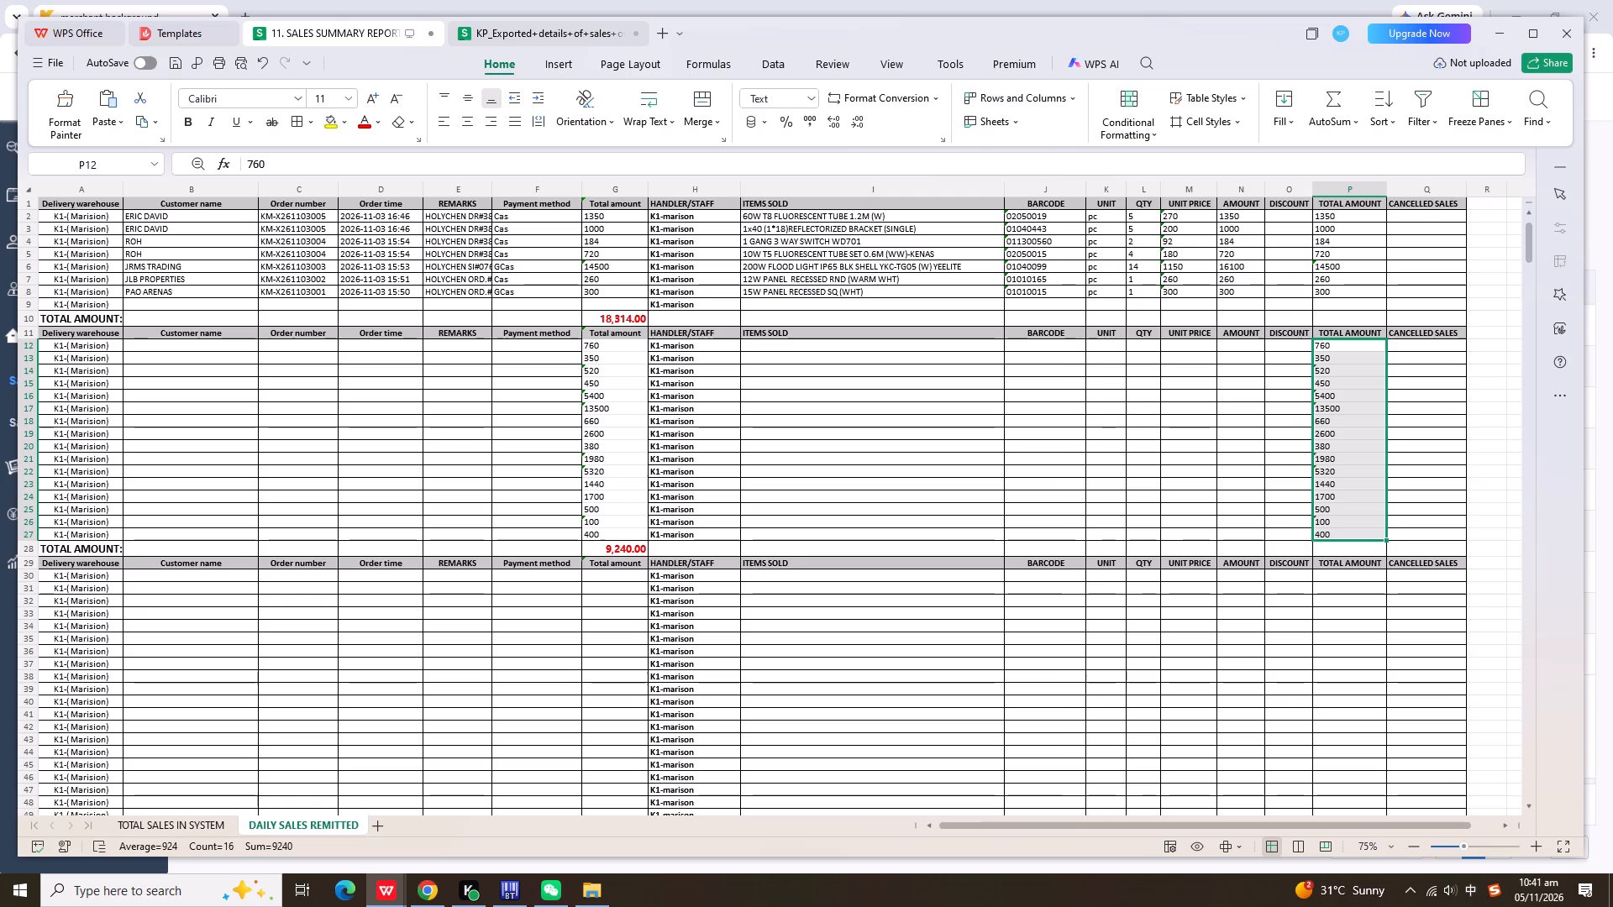
{"action": "left_click", "coordinate": [245, 347]}
{"action": "key", "text": "ctrl+v"}
Copy the export's Product name through Total amount for rows 2 to 17 into DAILY SALES REMITTED, starting at ITEMS SOLD in row 12.
{"action": "left_click", "coordinate": [546, 29]}
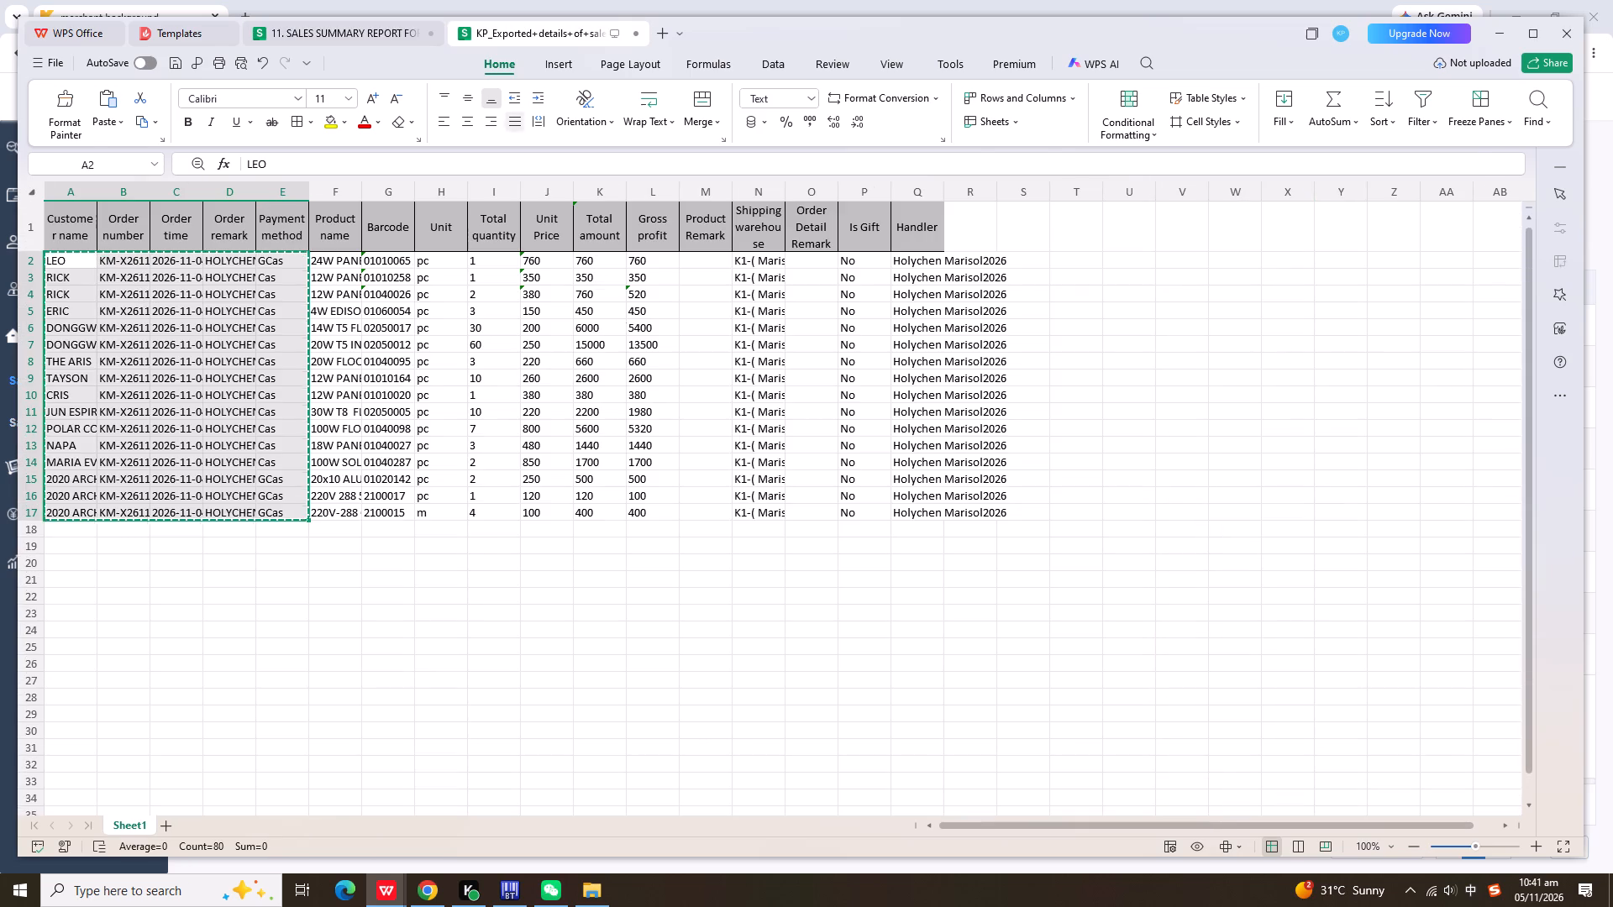
{"action": "left_click_drag", "start_coordinate": [326, 256], "coordinate": [581, 511]}
{"action": "key", "text": "ctrl+c"}
{"action": "left_click", "coordinate": [375, 7]}
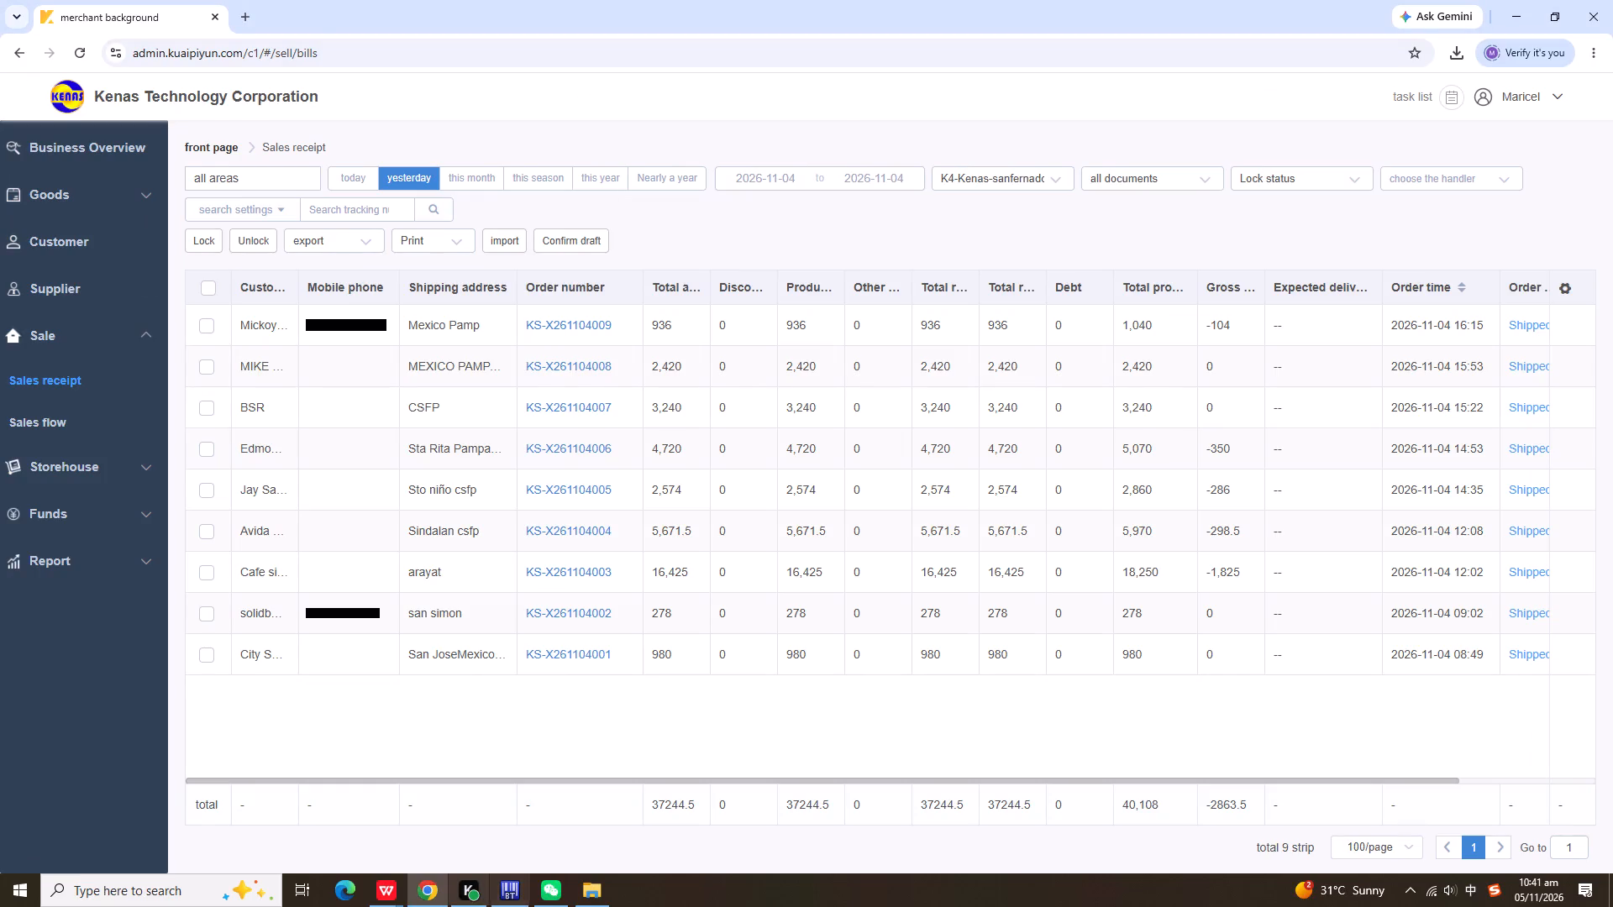
{"action": "left_click", "coordinate": [382, 884]}
{"action": "left_click", "coordinate": [356, 843]}
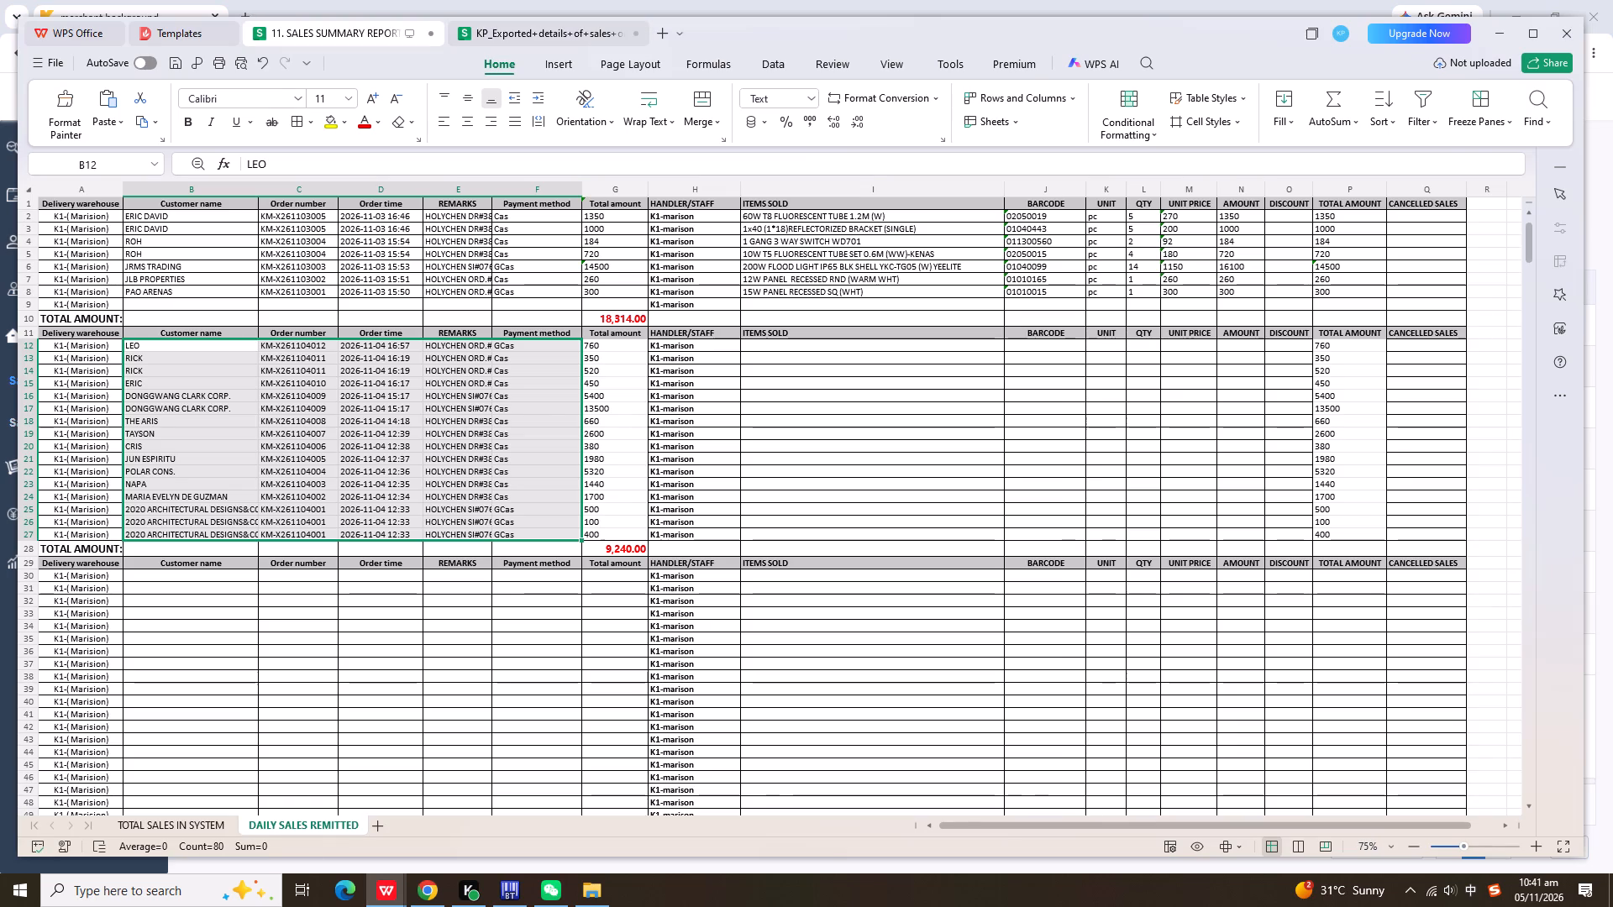
{"action": "left_click", "coordinate": [847, 349]}
{"action": "key", "text": "ctrl+v"}
Apply cell borders to the pasted sales block B12:P27.
{"action": "left_click_drag", "start_coordinate": [211, 347], "coordinate": [1376, 539]}
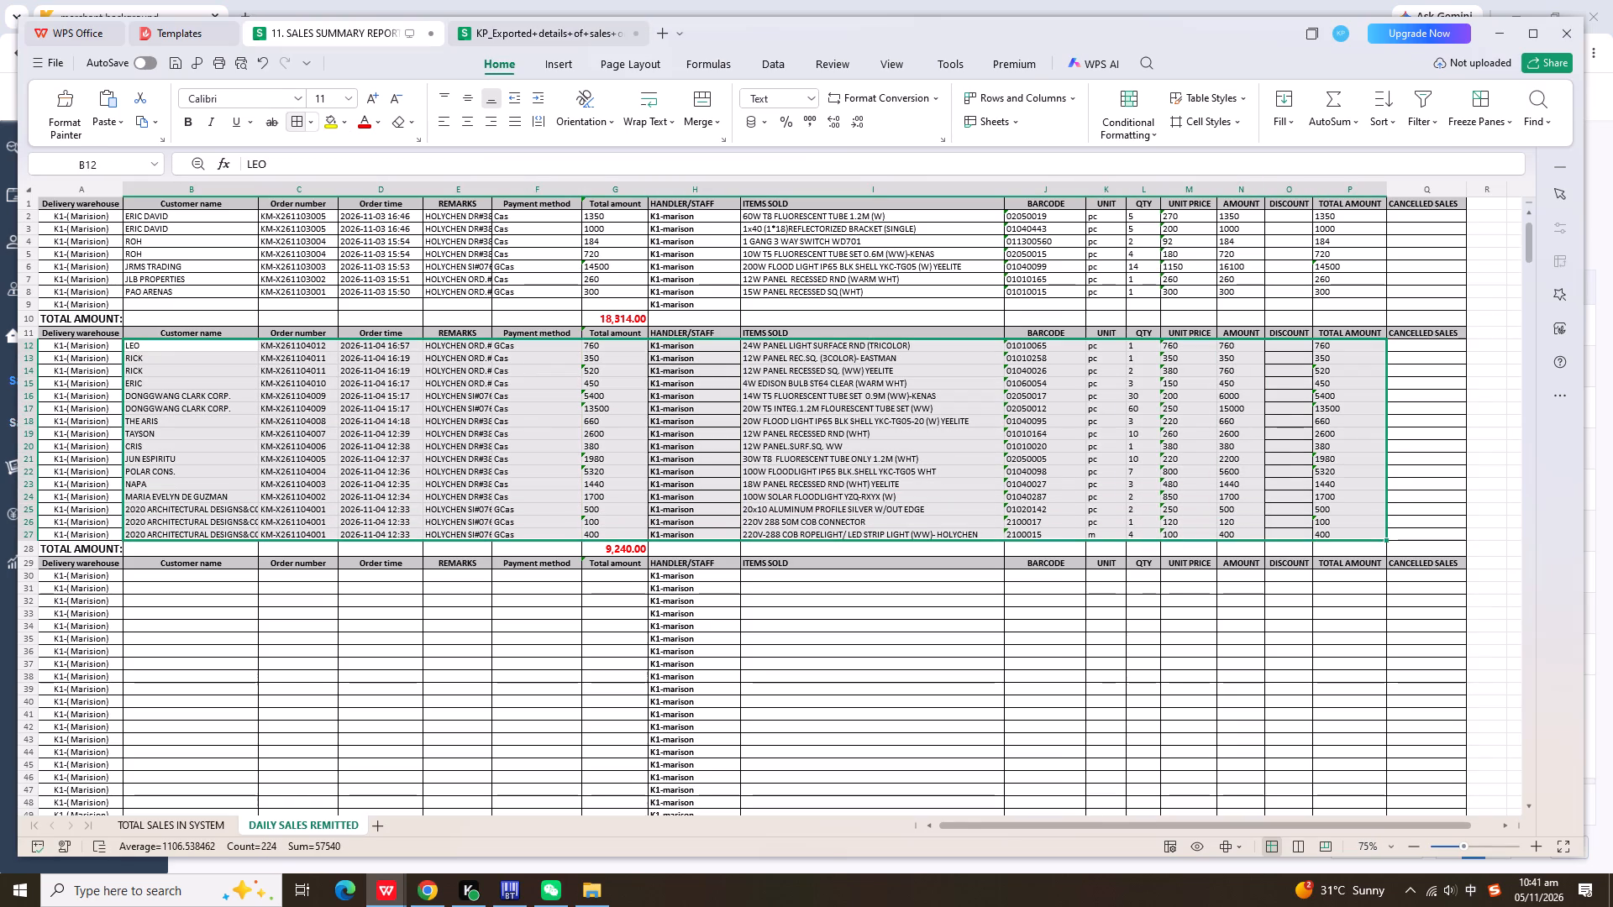
{"action": "left_click", "coordinate": [301, 120]}
Extend the total formula in G28 to =SUM(G12:G27)+520+5400+13500+1980+5320+100.
{"action": "left_click", "coordinate": [618, 550]}
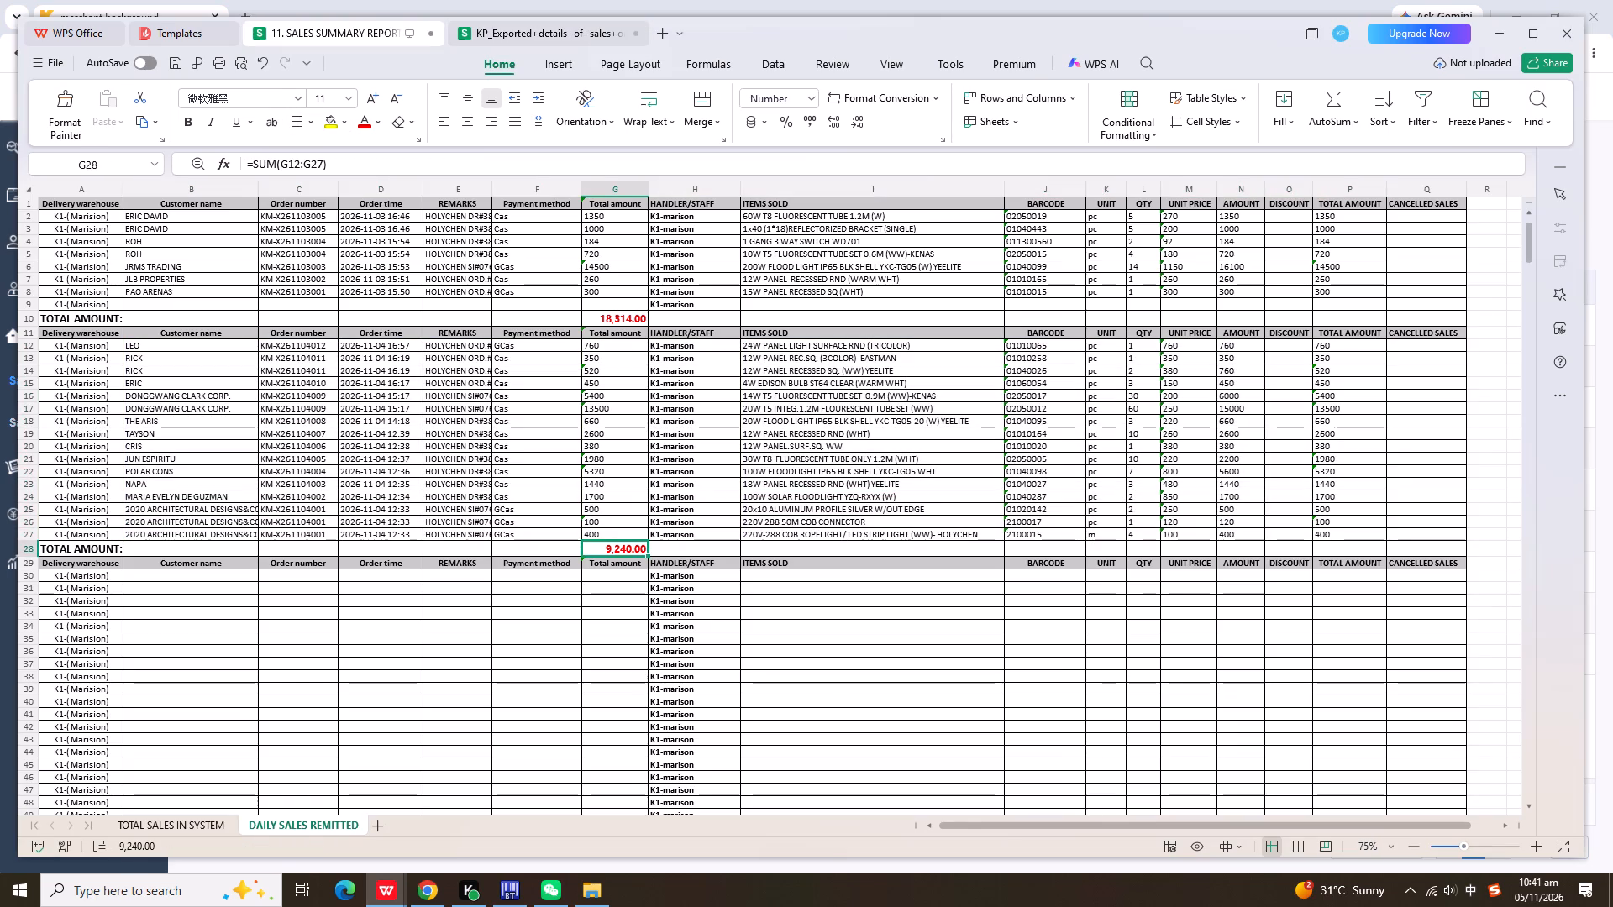
{"action": "left_click", "coordinate": [346, 159]}
{"action": "key", "text": "shift+plus"}
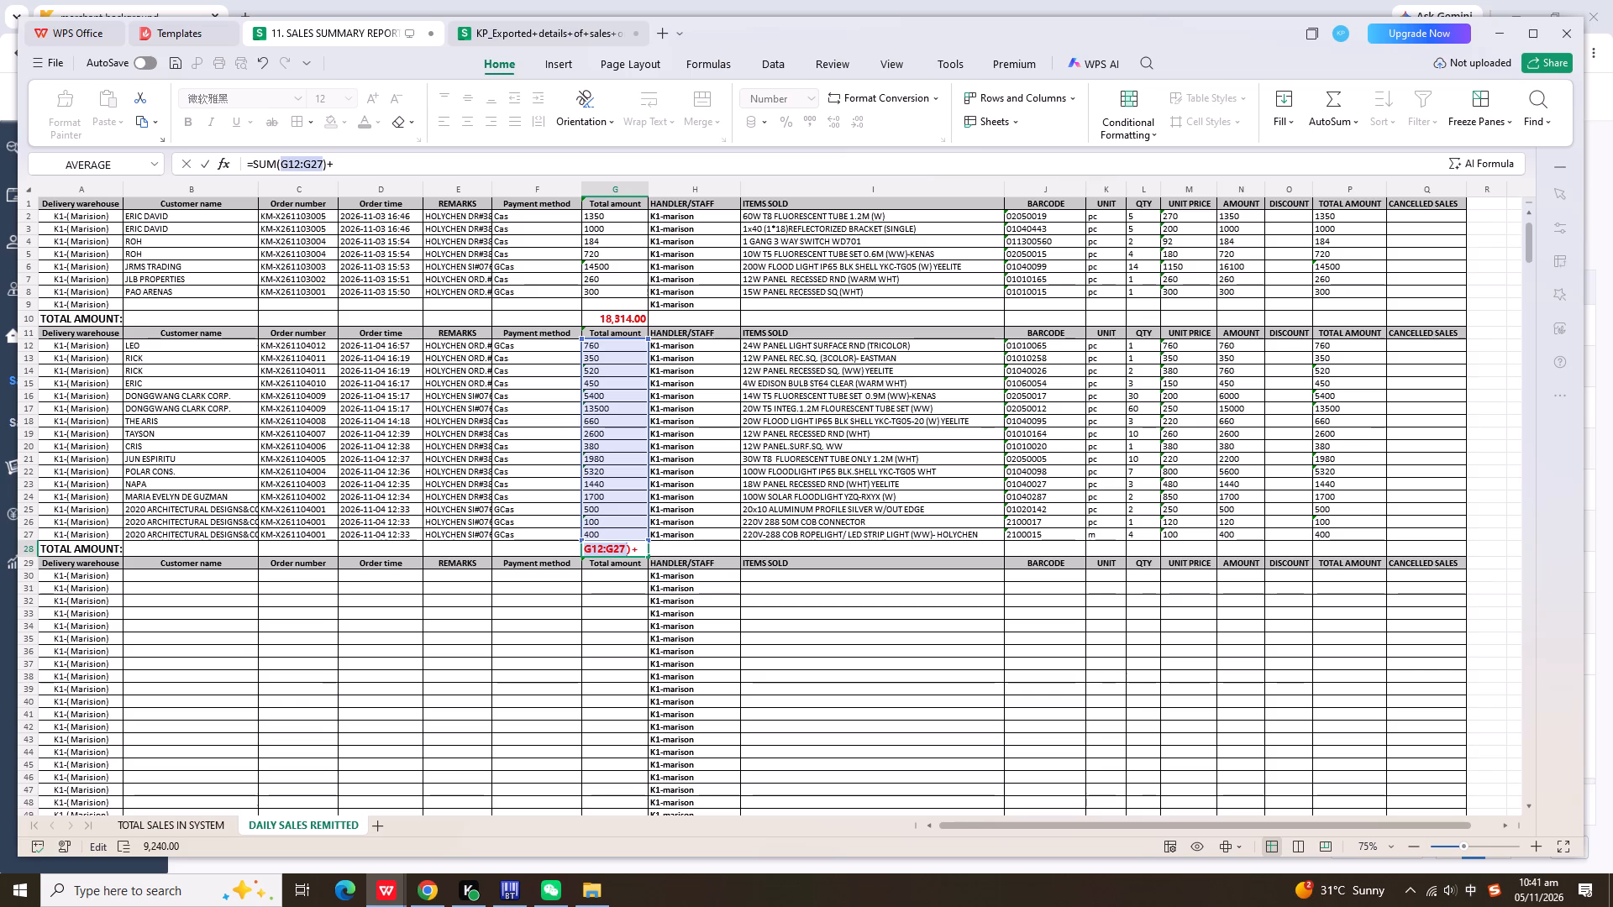
{"action": "type", "text": "520+"}
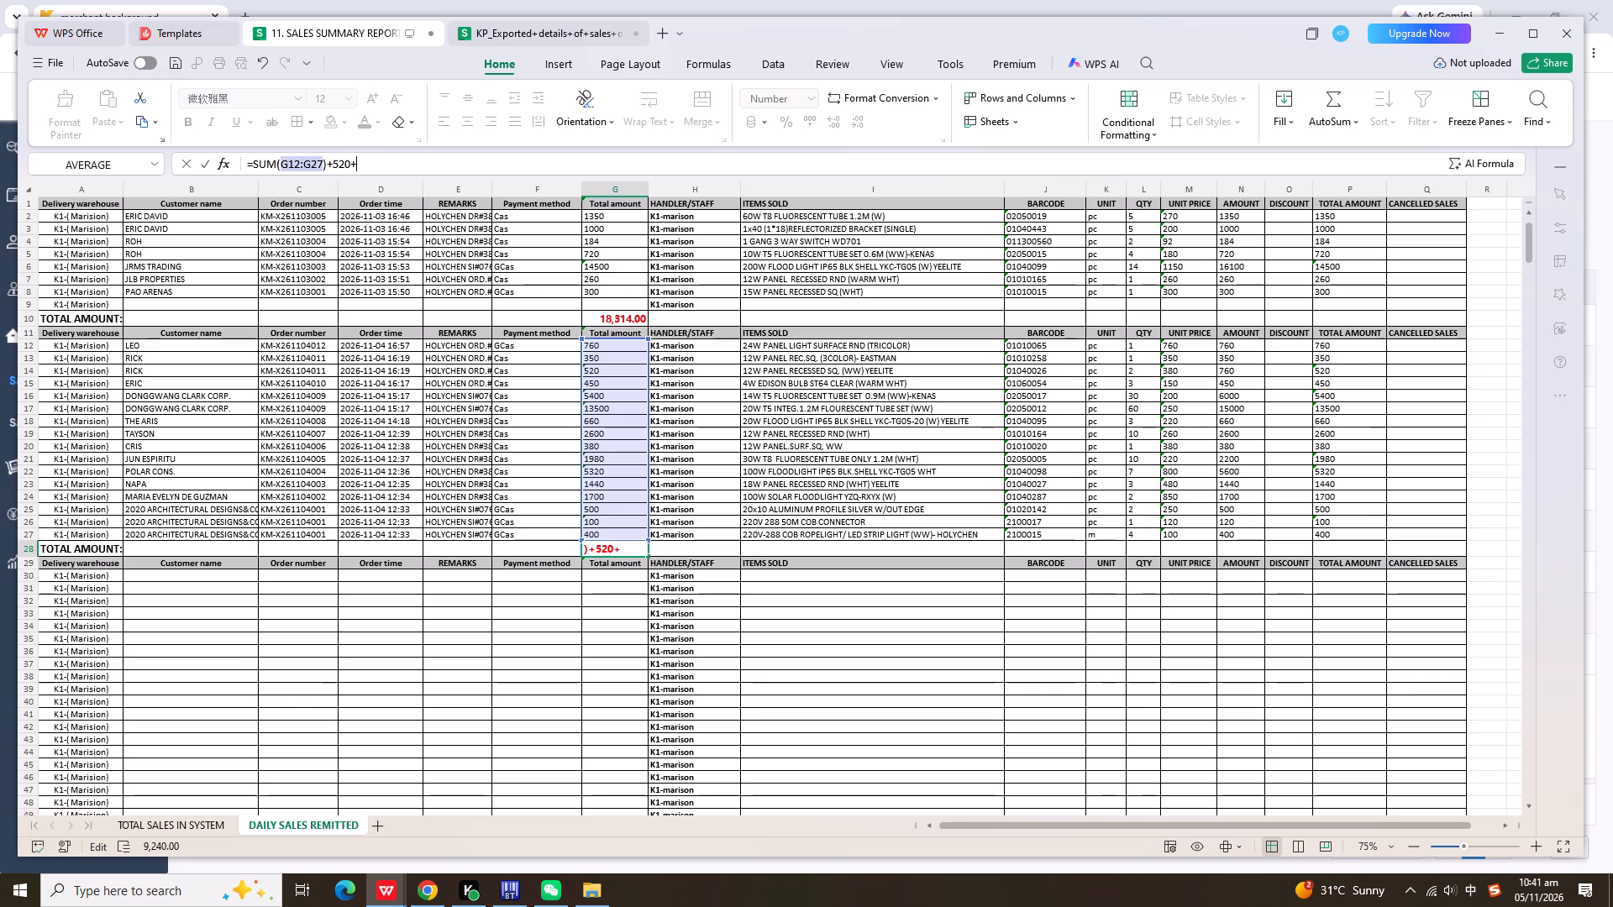
{"action": "type", "text": "5400+"}
{"action": "type", "text": "13500+"}
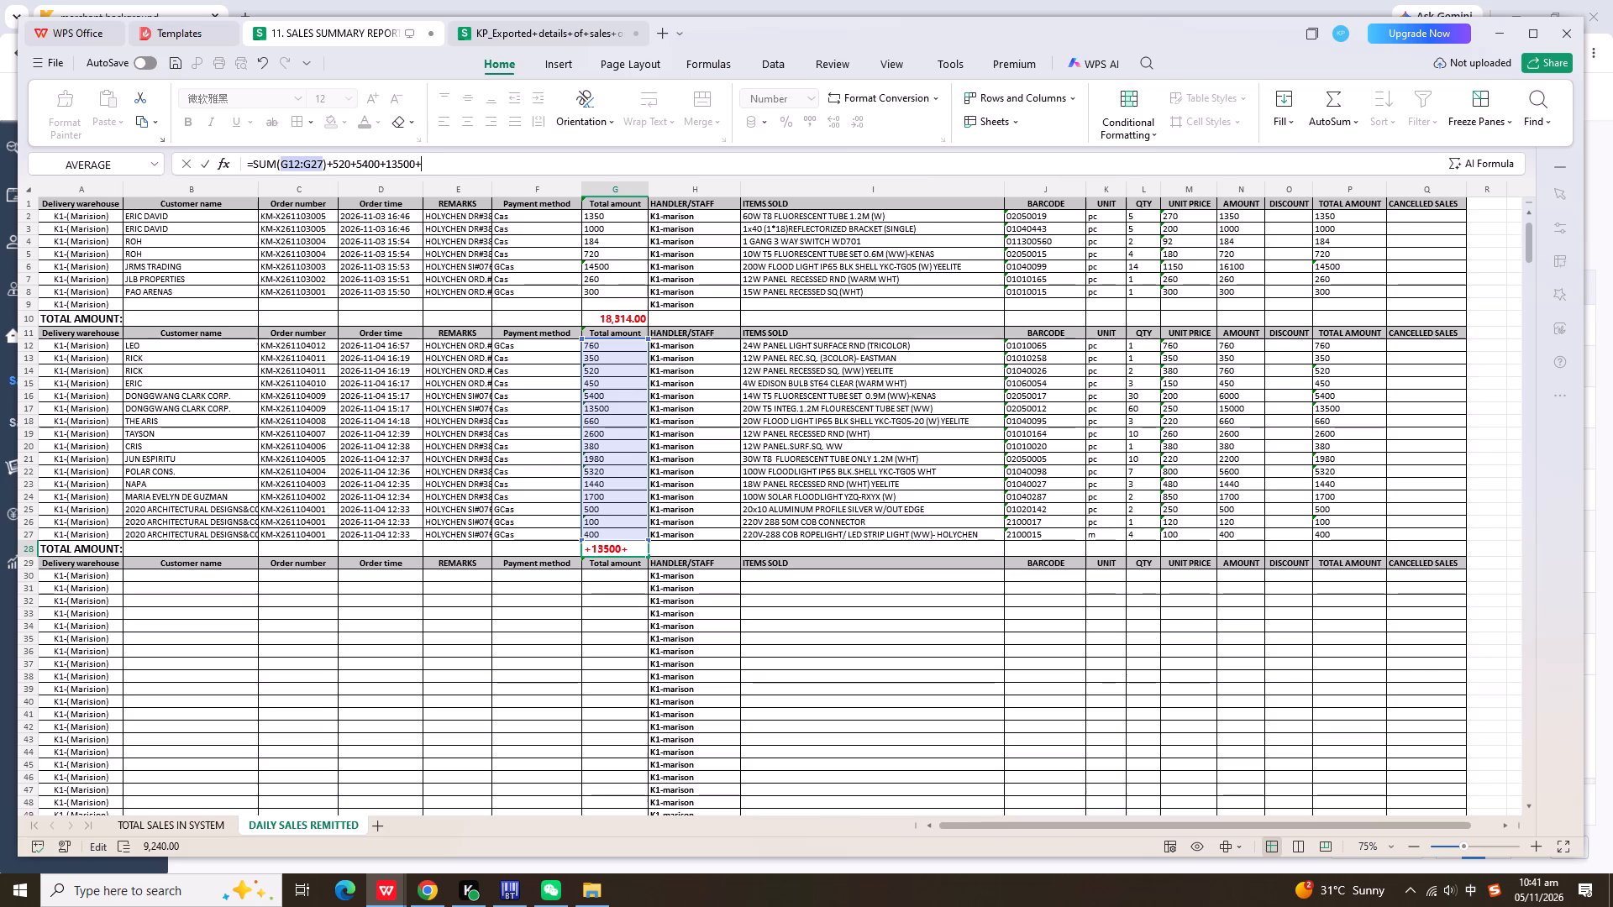
{"action": "type", "text": "1980+"}
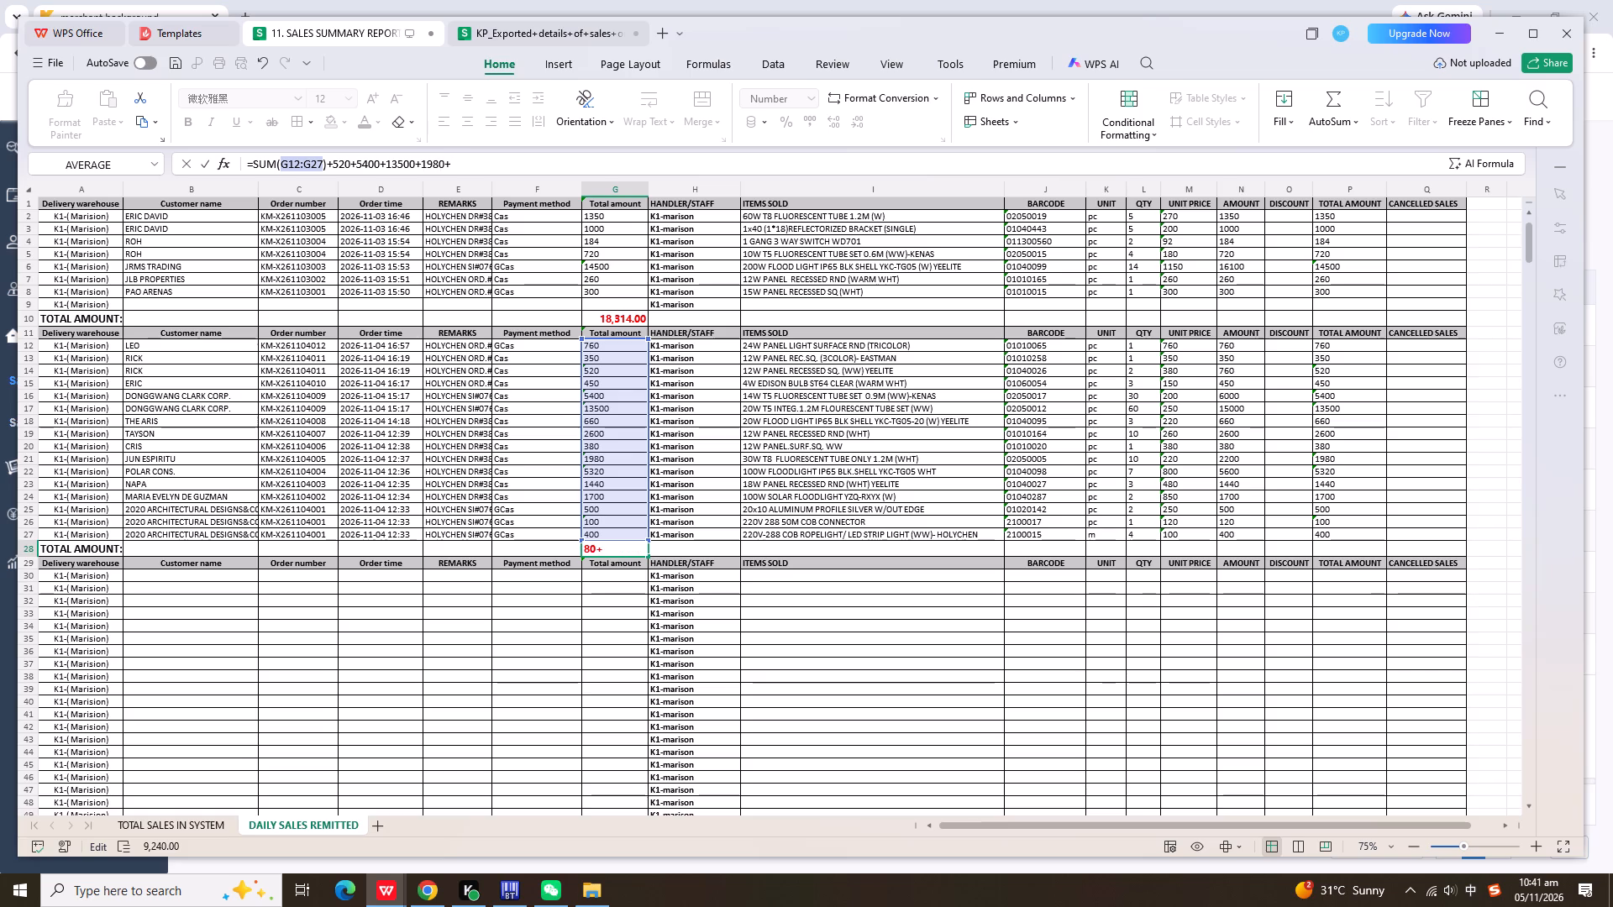
{"action": "type", "text": "5320"}
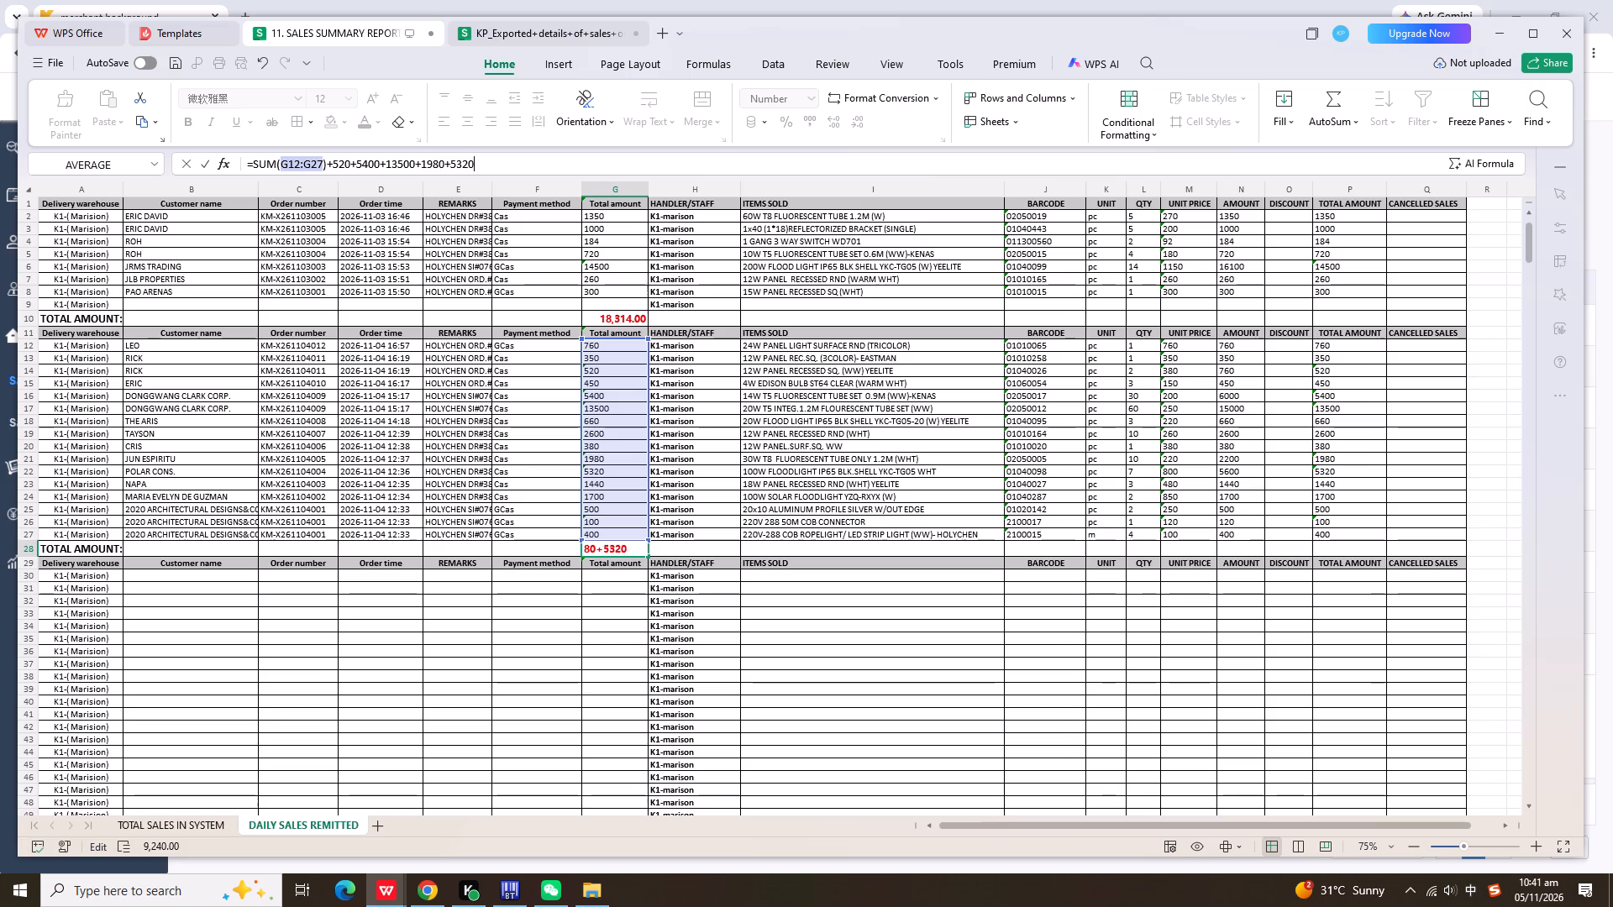
{"action": "key", "text": "shift+plus"}
{"action": "type", "text": "100"}
{"action": "key", "text": "Return"}
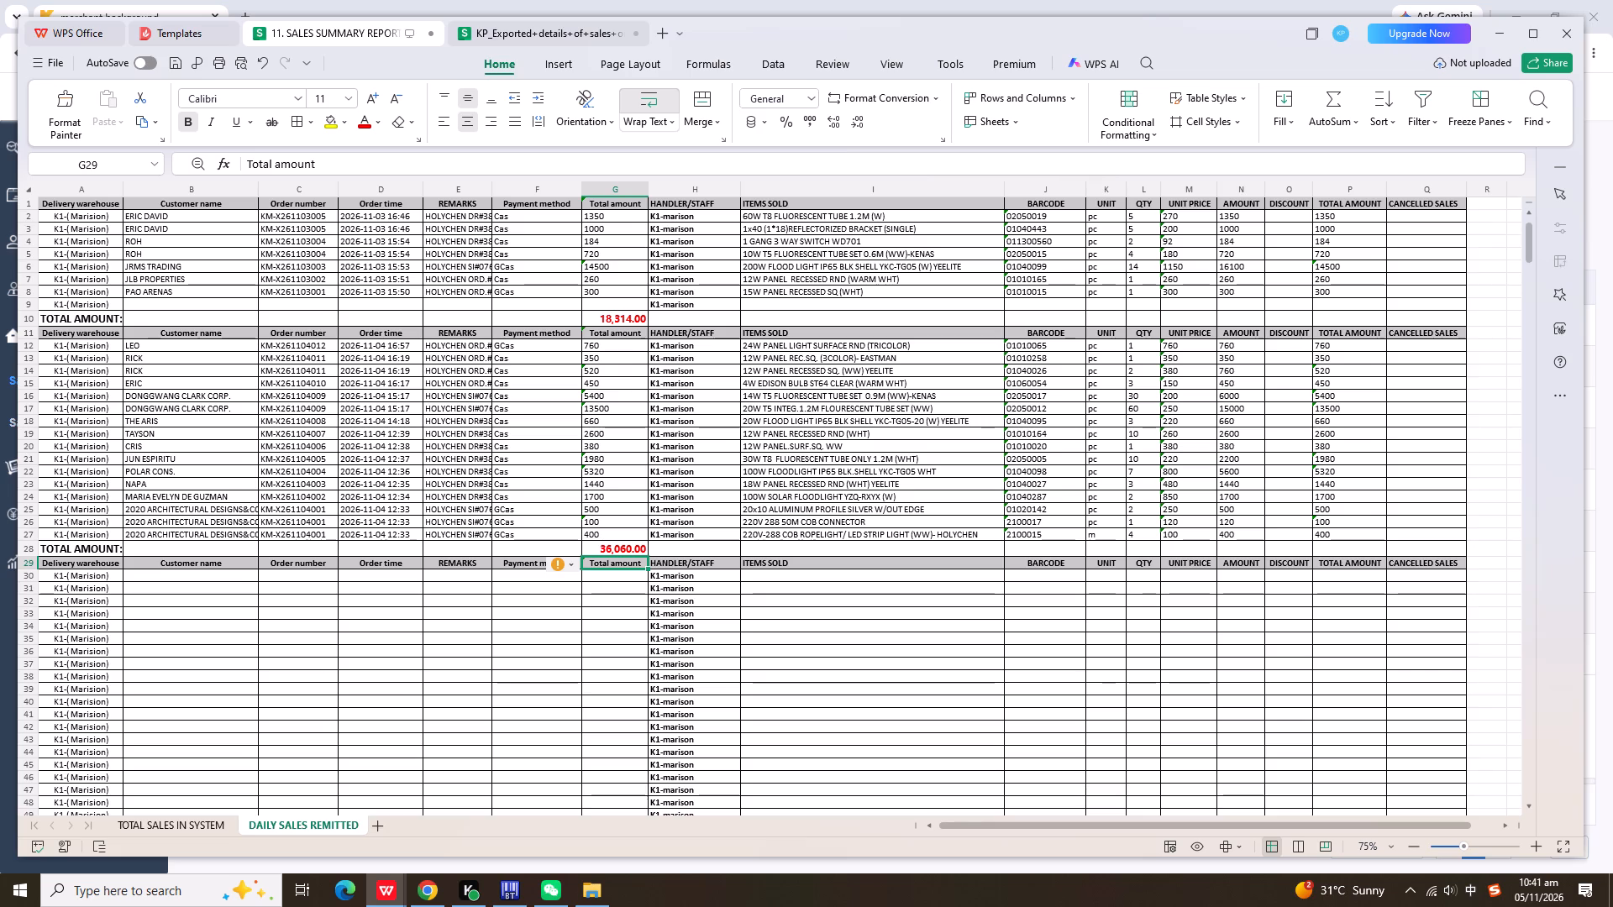
On TOTAL SALES IN SYSTEM, set 04/11/2026 Gcash/Bank Transfer to 1760 and Cash to 34300 for K1 Marisol.
{"action": "left_click", "coordinate": [220, 830]}
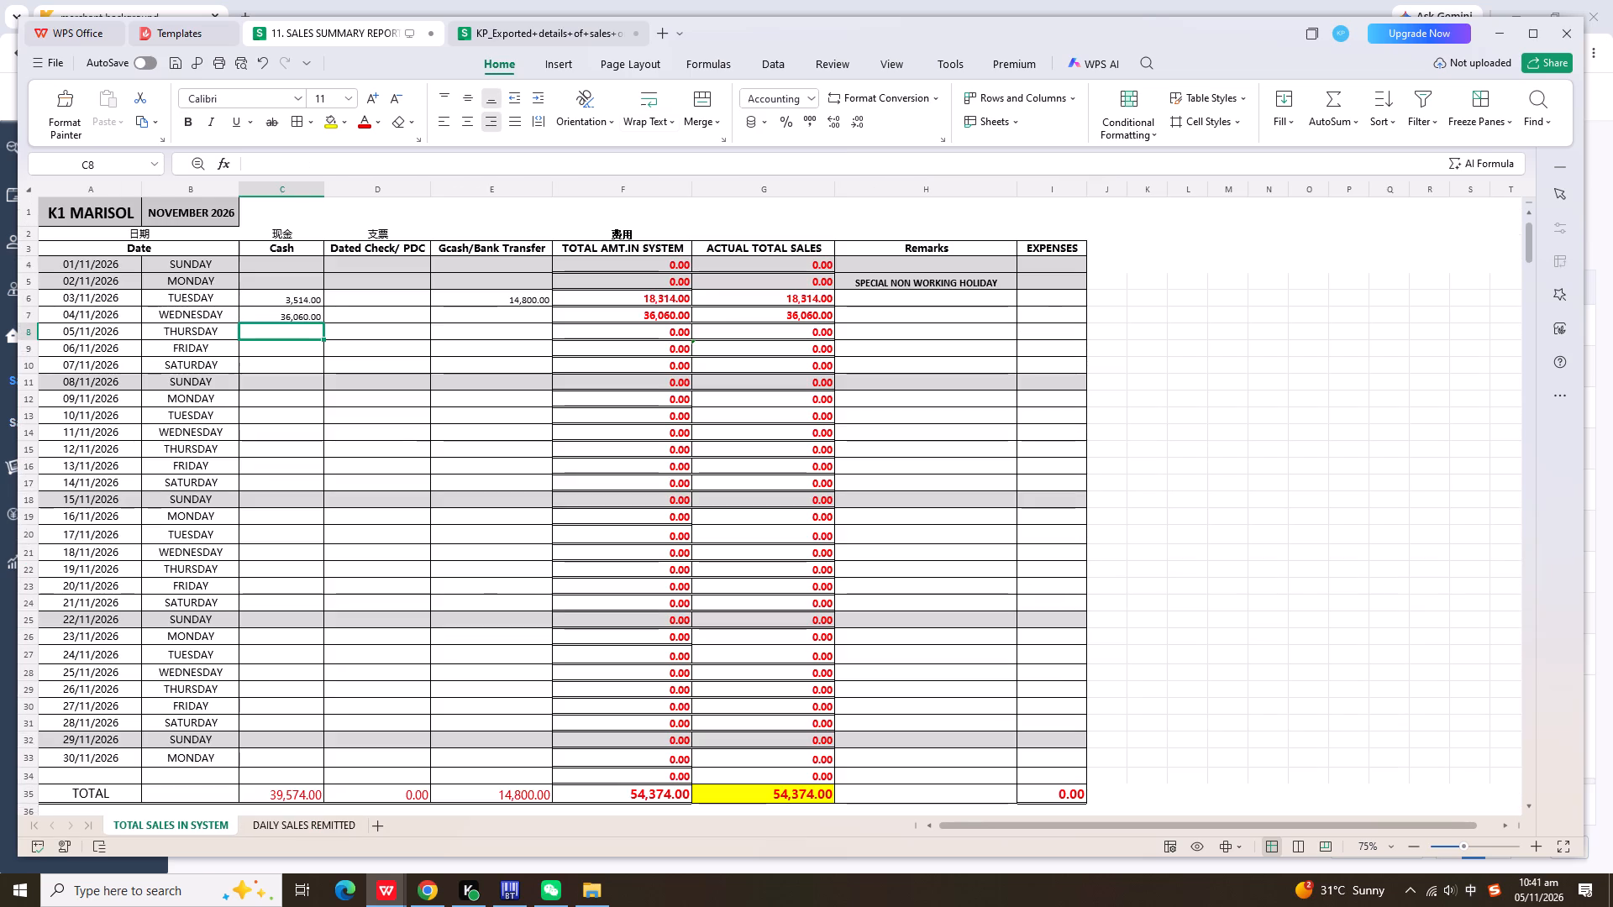
{"action": "left_click", "coordinate": [474, 318]}
{"action": "type", "text": "1760"}
{"action": "key", "text": "Return"}
{"action": "key", "text": "Up"}
{"action": "key", "text": "Left"}
{"action": "key", "text": "Left"}
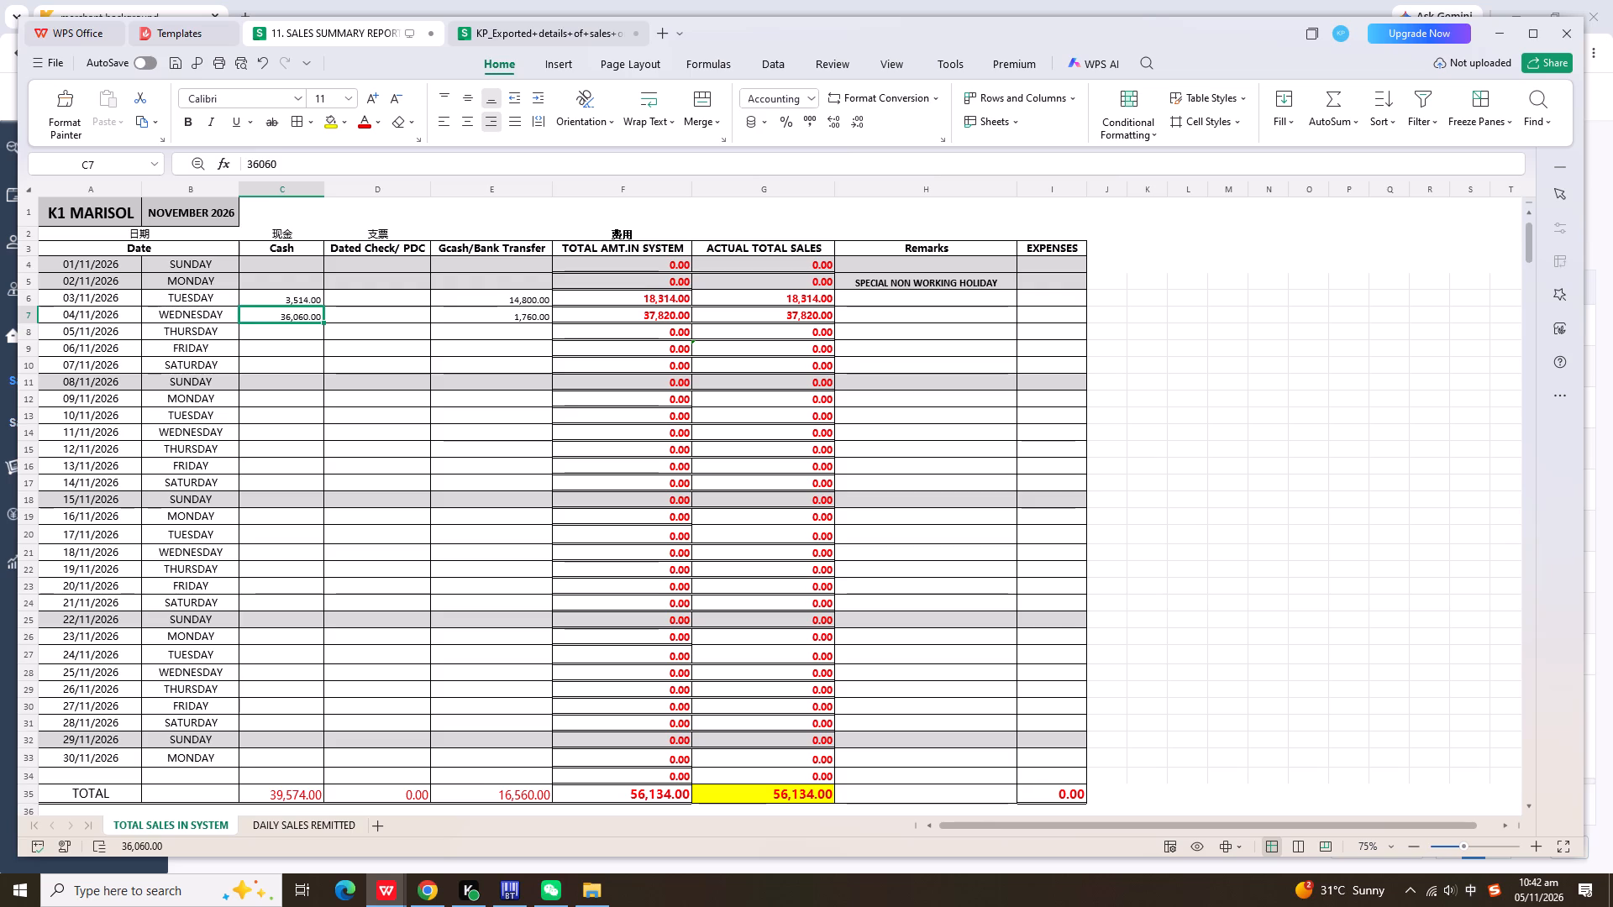
{"action": "type", "text": "34300"}
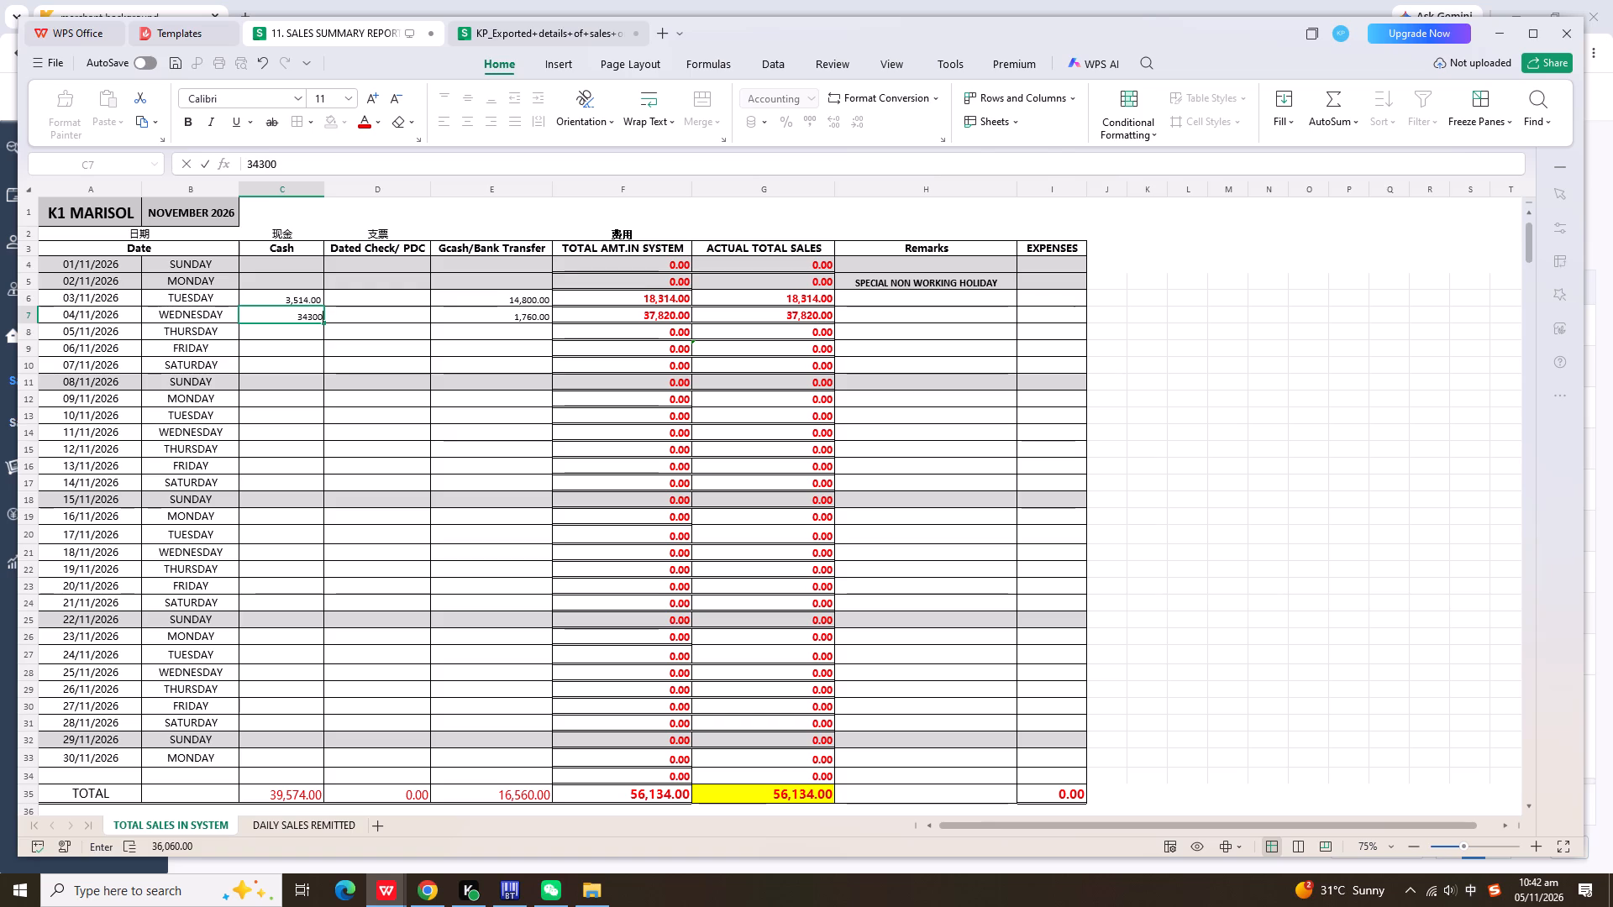
{"action": "key", "text": "Return"}
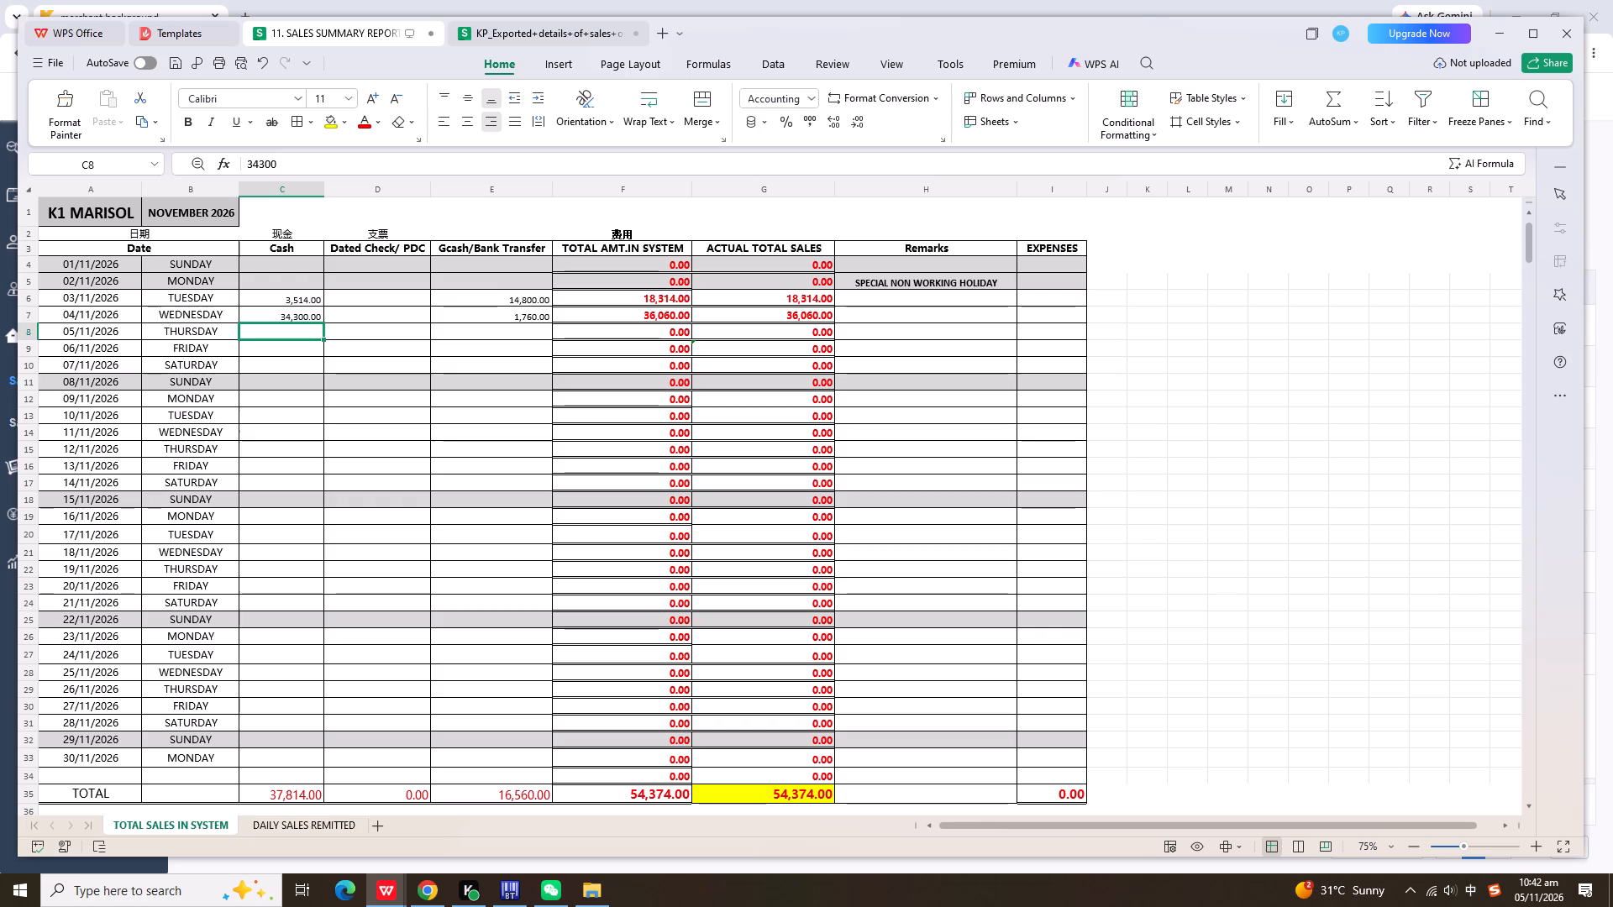
Save the K1 Marisol summary workbook, then close the open files, discarding the changes to the exported sales order file.
{"action": "key", "text": "ctrl+s"}
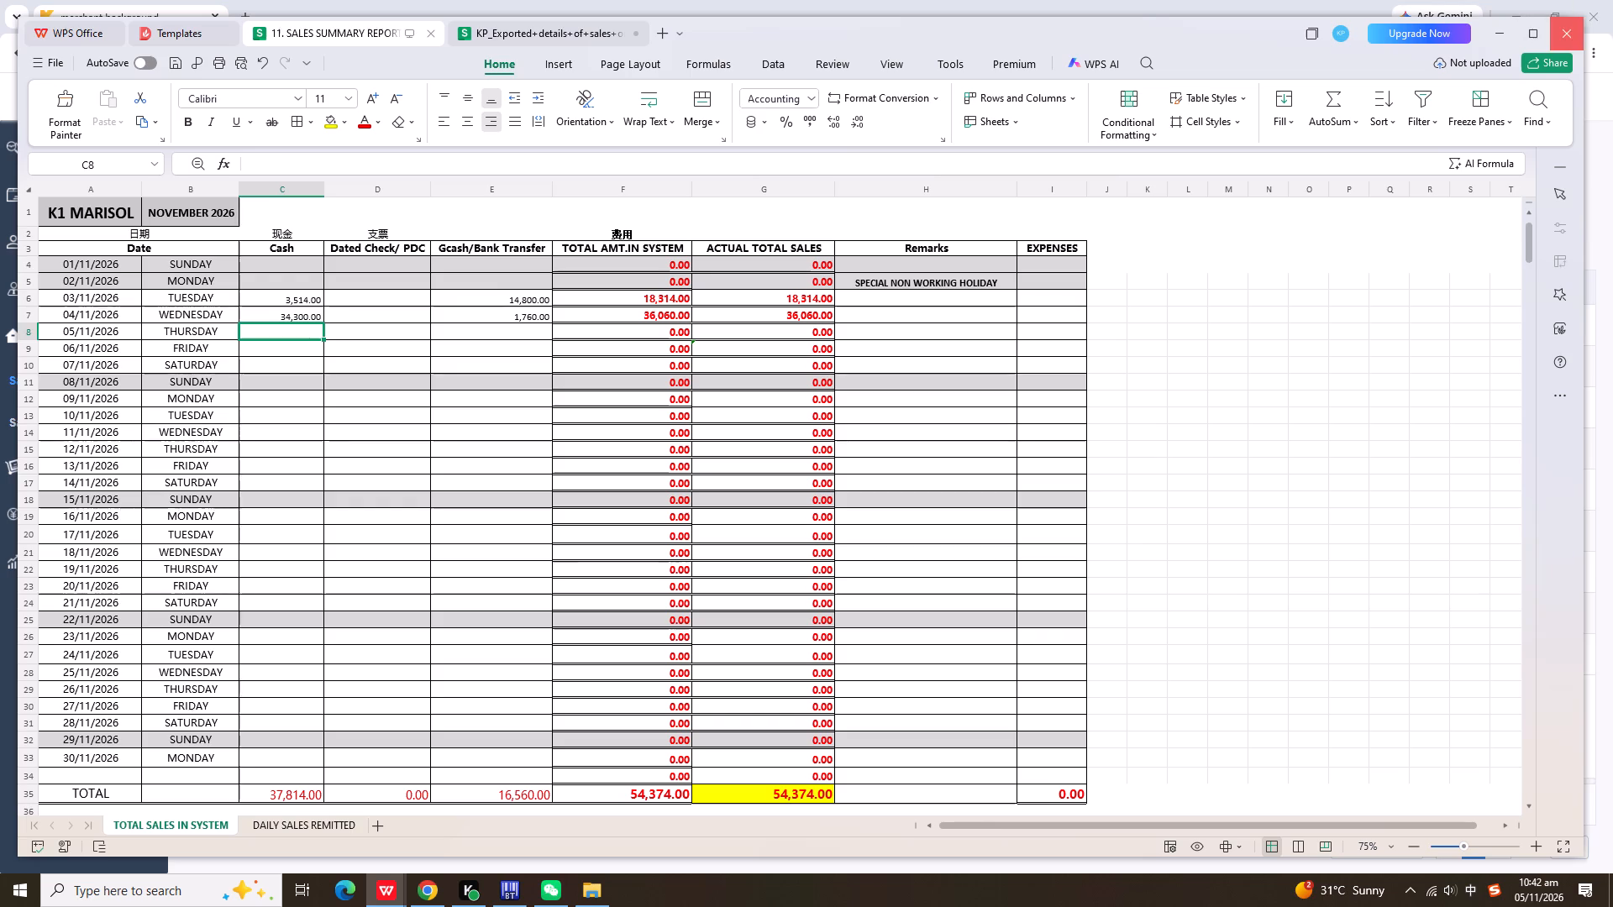
{"action": "left_click", "coordinate": [1558, 39]}
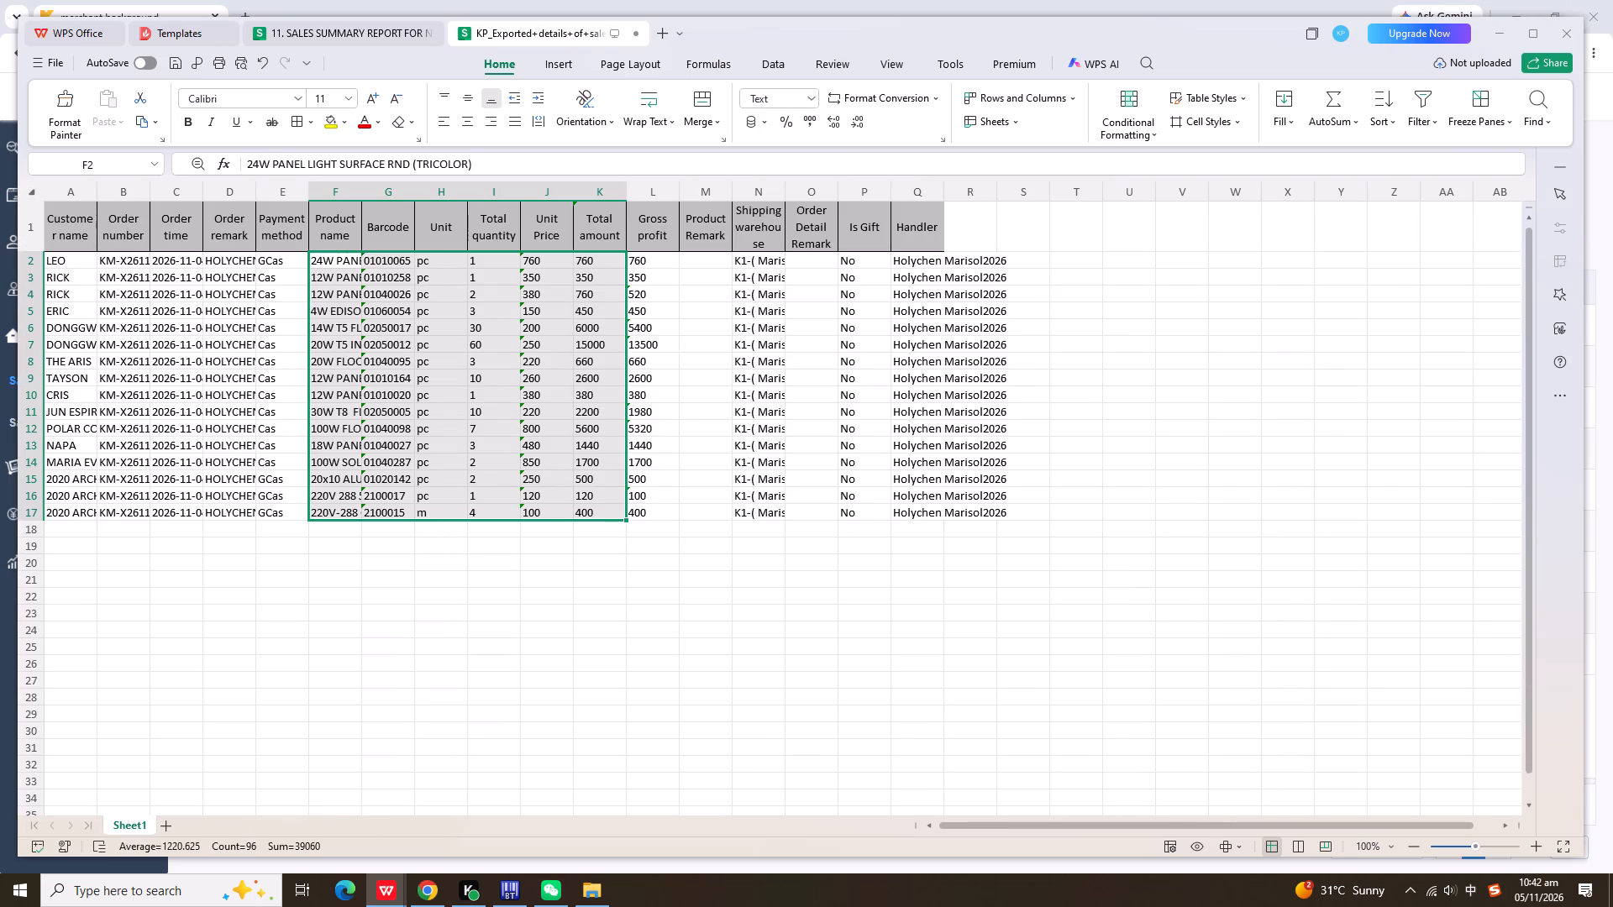
{"action": "left_click", "coordinate": [1570, 34]}
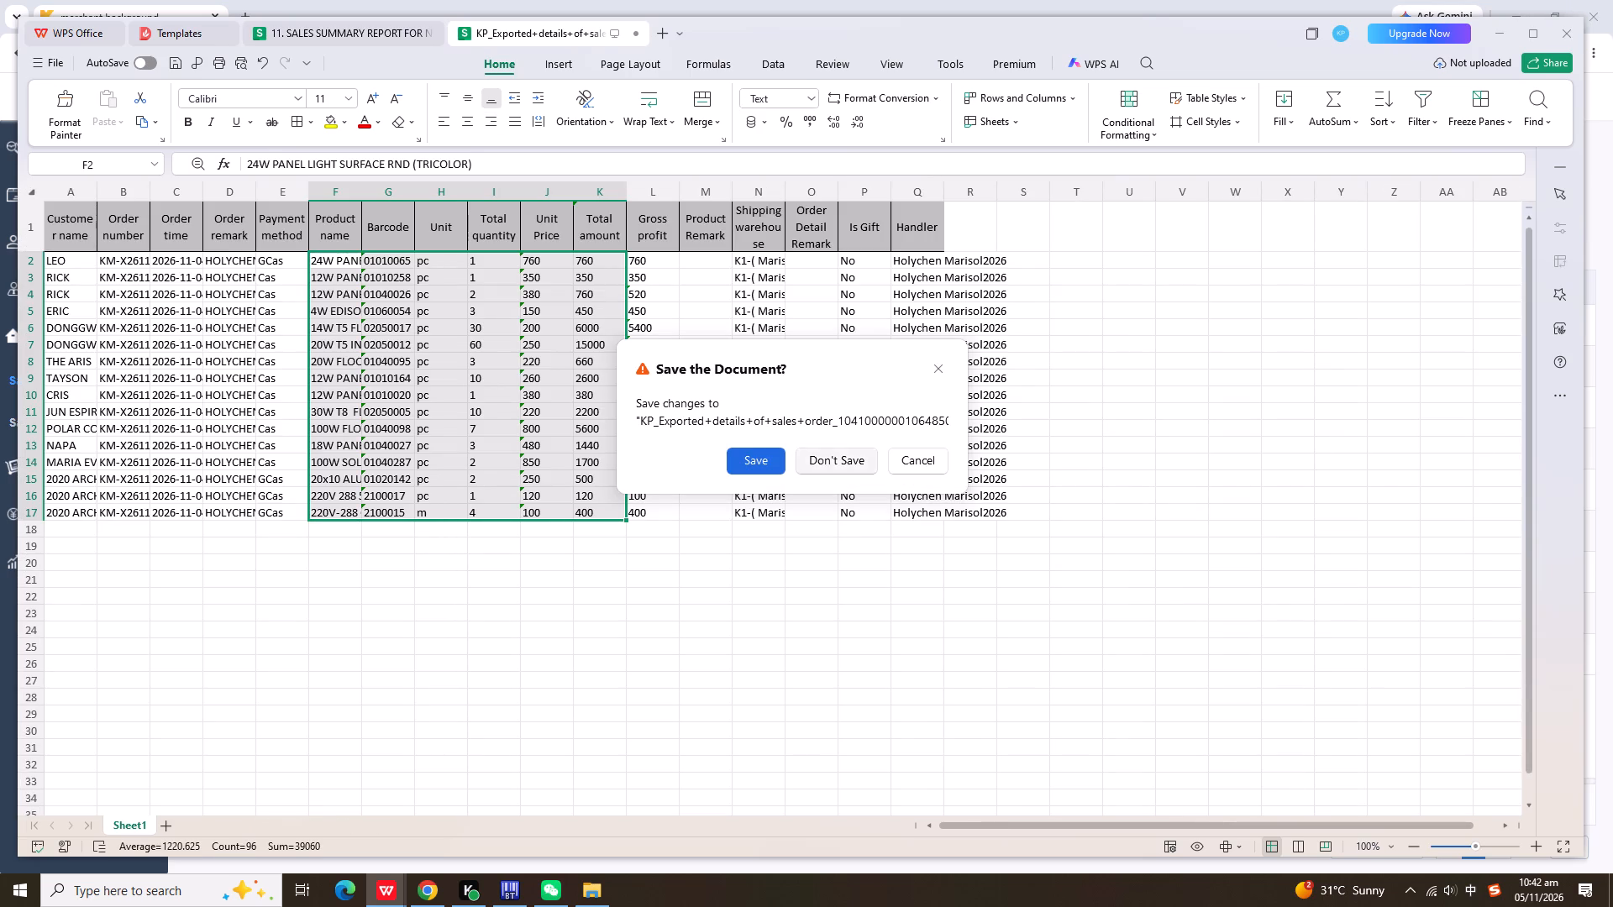
{"action": "left_click", "coordinate": [847, 453]}
Open the November 2026 sales summary report from the K2 Henson folder under STORES SALES SUMMARY 2025.
{"action": "left_click", "coordinate": [598, 897]}
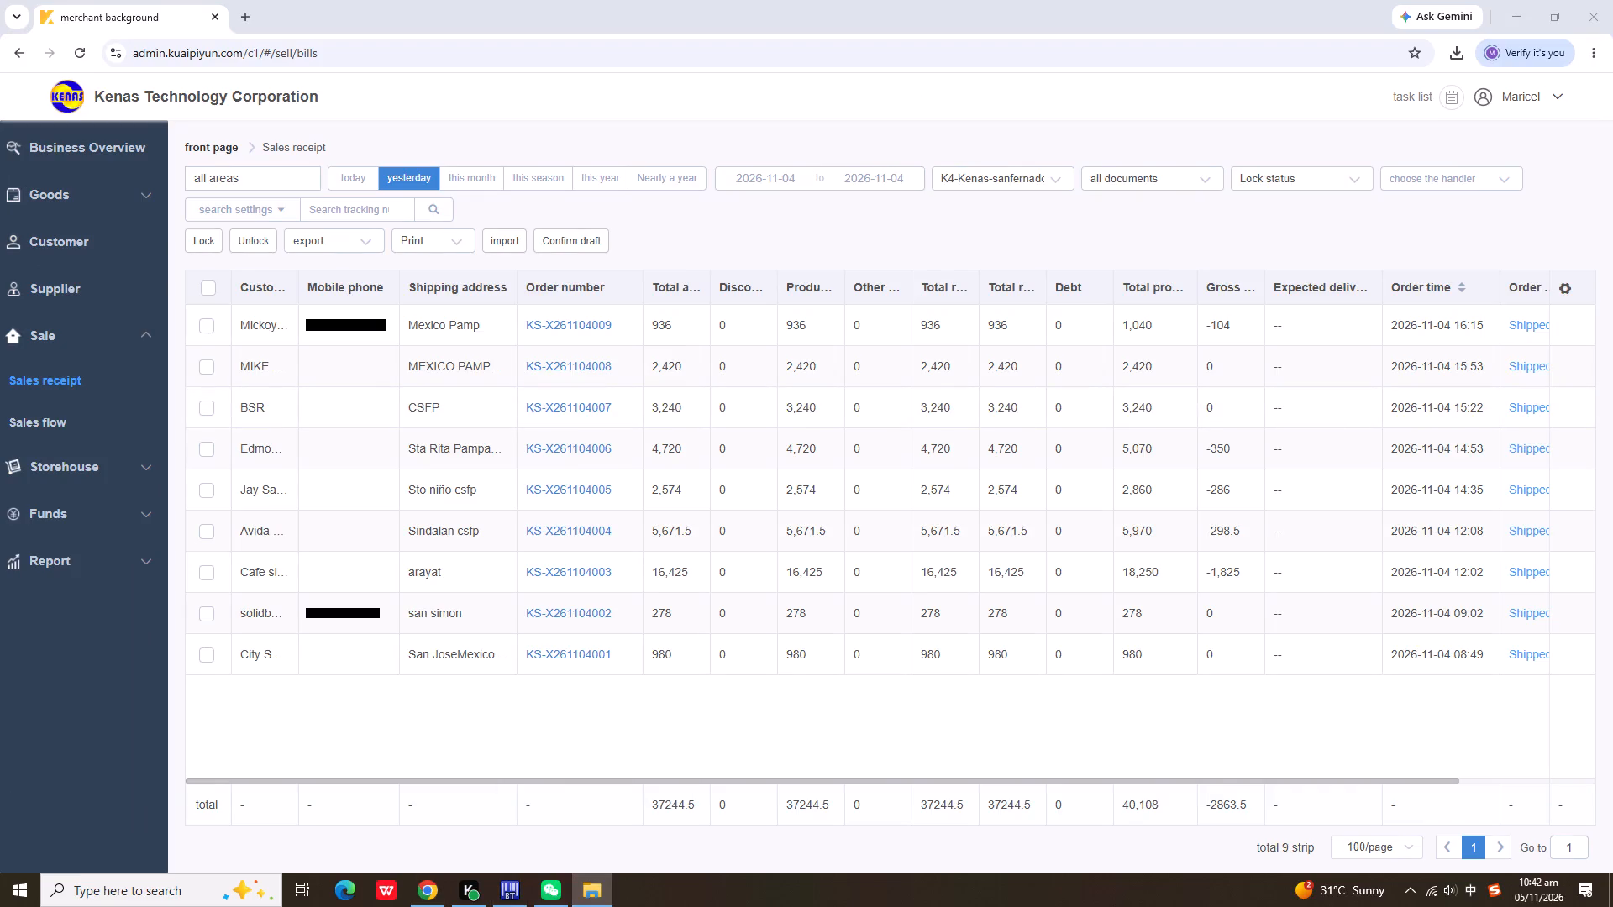
{"action": "left_click", "coordinate": [592, 883]}
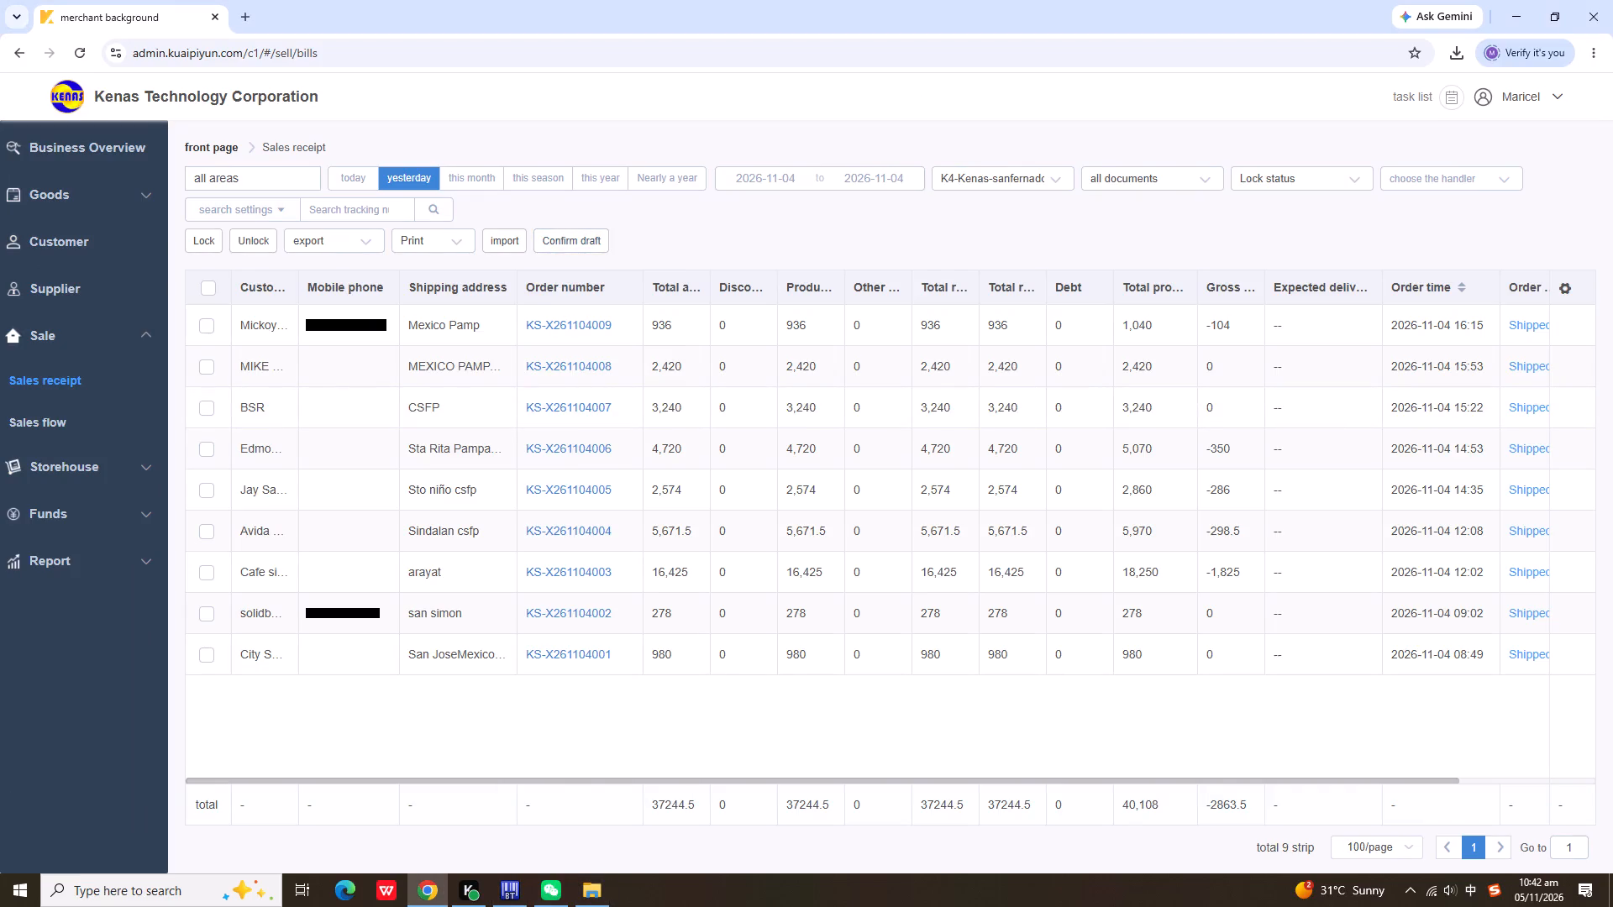
{"action": "left_click", "coordinate": [597, 894]}
{"action": "left_click", "coordinate": [500, 144]}
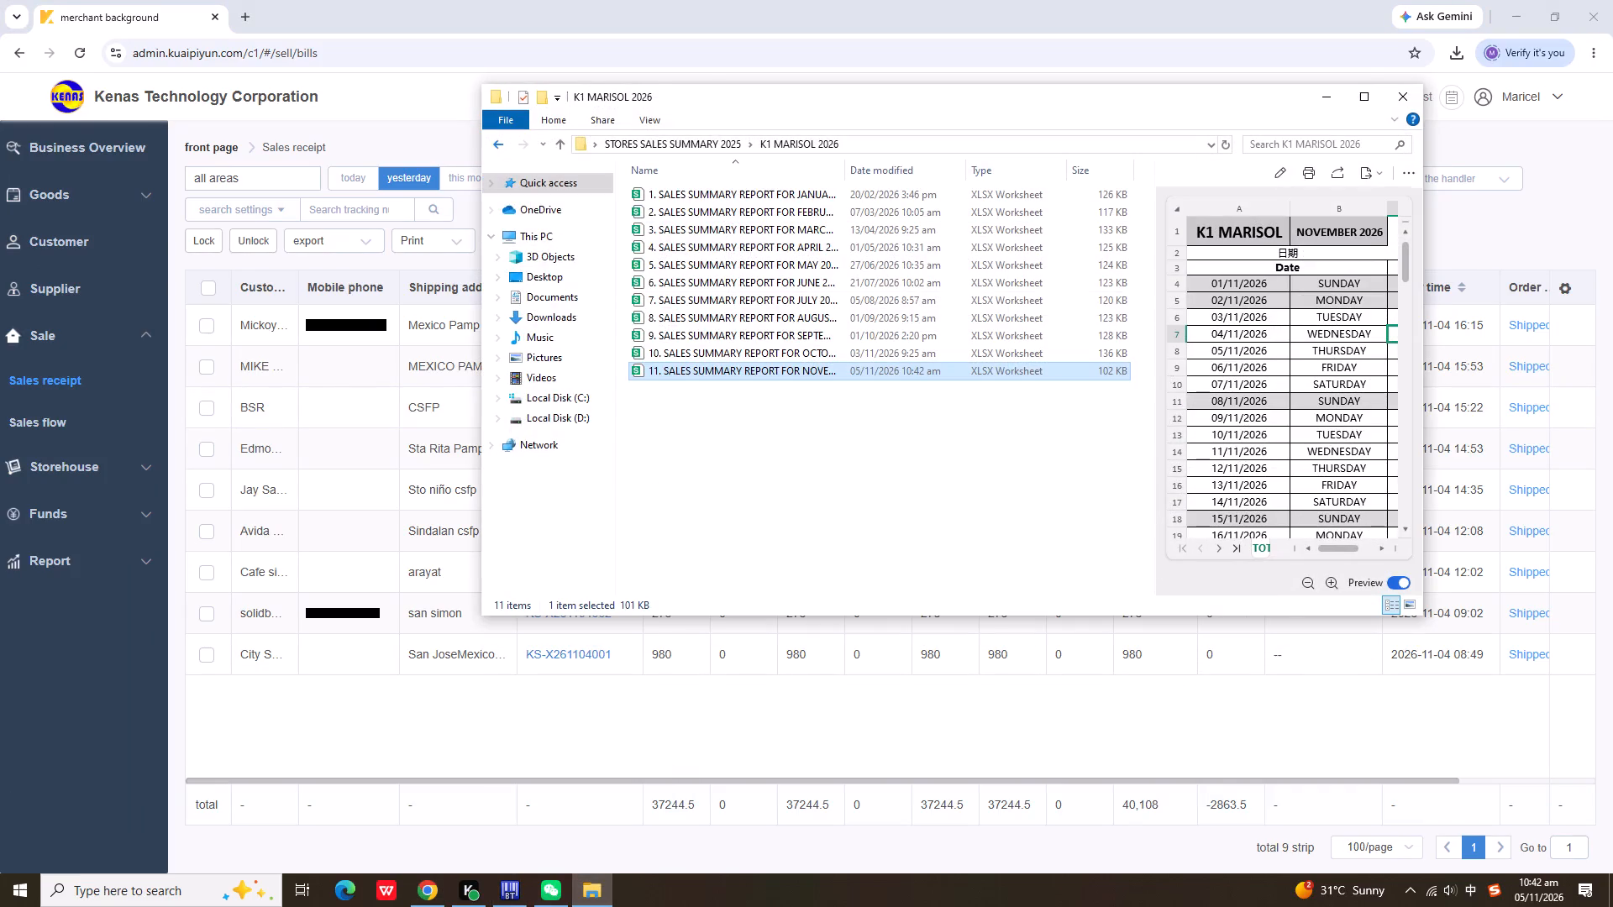
{"action": "double_click", "coordinate": [670, 207]}
{"action": "double_click", "coordinate": [720, 366]}
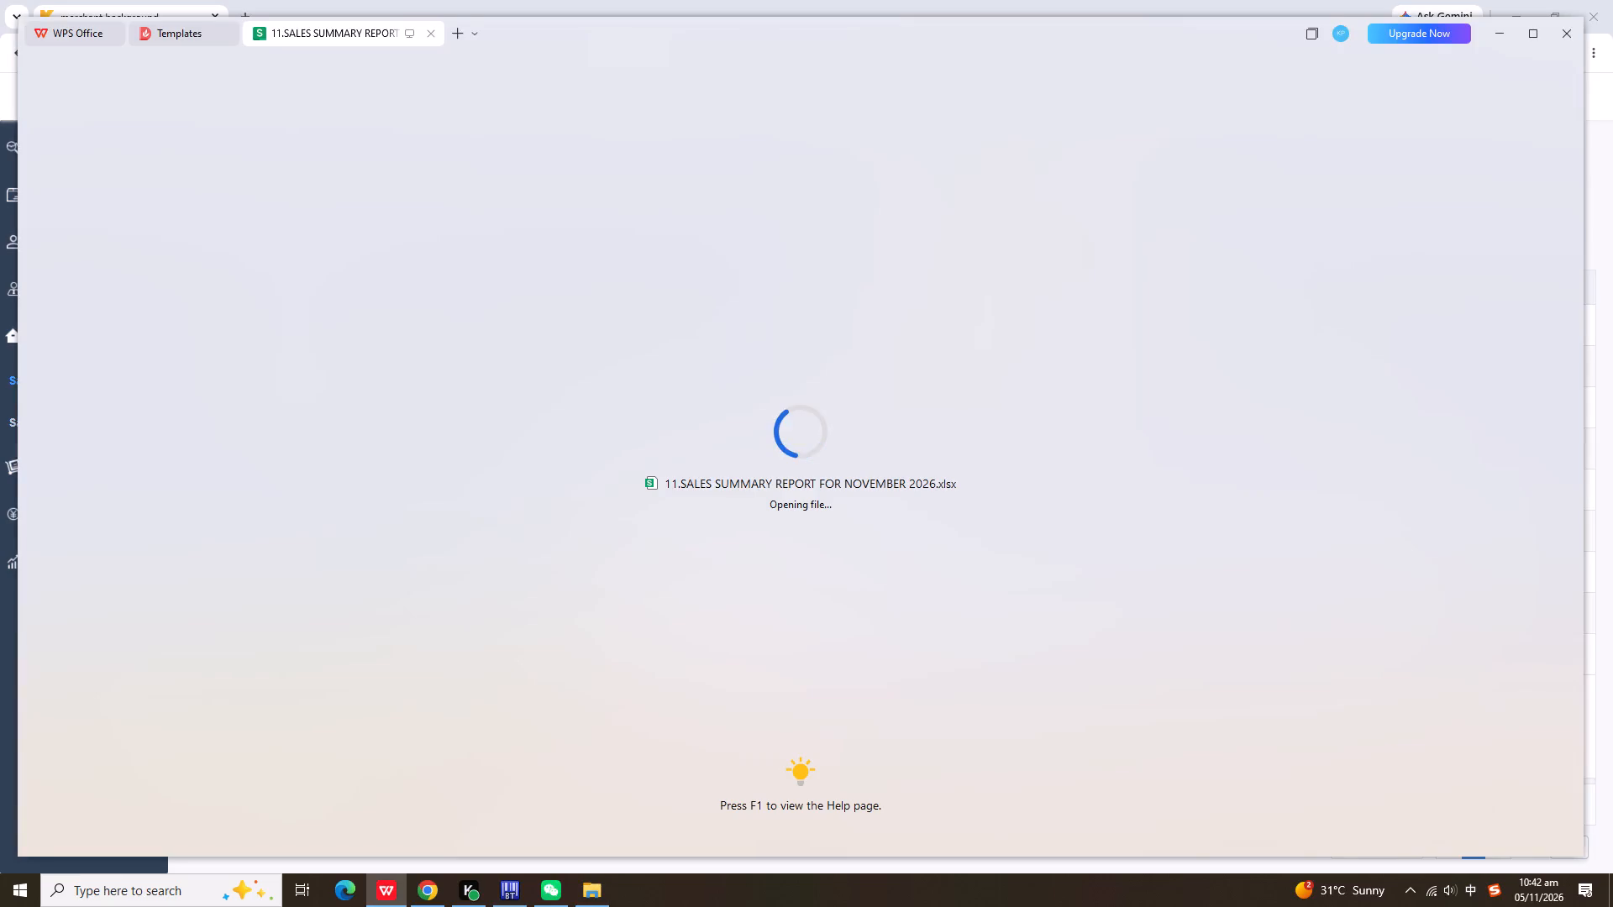
Enter 19743 as the K2 Henson Cash amount for 04/11/2026.
{"action": "left_click", "coordinate": [288, 312]}
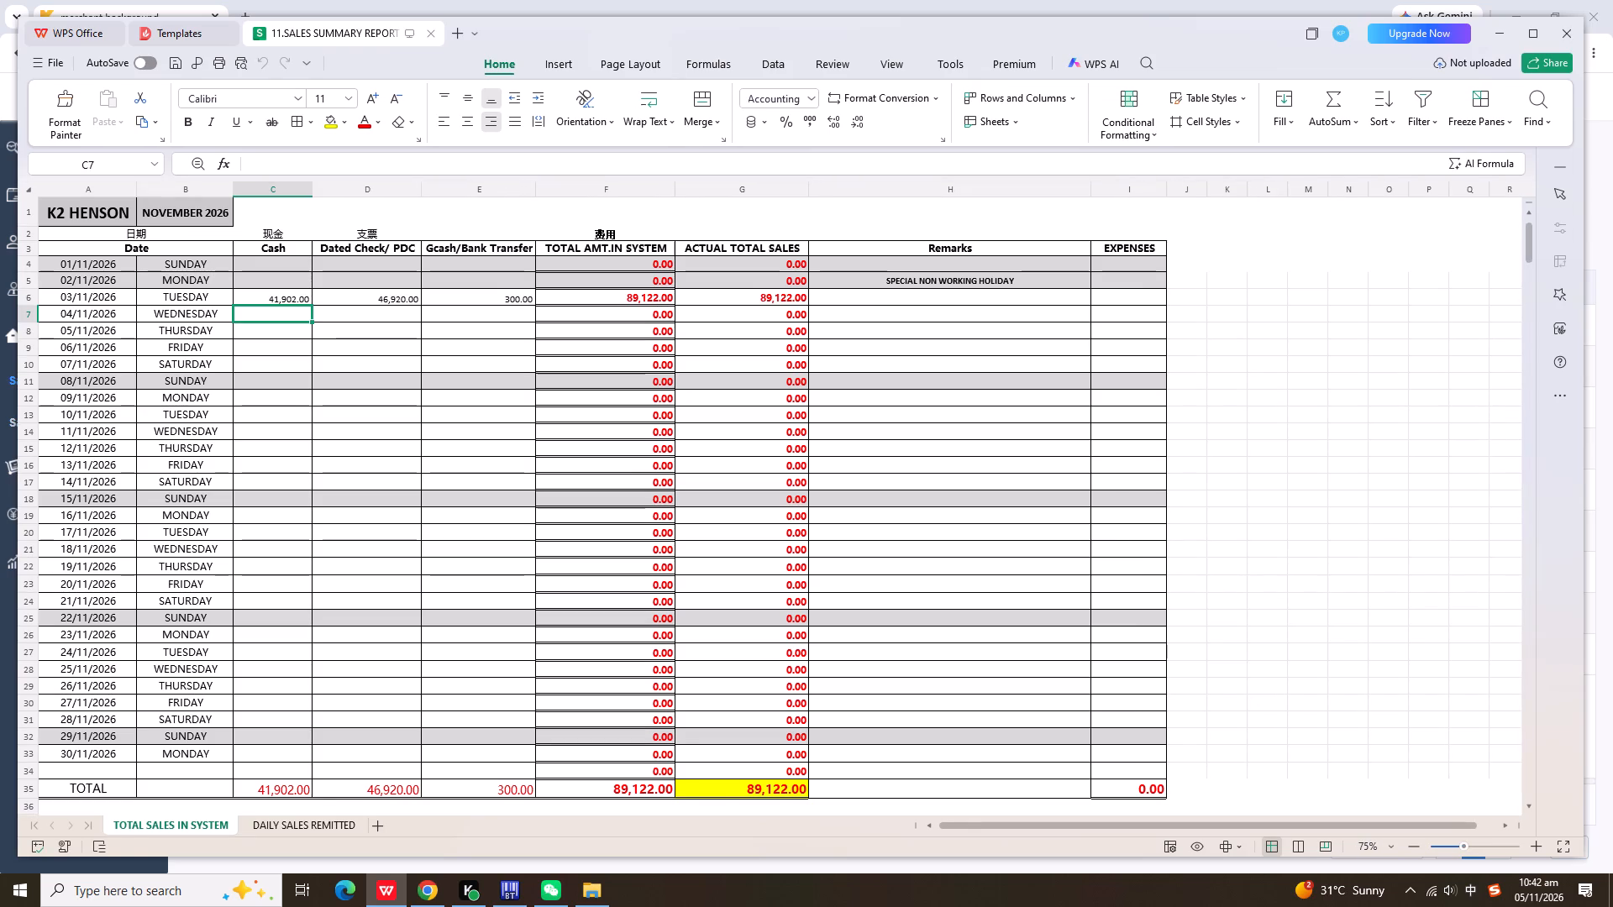
{"action": "type", "text": "19743"}
{"action": "key", "text": "Return"}
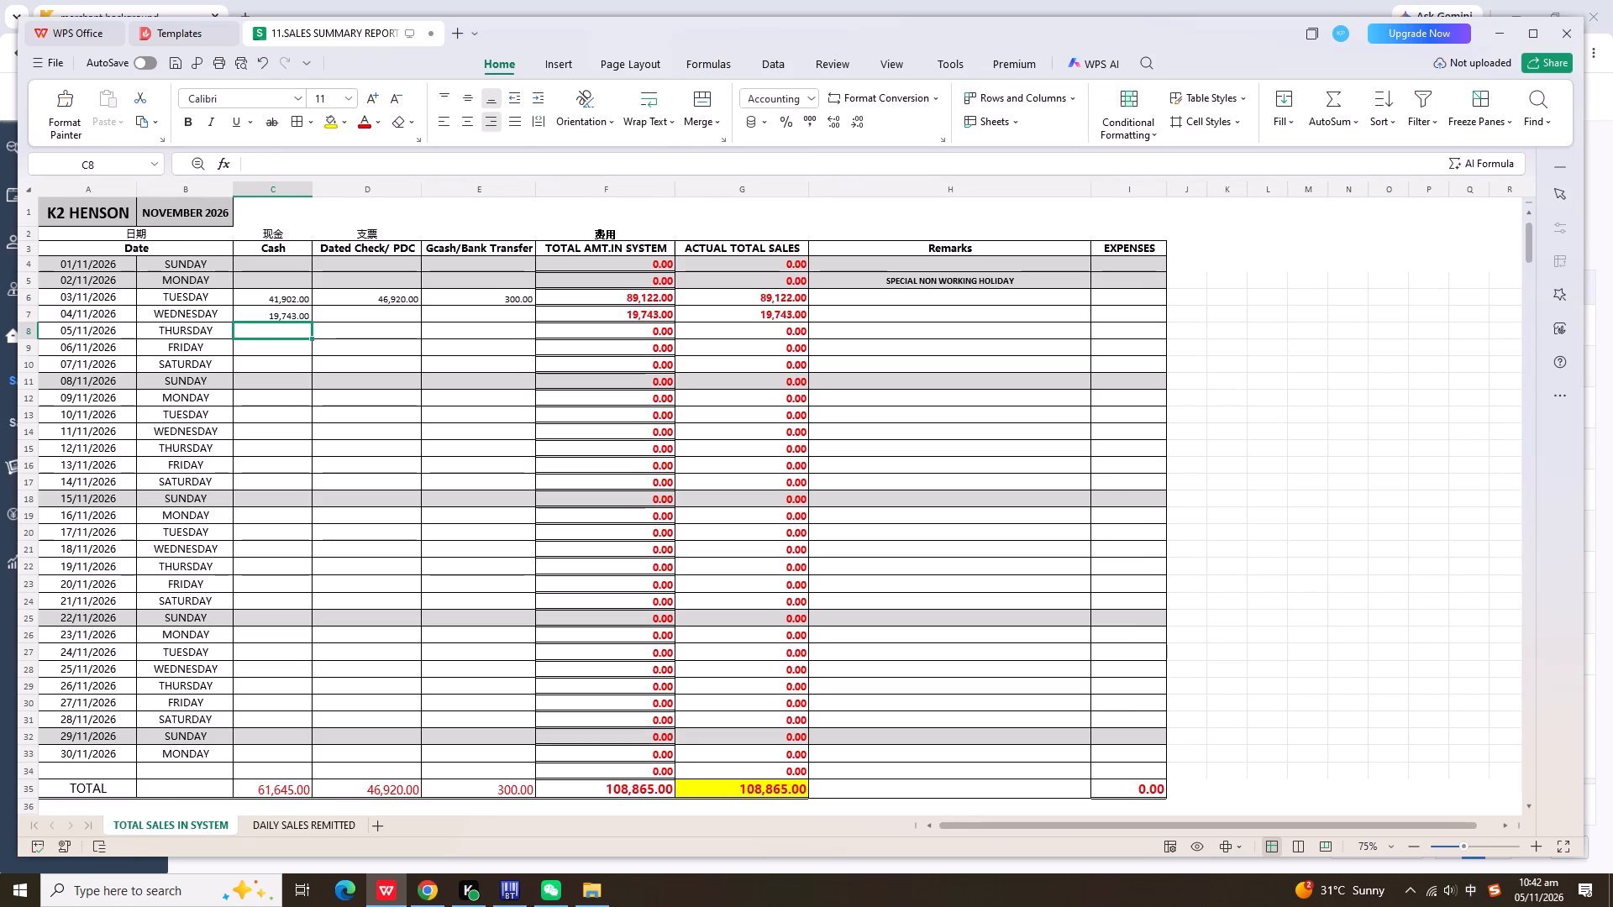
Switch to Chrome, reload the Sales receipt page, and download and open the K2 Henson sales order details export from the task list.
{"action": "left_click", "coordinate": [431, 885]}
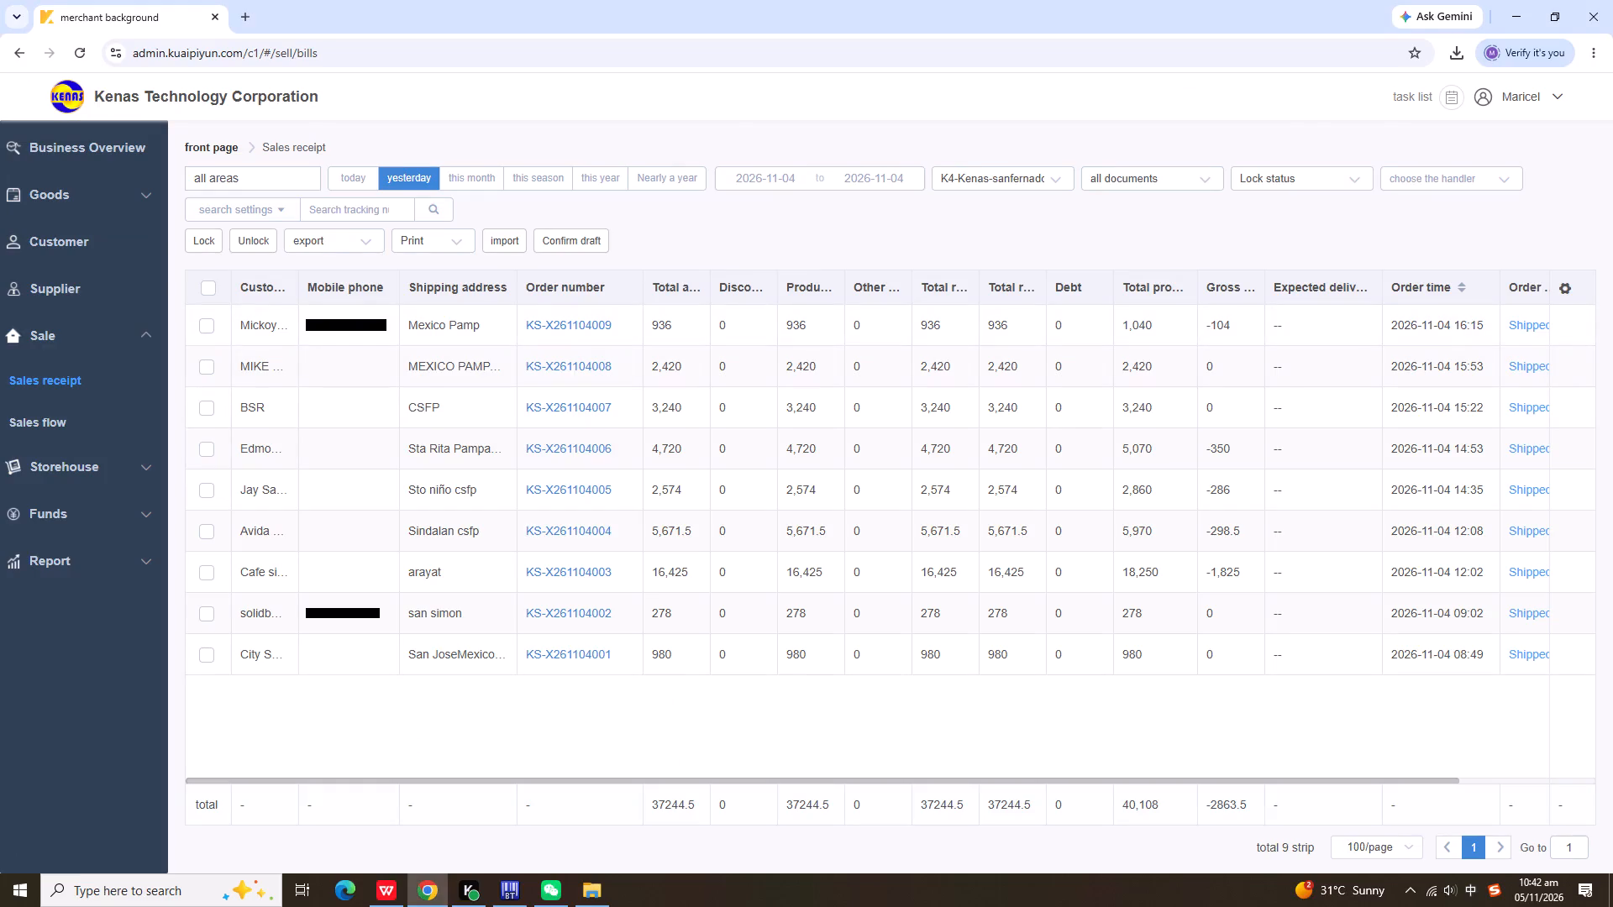
{"action": "left_click", "coordinate": [1445, 102]}
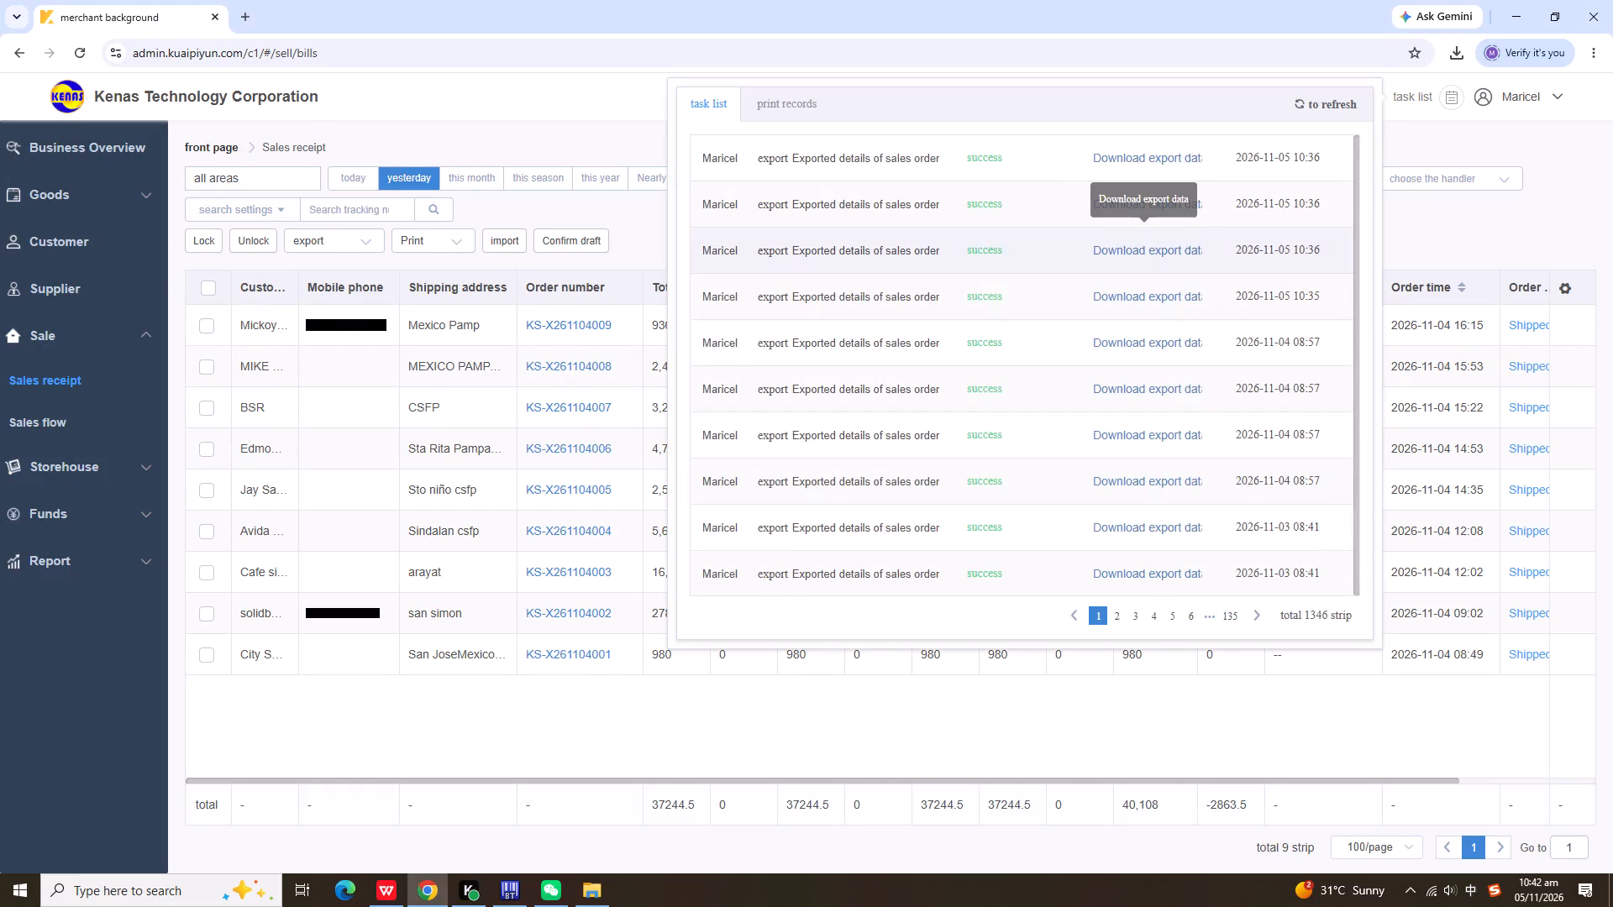
{"action": "left_click", "coordinate": [1178, 247]}
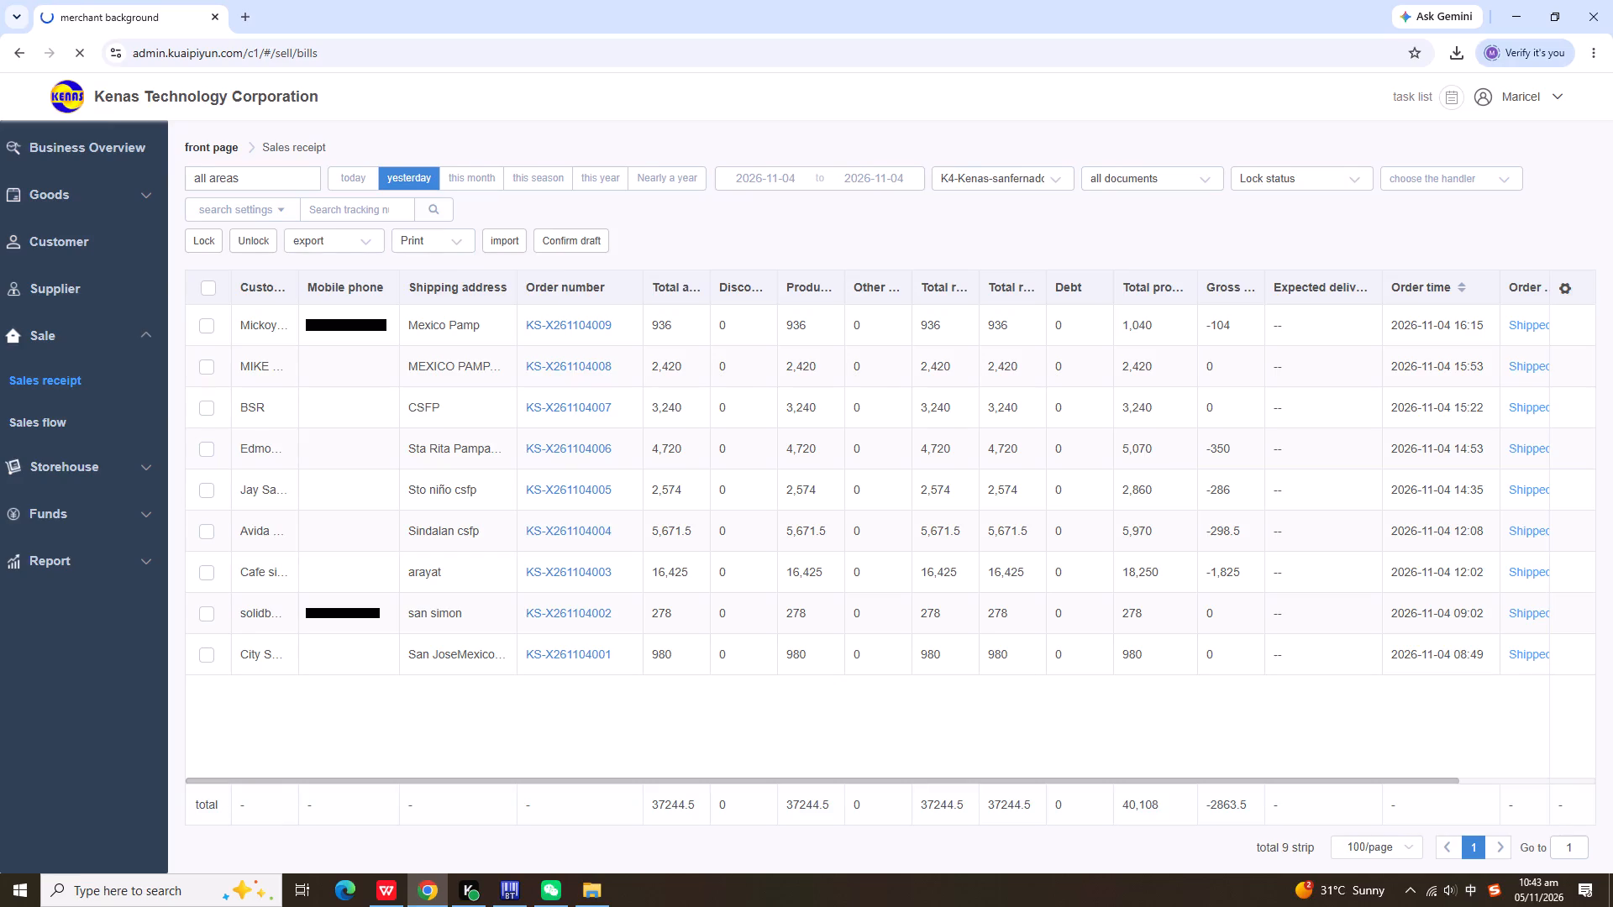
{"action": "key", "text": "F5"}
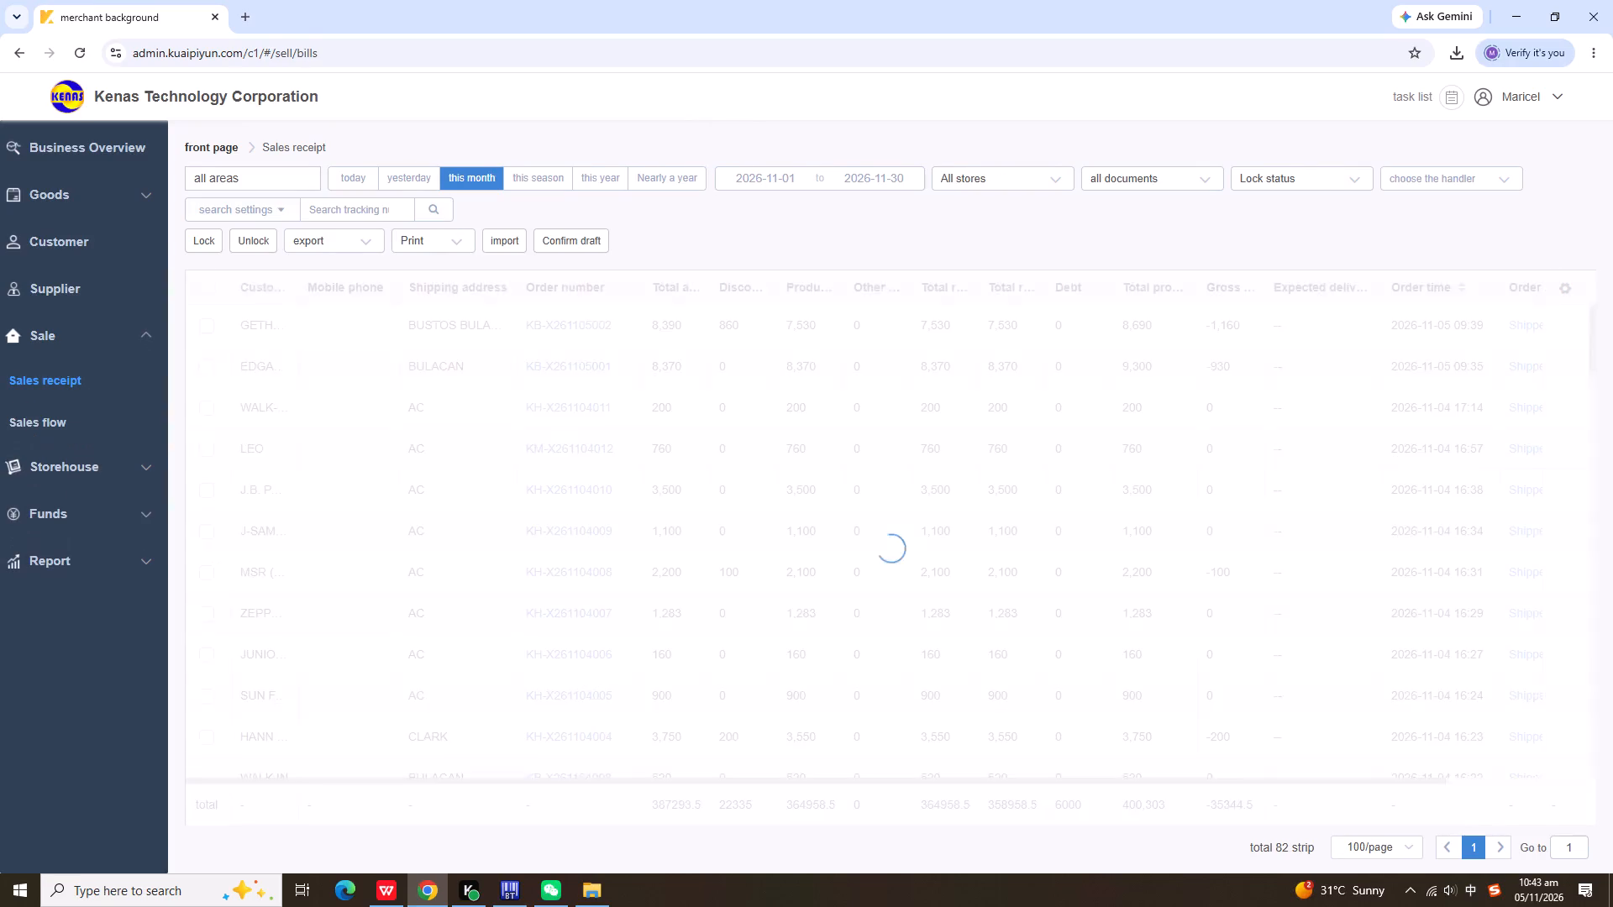
{"action": "left_click", "coordinate": [1450, 100]}
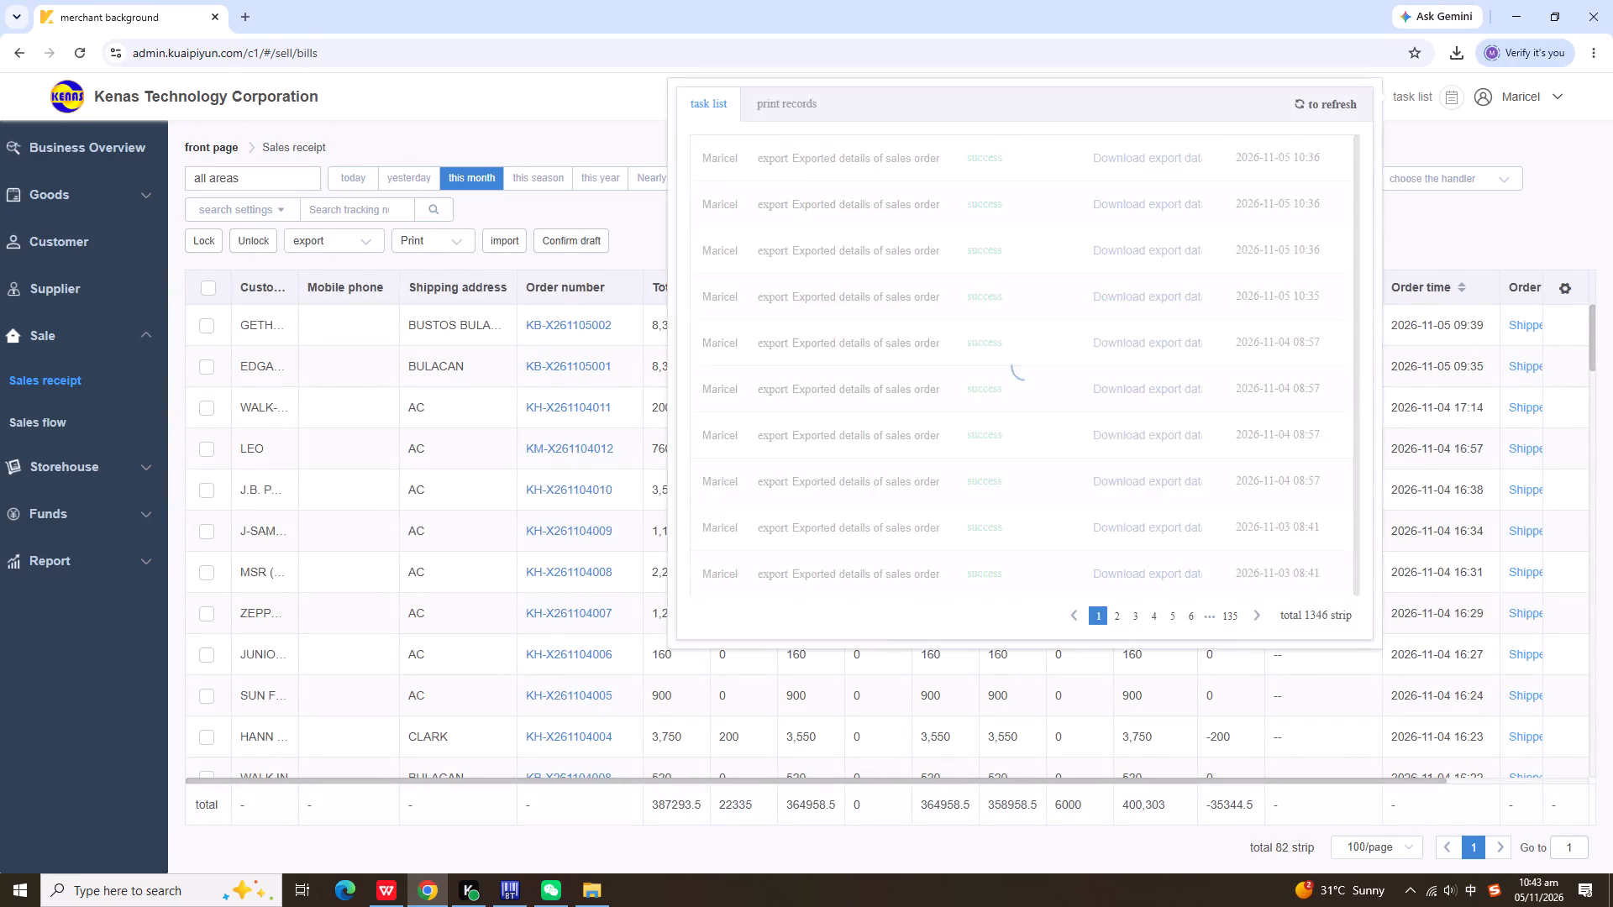
{"action": "left_click", "coordinate": [1166, 243]}
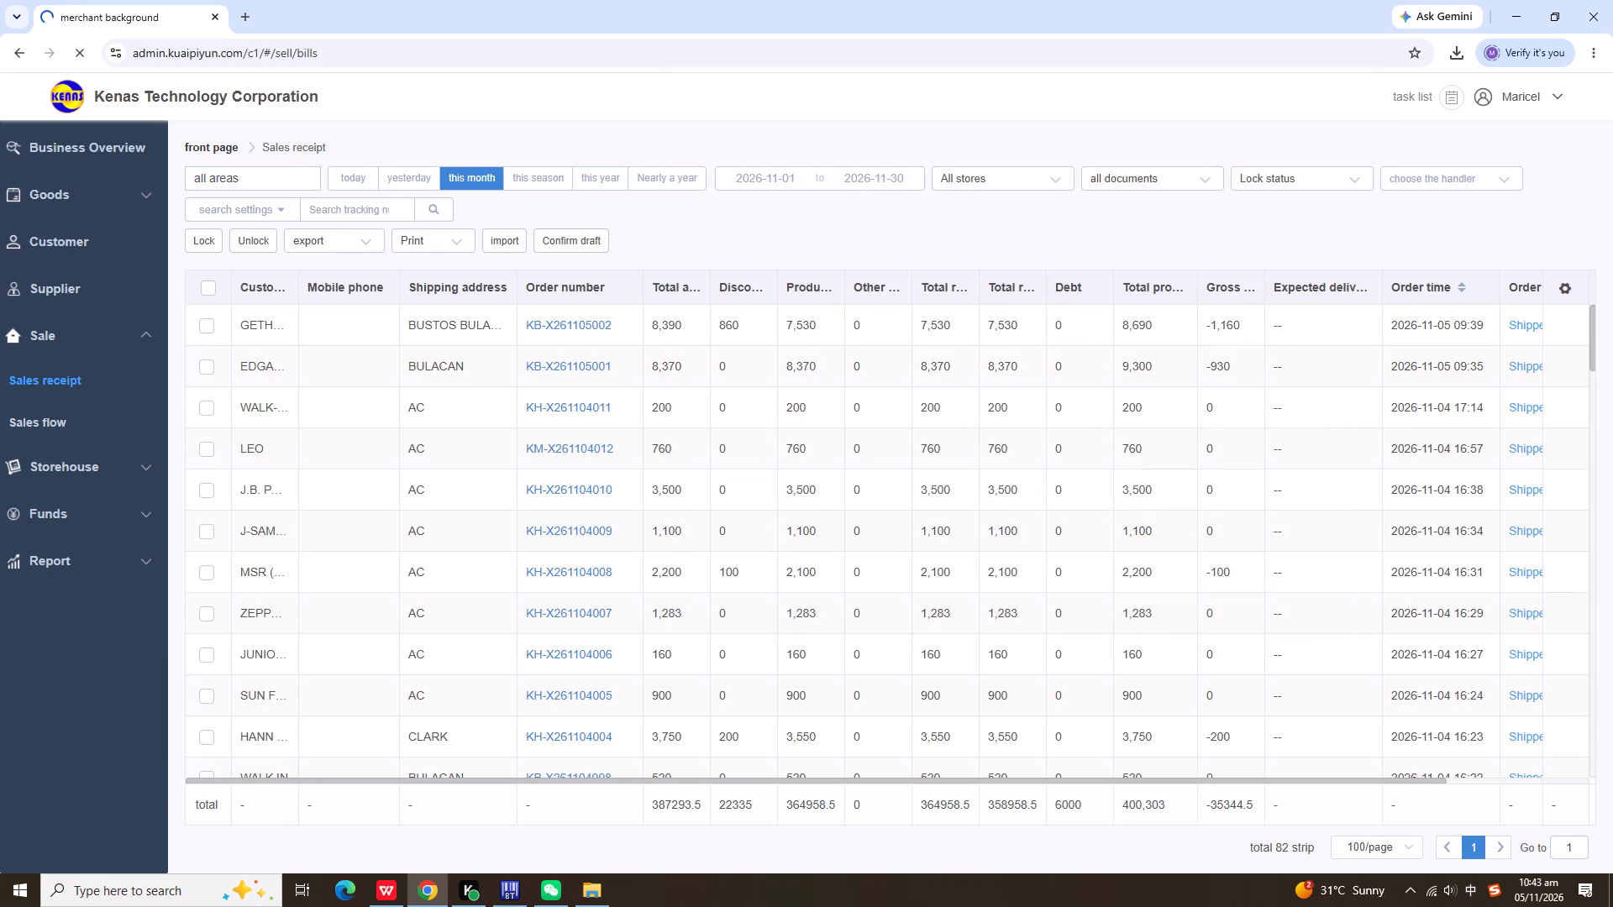
{"action": "left_click", "coordinate": [1270, 104]}
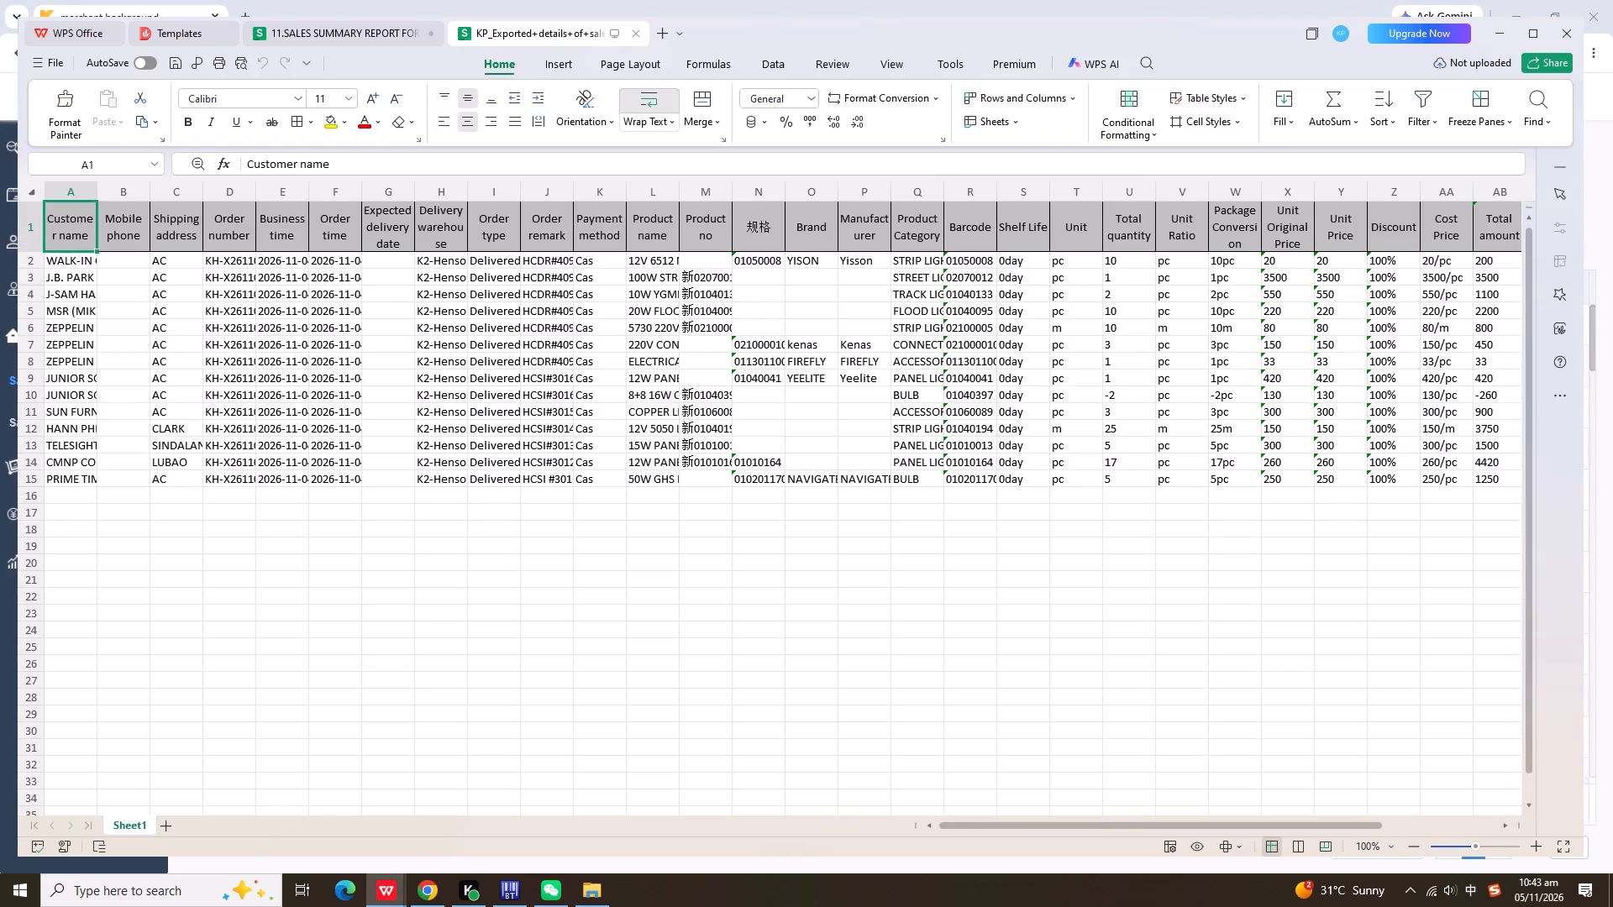
In the K2 Henson export, delete the Mobile phone, Shipping address, Business time, Expected delivery date, Delivery warehouse and Order type columns.
{"action": "left_click_drag", "start_coordinate": [141, 201], "coordinate": [165, 200]}
{"action": "right_click", "coordinate": [166, 200]}
{"action": "left_click", "coordinate": [218, 255]}
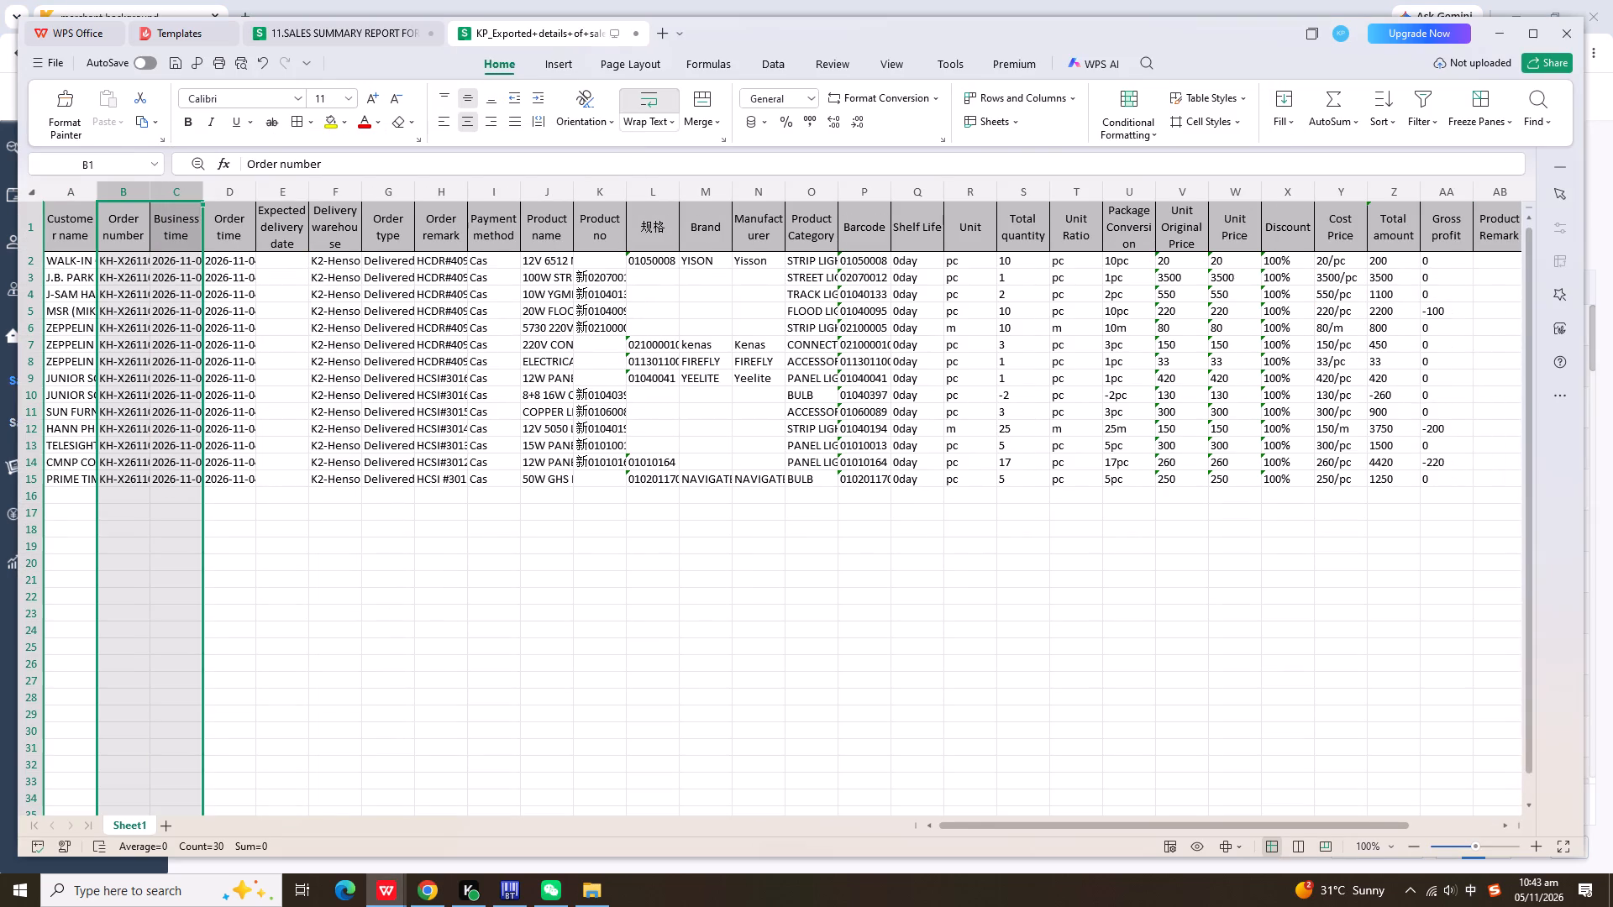
{"action": "left_click", "coordinate": [184, 198]}
{"action": "right_click", "coordinate": [184, 198]}
{"action": "left_click", "coordinate": [232, 264]}
{"action": "left_click_drag", "start_coordinate": [236, 196], "coordinate": [237, 196]}
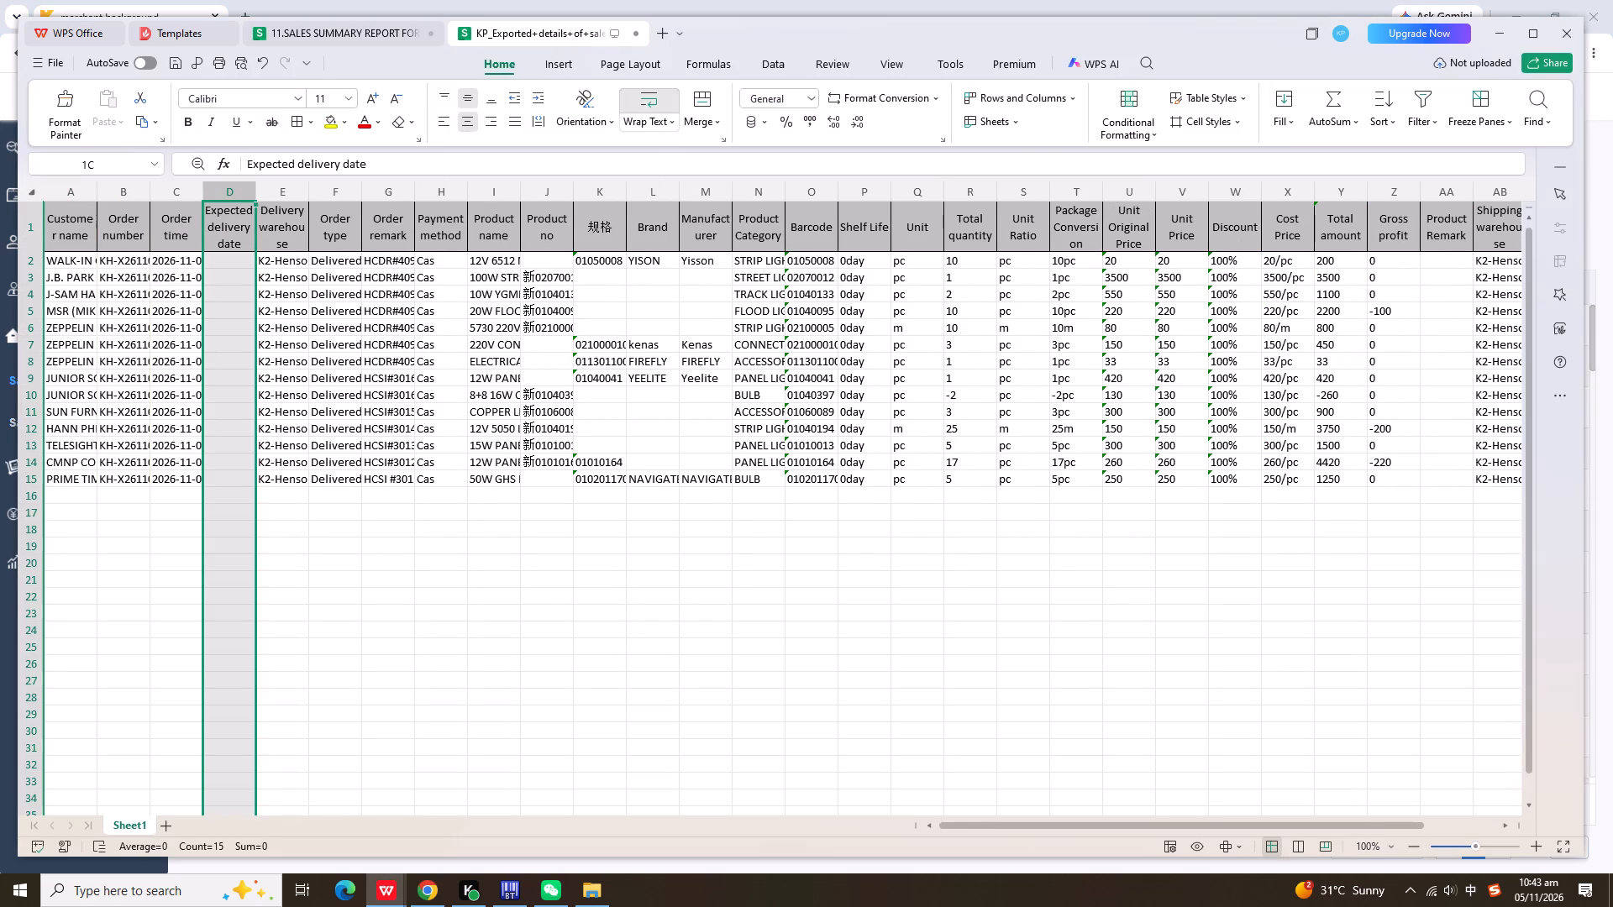
{"action": "left_click_drag", "start_coordinate": [237, 196], "coordinate": [321, 193]}
{"action": "right_click", "coordinate": [321, 193]}
{"action": "left_click", "coordinate": [367, 241]}
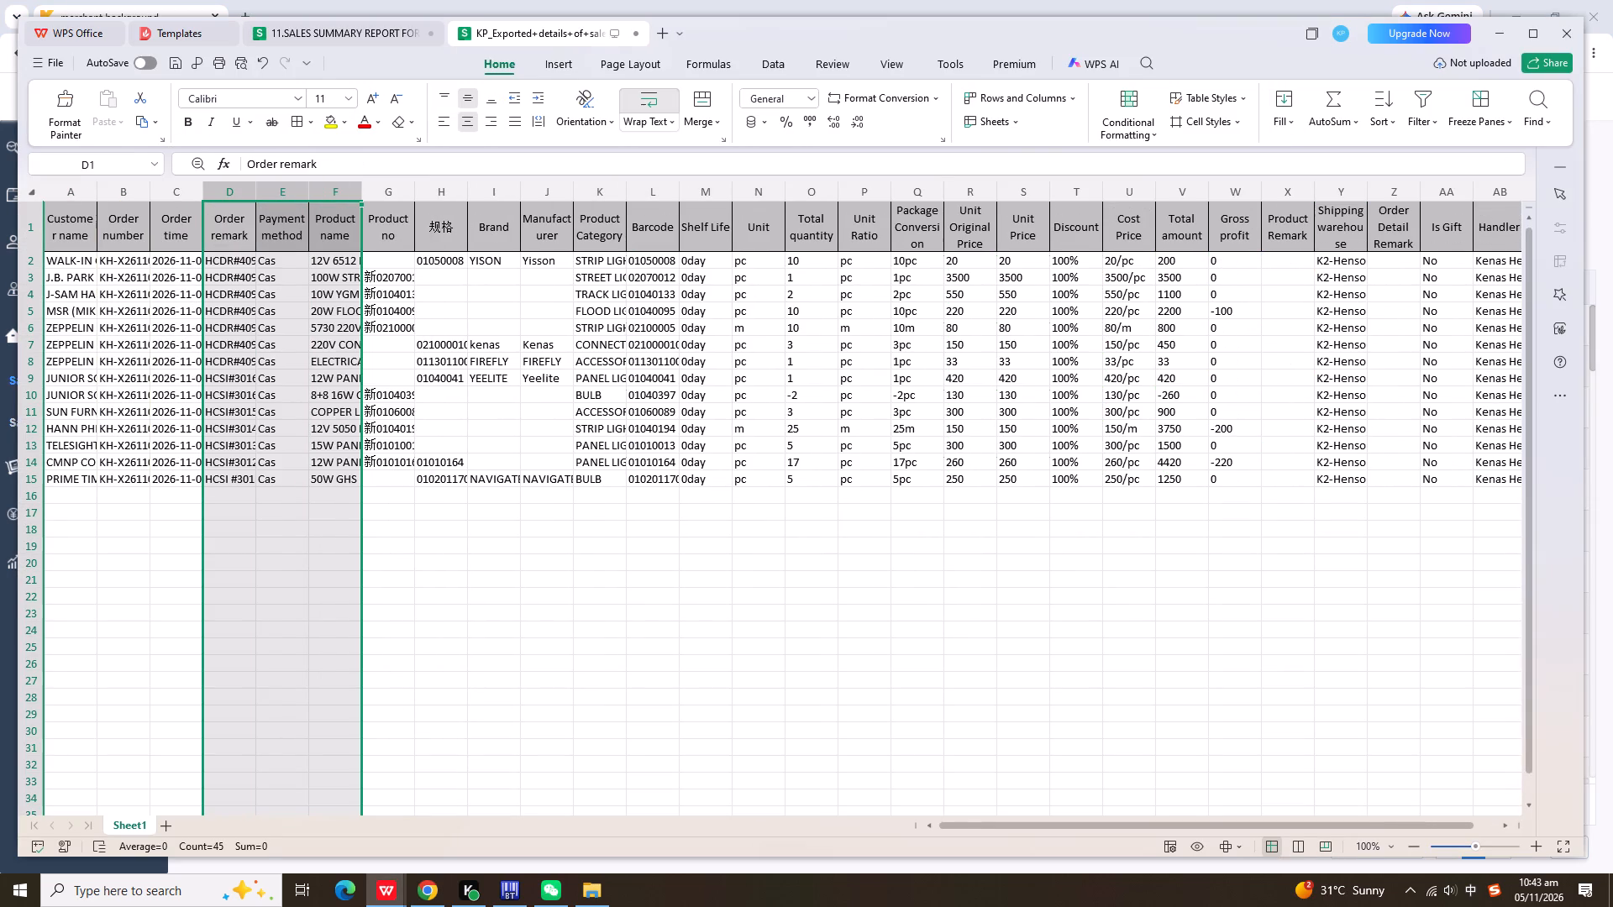
Delete the columns from Product no through Product Category, Shelf Life, Unit Ratio, Package Conversion, Unit Original Price, Discount and Cost Price.
{"action": "left_click_drag", "start_coordinate": [387, 199], "coordinate": [507, 197]}
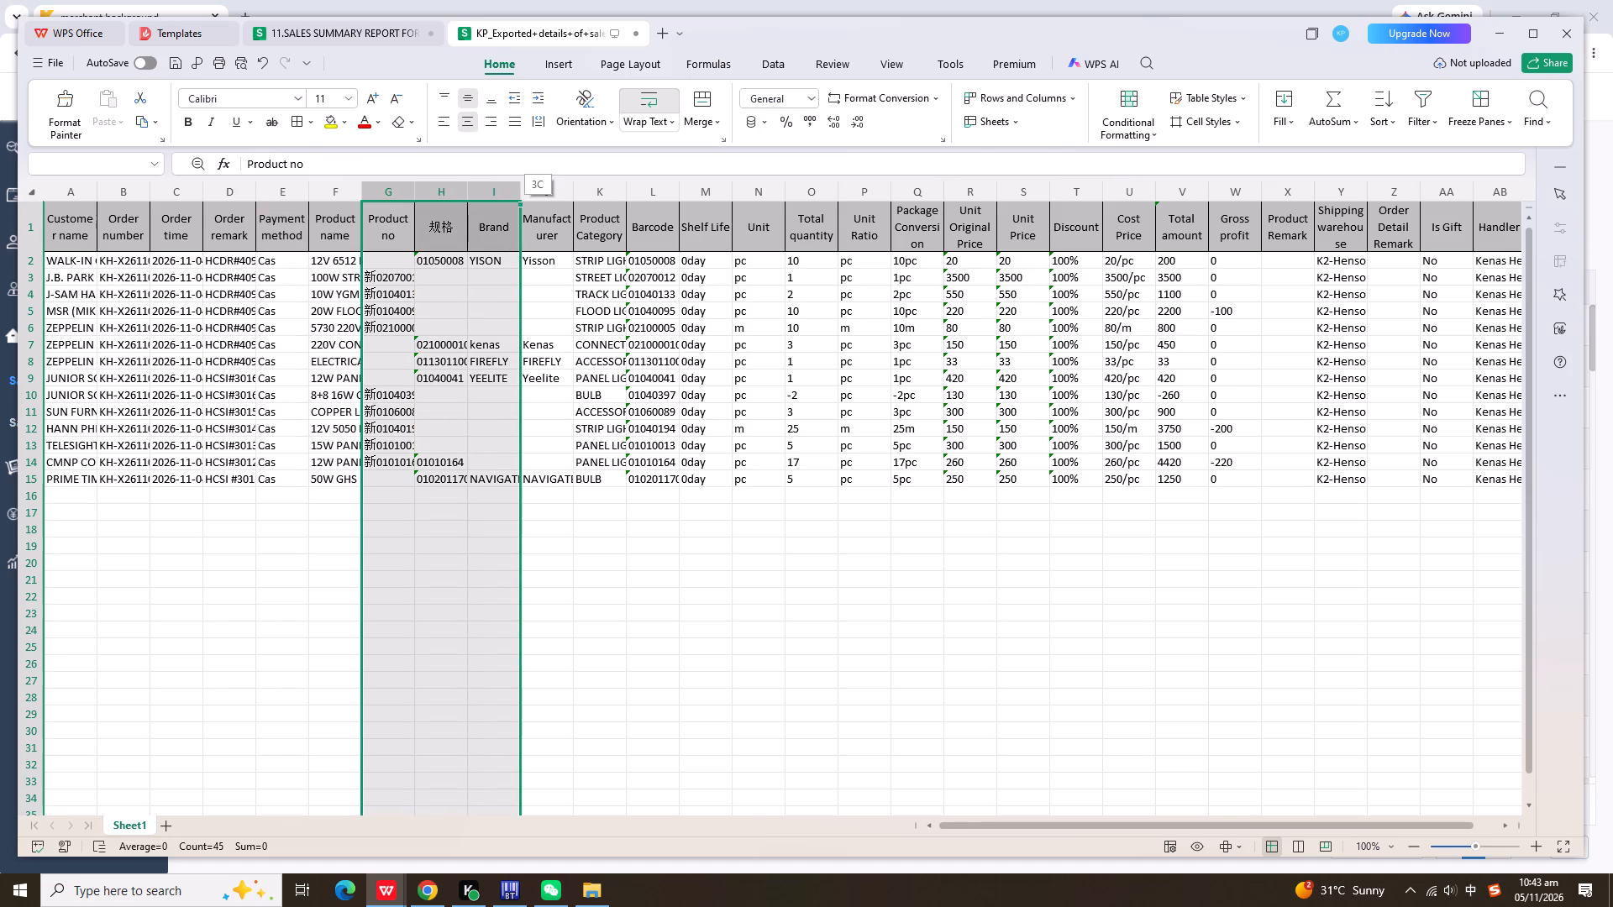
{"action": "left_click_drag", "start_coordinate": [507, 197], "coordinate": [596, 196]}
{"action": "right_click", "coordinate": [597, 195]}
{"action": "left_click", "coordinate": [644, 244]}
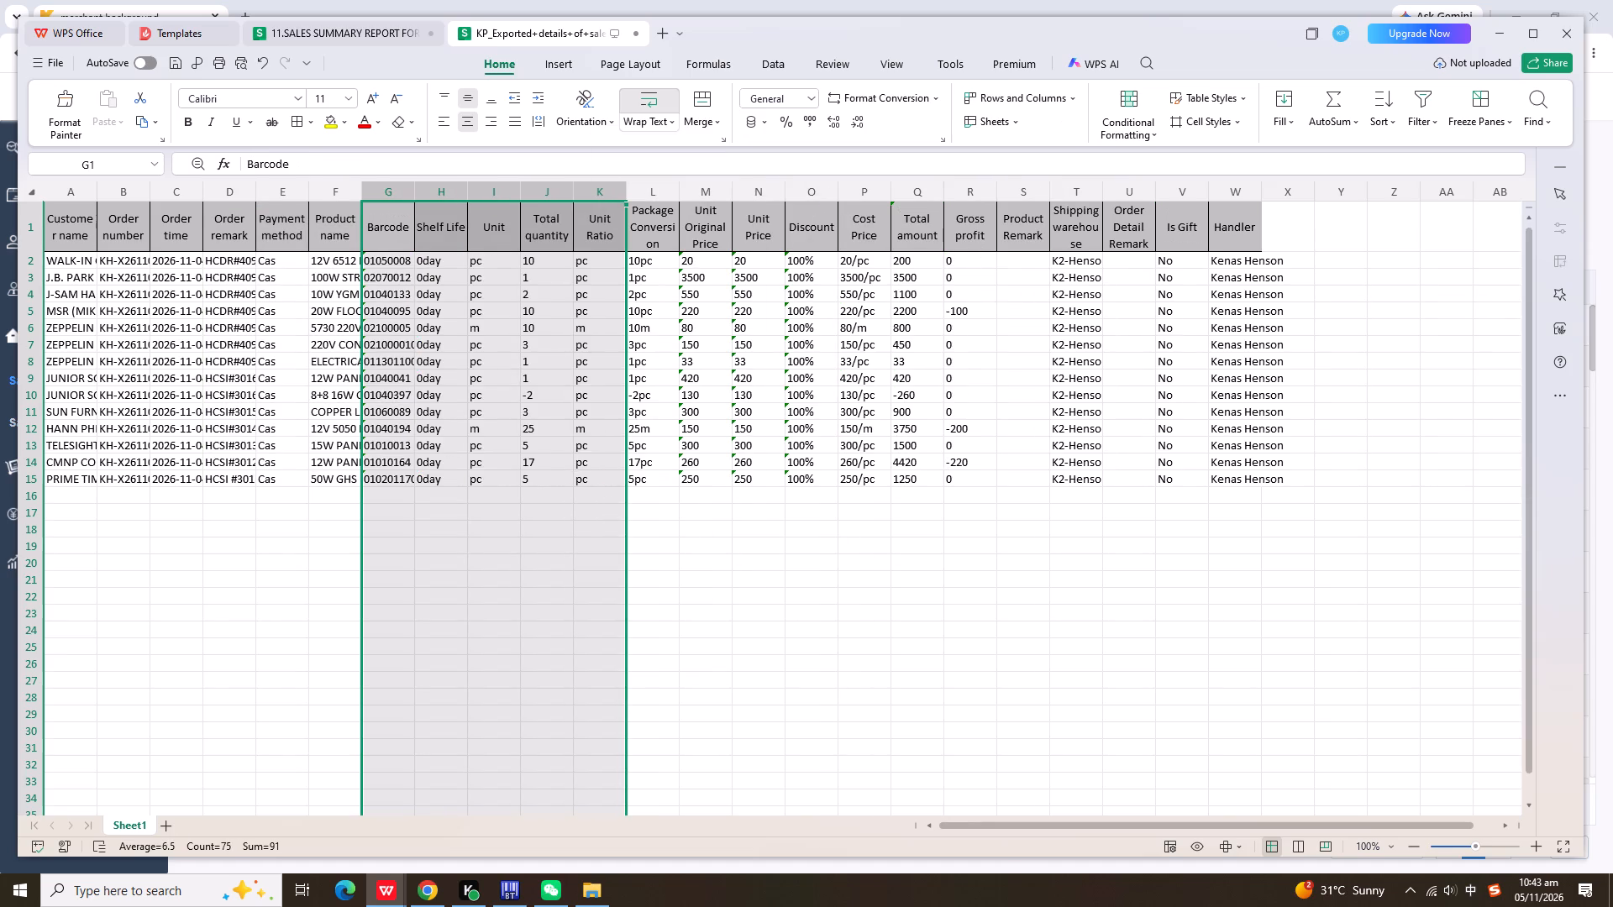
{"action": "left_click", "coordinate": [444, 195]}
{"action": "right_click", "coordinate": [444, 195]}
{"action": "left_click", "coordinate": [497, 249]}
{"action": "left_click_drag", "start_coordinate": [548, 196], "coordinate": [638, 201]}
{"action": "right_click", "coordinate": [638, 201]}
{"action": "left_click", "coordinate": [683, 252]}
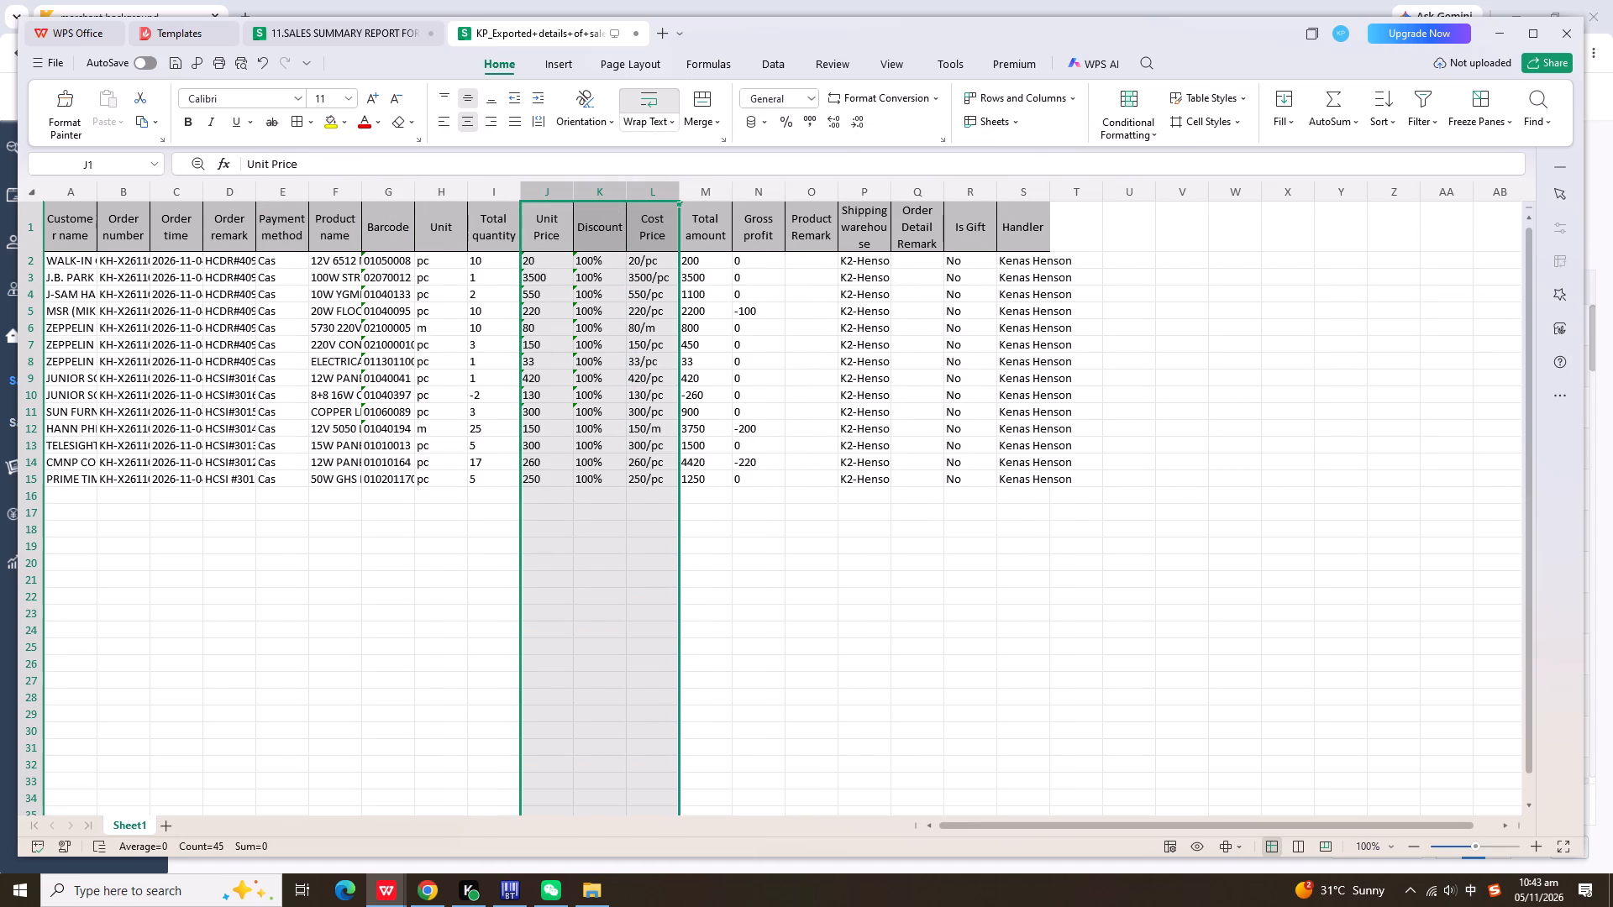
{"action": "left_click_drag", "start_coordinate": [610, 198], "coordinate": [643, 199]}
{"action": "right_click", "coordinate": [643, 199]}
{"action": "left_click", "coordinate": [685, 251]}
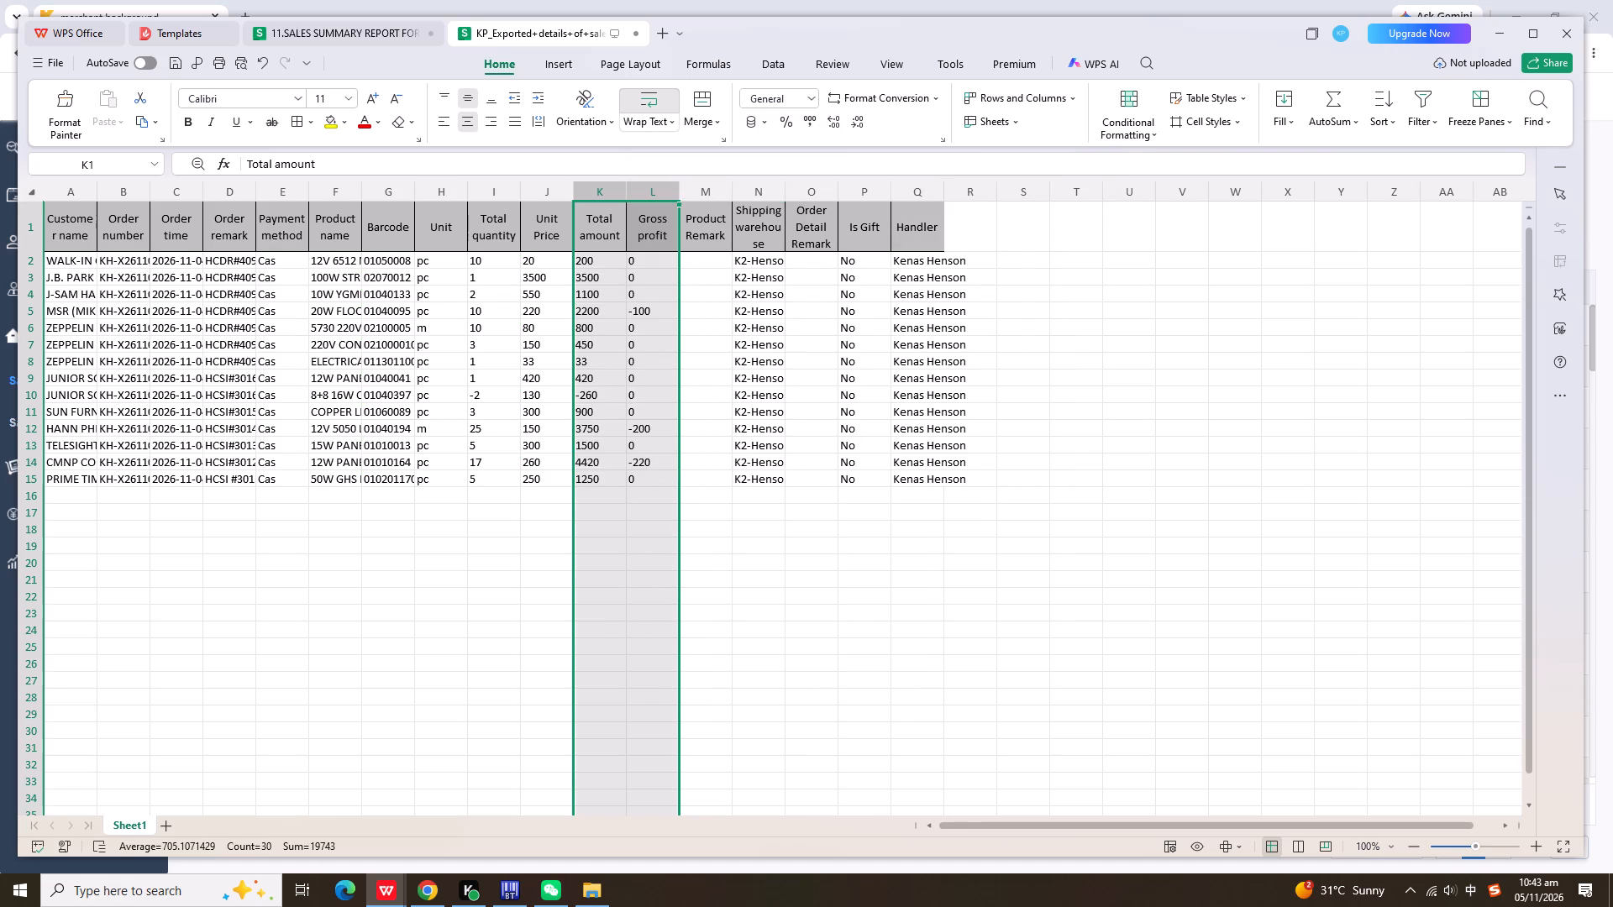
Copy the Total amount values of rows 2–4 and 6–11 over the Gross profit values in the same rows.
{"action": "left_click_drag", "start_coordinate": [592, 263], "coordinate": [604, 289]}
{"action": "key", "text": "ctrl+c"}
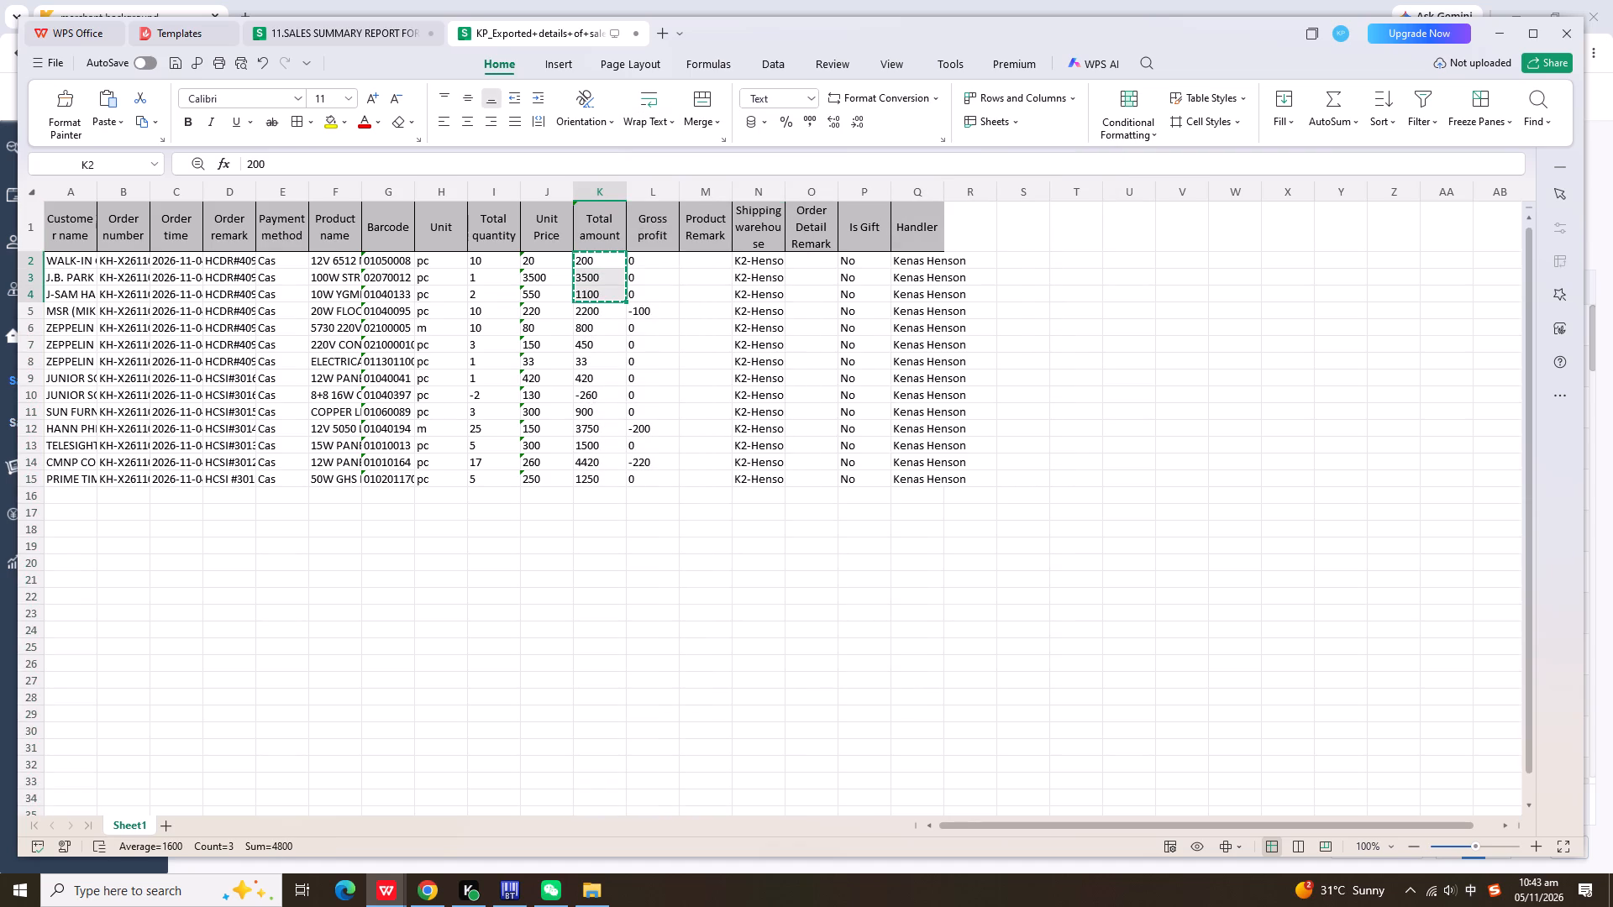
{"action": "left_click", "coordinate": [662, 259]}
{"action": "key", "text": "ctrl+v"}
{"action": "left_click_drag", "start_coordinate": [610, 328], "coordinate": [609, 418]}
{"action": "key", "text": "ctrl+c"}
{"action": "left_click", "coordinate": [656, 329]}
{"action": "key", "text": "ctrl+v"}
Copy the Total amount values of rows 13 and 15 over the Gross profit values in the same rows.
{"action": "left_click", "coordinate": [614, 447]}
{"action": "key", "text": "ctrl+c"}
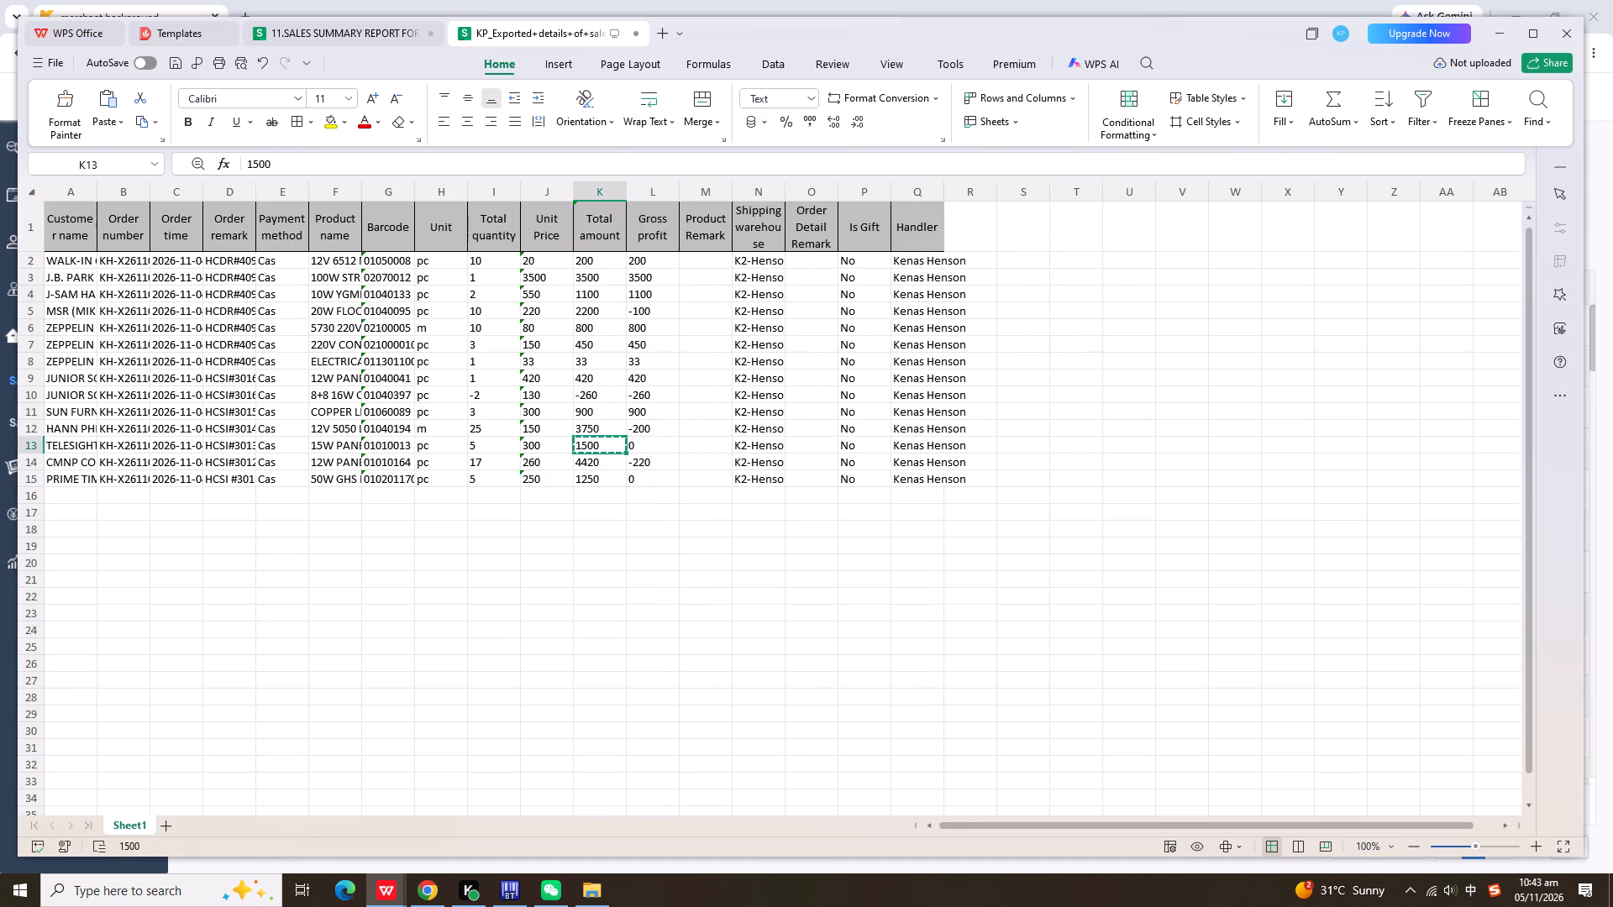
{"action": "left_click", "coordinate": [661, 442]}
{"action": "key", "text": "ctrl+v"}
{"action": "left_click", "coordinate": [611, 480]}
{"action": "key", "text": "ctrl+c"}
{"action": "left_click", "coordinate": [680, 480]}
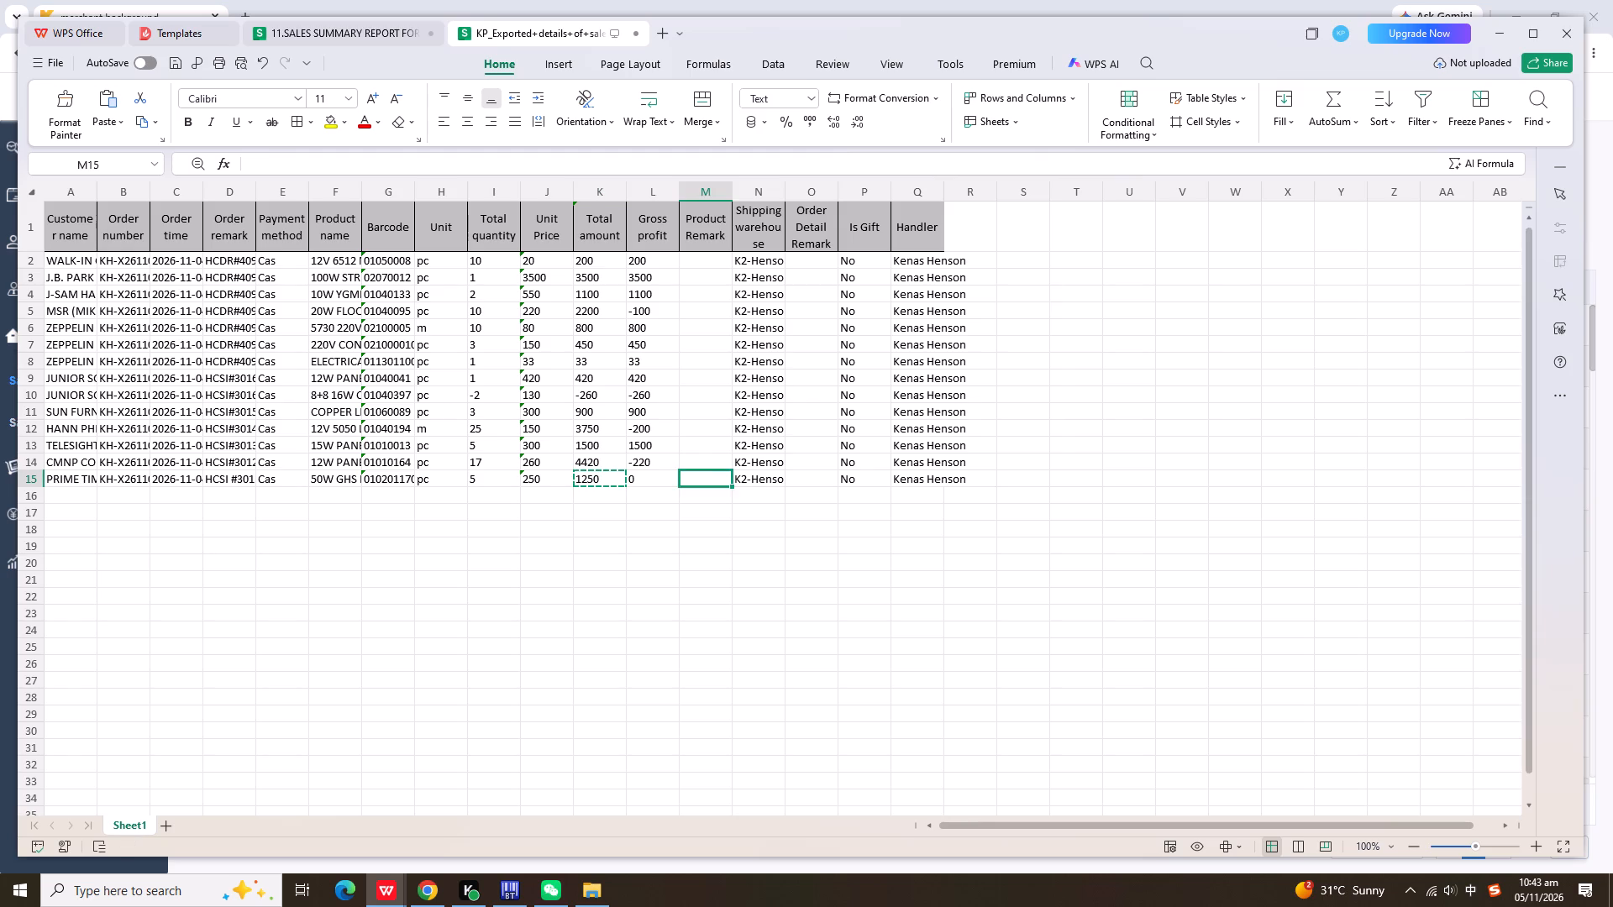
{"action": "left_click", "coordinate": [668, 480]}
{"action": "key", "text": "ctrl+v"}
Set the Gross profit cells of the discounted orders to 2100 in row 5, 3550 in row 12 and 4200 in row 14.
{"action": "left_click", "coordinate": [665, 309]}
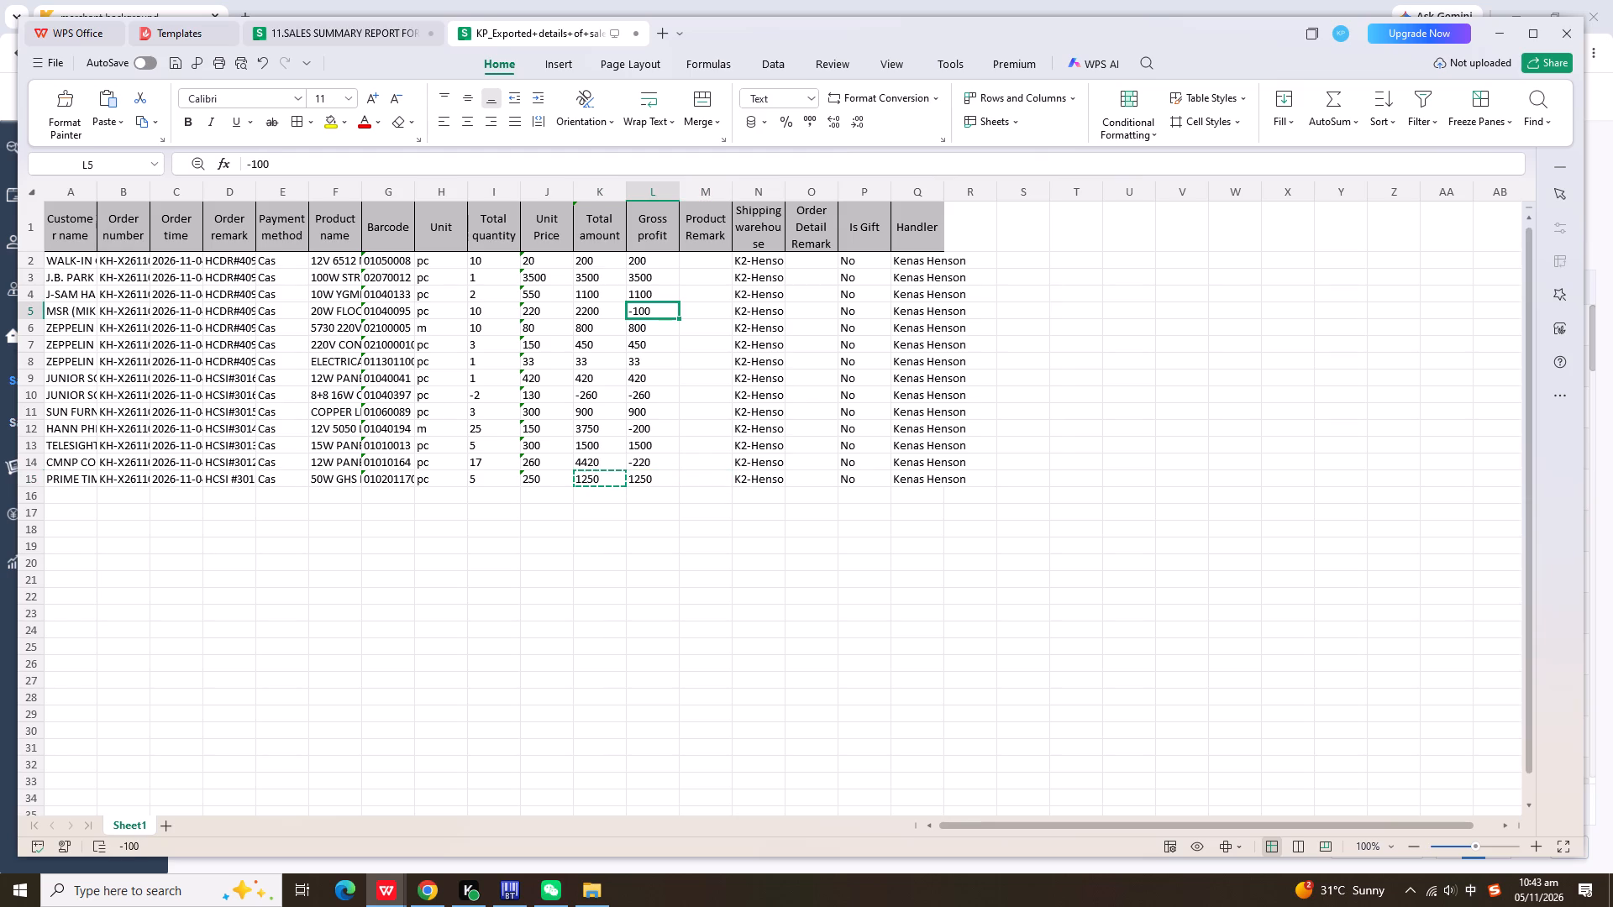
{"action": "type", "text": "2100"}
{"action": "key", "text": "Return"}
{"action": "key", "text": "Return"}
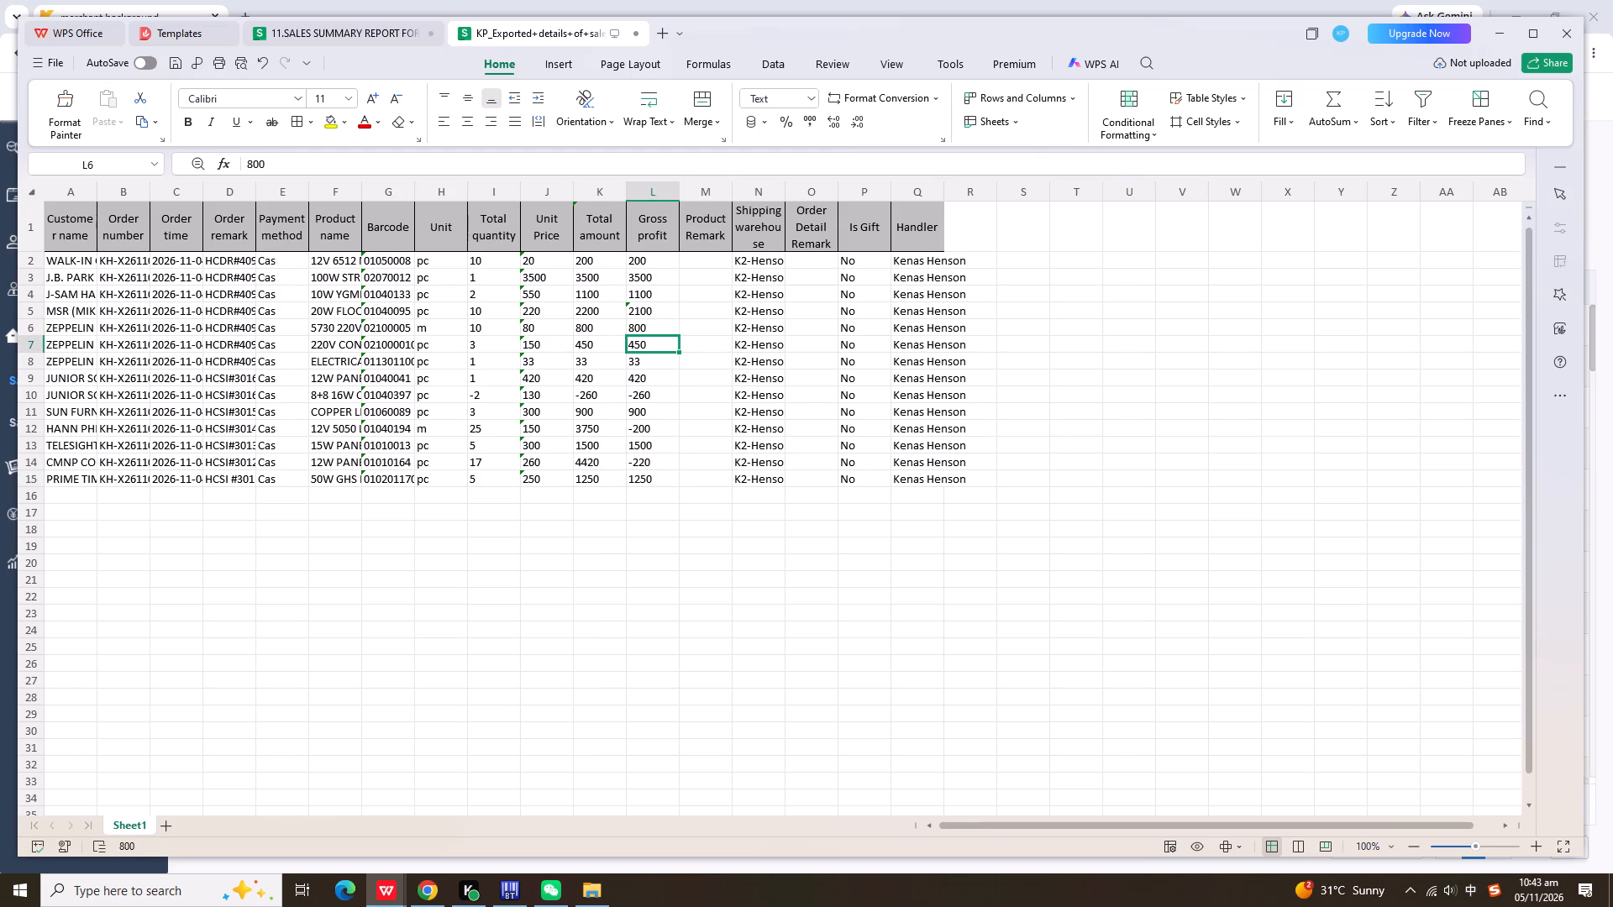
{"action": "key", "text": "Return"}
{"action": "key", "text": "Return"}
{"action": "key", "text": "Return"}
{"action": "key", "text": "Return"}
{"action": "key", "text": "Return"}
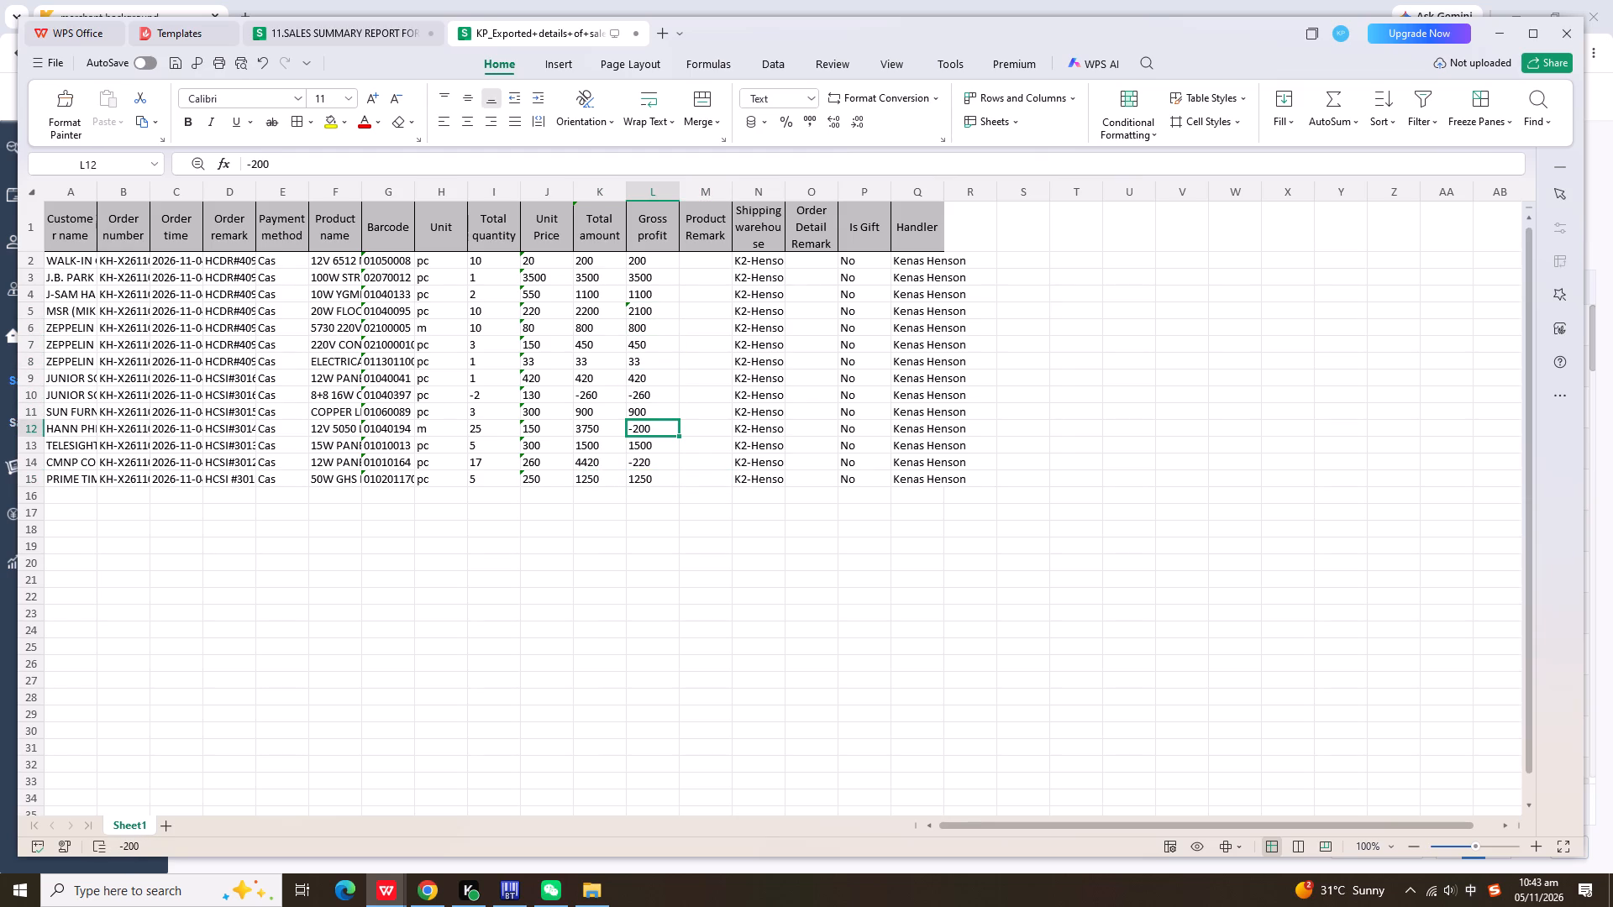
{"action": "type", "text": "3550"}
{"action": "key", "text": "Return"}
{"action": "key", "text": "Return"}
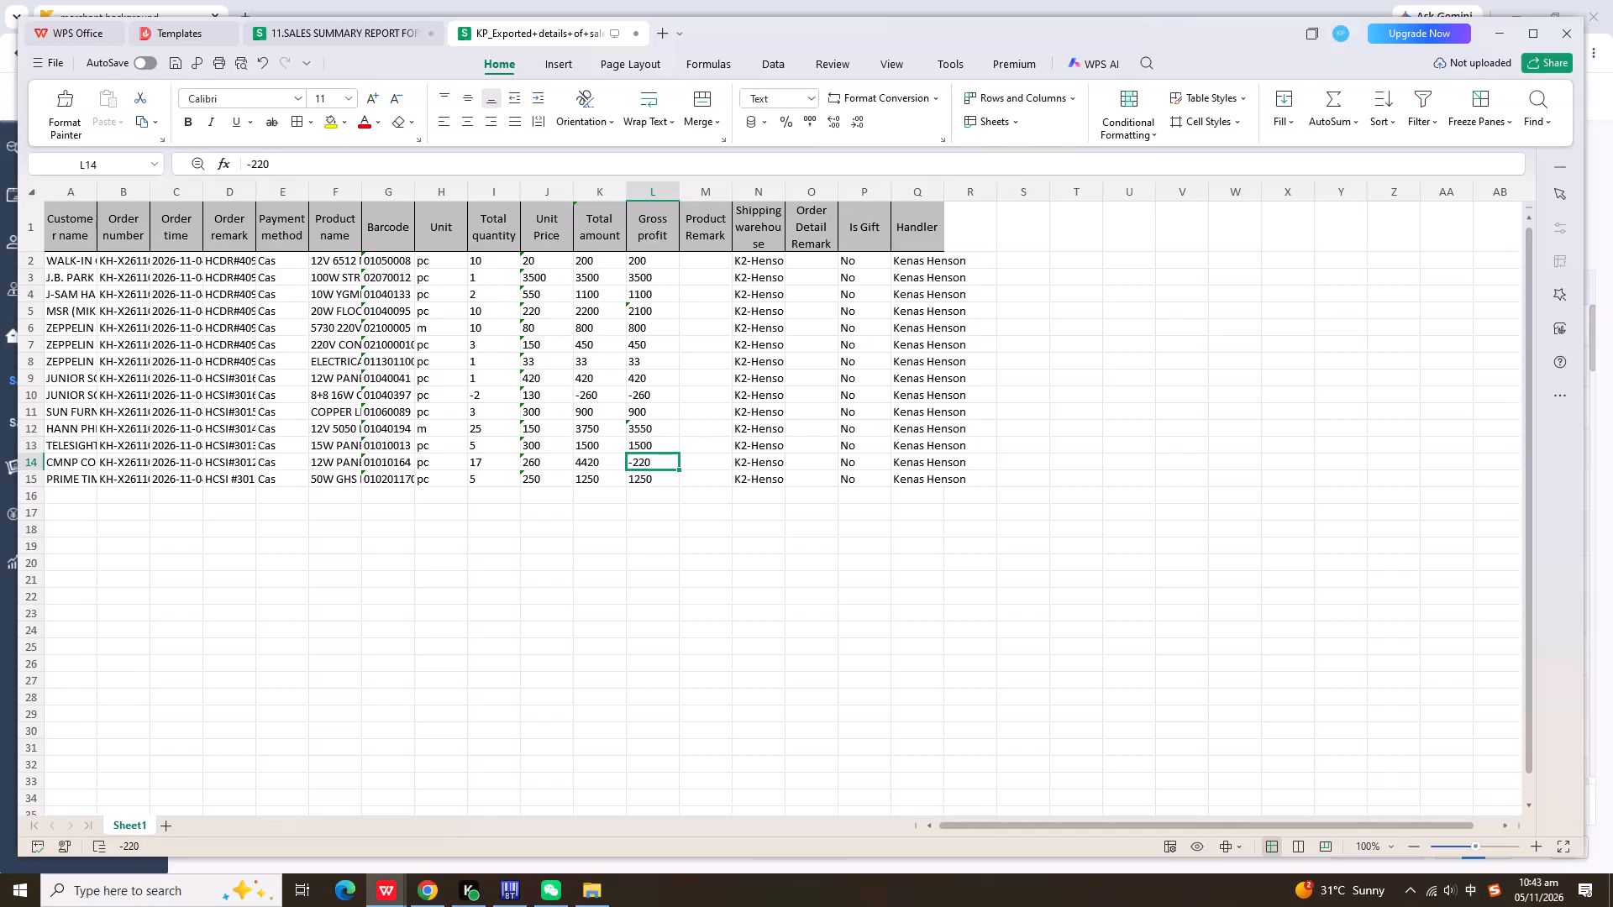
{"action": "type", "text": "4200"}
{"action": "key", "text": "Return"}
Copy the corrected Gross profit amounts into both Total amount columns on the K2 Henson DAILY SALES REMITTED sheet, starting at row 41.
{"action": "left_click", "coordinate": [319, 0]}
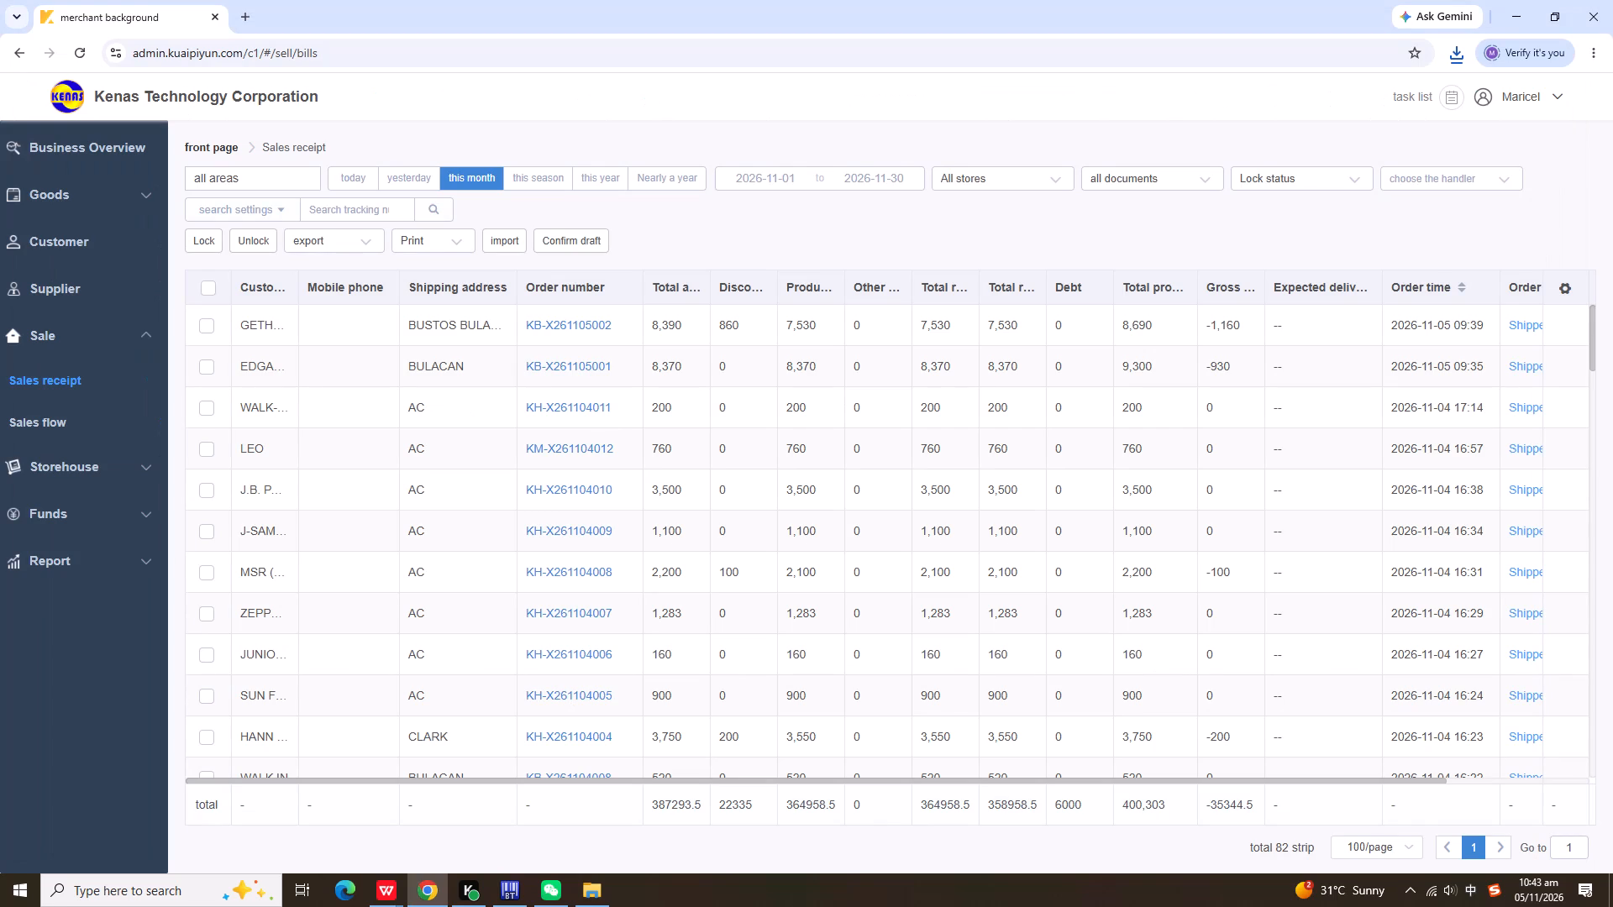
{"action": "left_click", "coordinate": [388, 884]}
{"action": "left_click", "coordinate": [365, 843]}
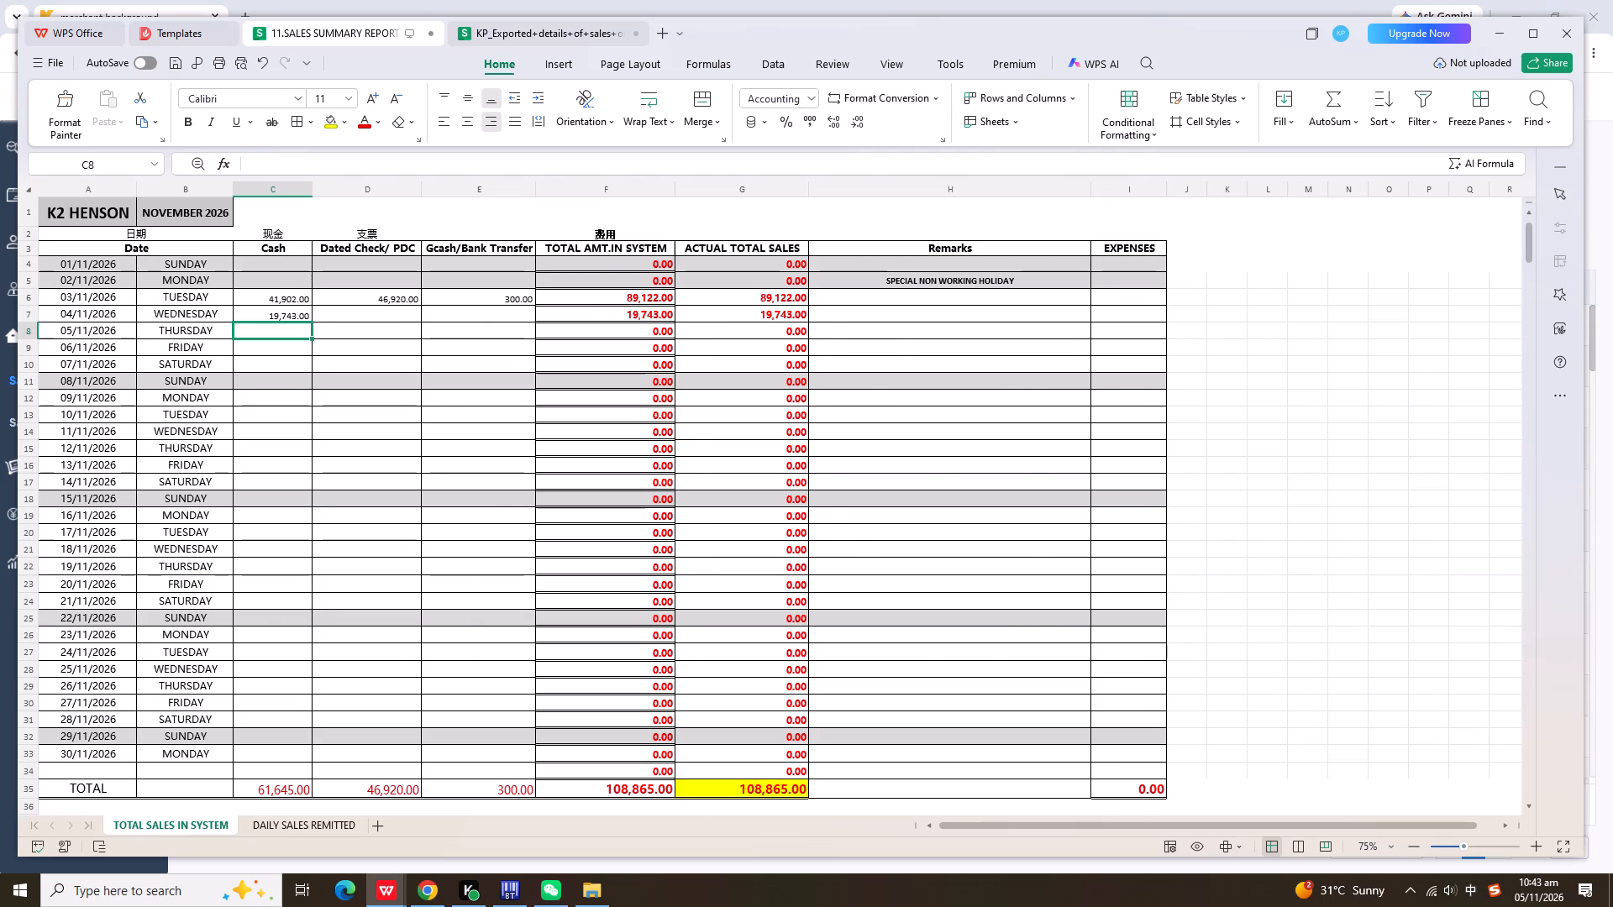
{"action": "left_click", "coordinate": [314, 818]}
{"action": "scroll", "coordinate": [332, 543], "scroll_direction": "down", "scroll_amount": 9}
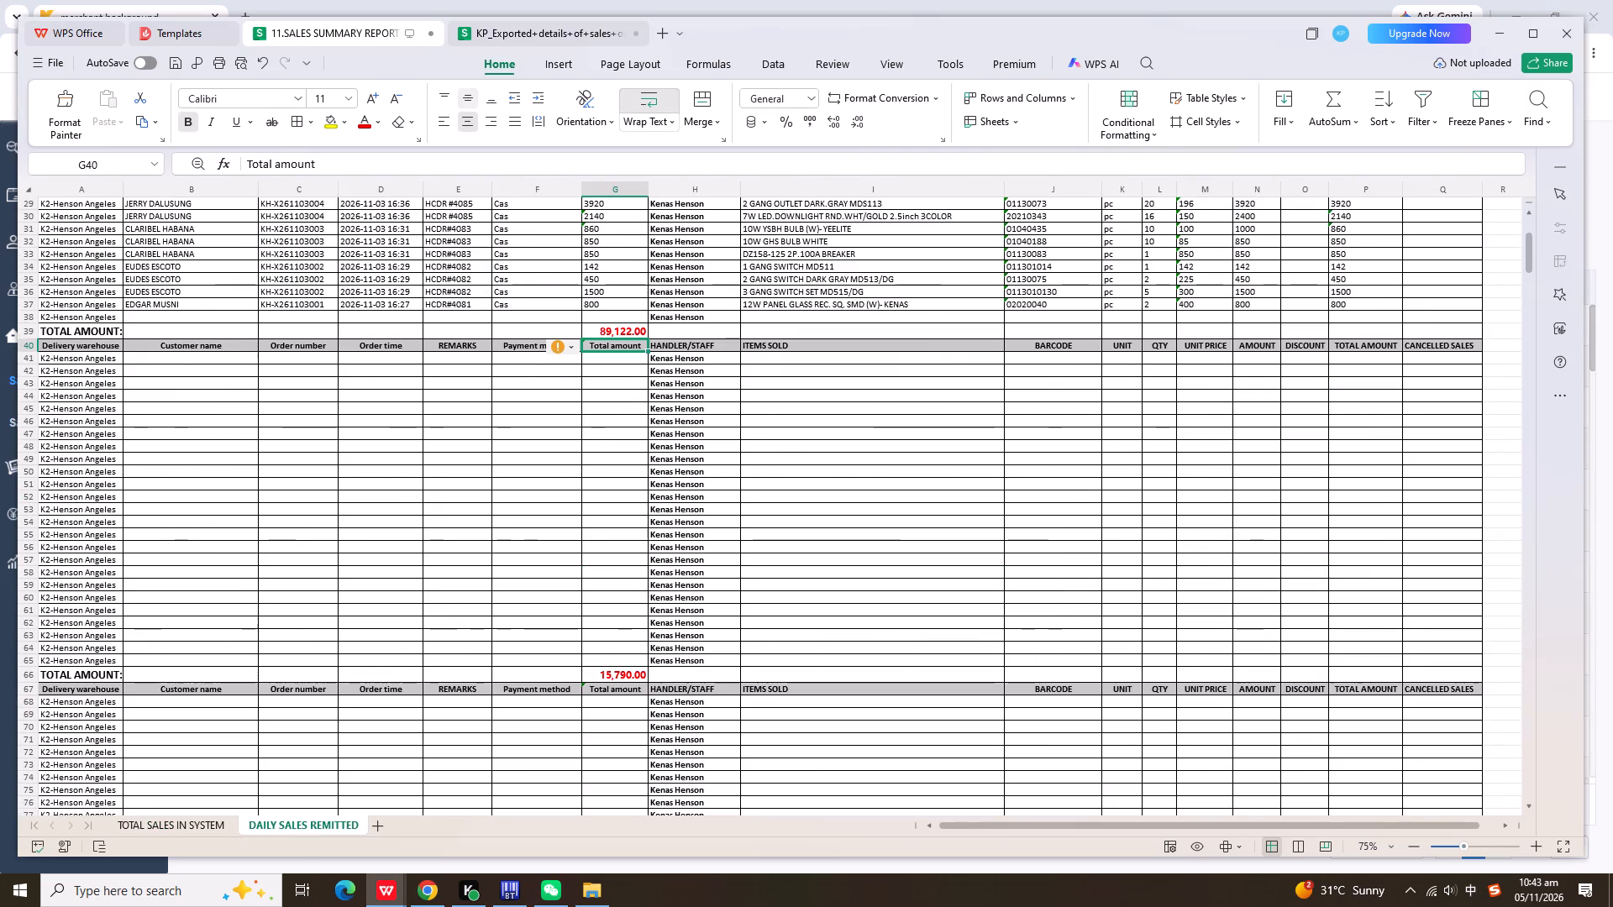
{"action": "left_click", "coordinate": [532, 38]}
{"action": "left_click_drag", "start_coordinate": [665, 264], "coordinate": [665, 477]}
{"action": "key", "text": "ctrl+c"}
{"action": "left_click", "coordinate": [360, 27]}
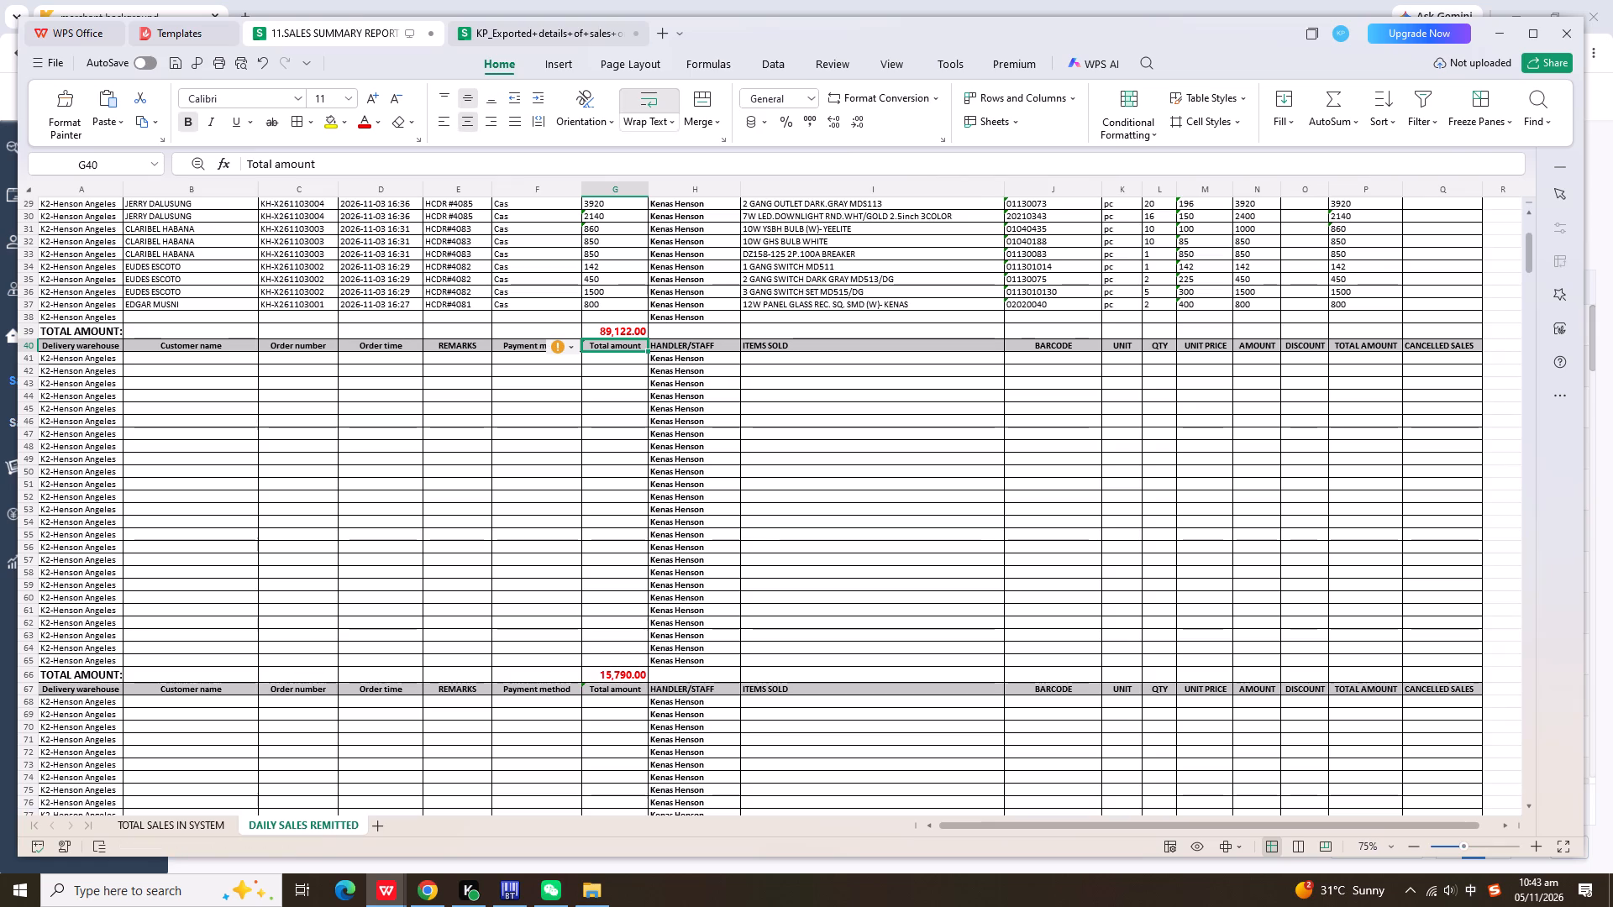
{"action": "left_click", "coordinate": [618, 357]}
{"action": "key", "text": "ctrl+v"}
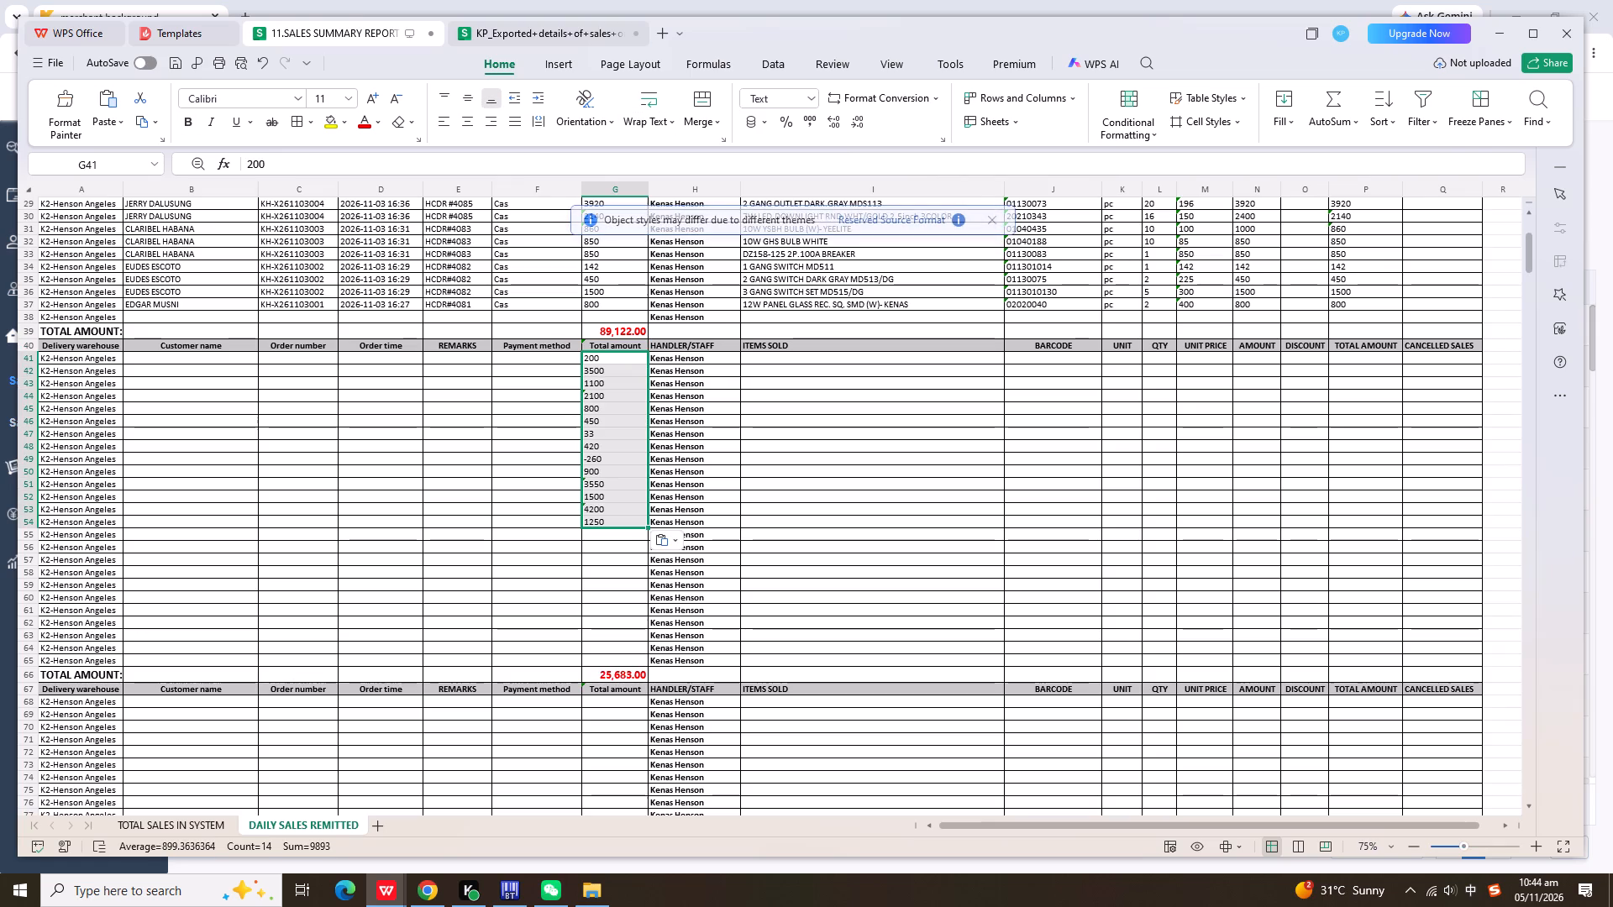
{"action": "left_click", "coordinate": [1354, 359]}
{"action": "key", "text": "ctrl+v"}
Copy the export's Customer name through Payment method data for rows 2–15 into DAILY SALES REMITTED, starting at B41.
{"action": "left_click", "coordinate": [590, 29]}
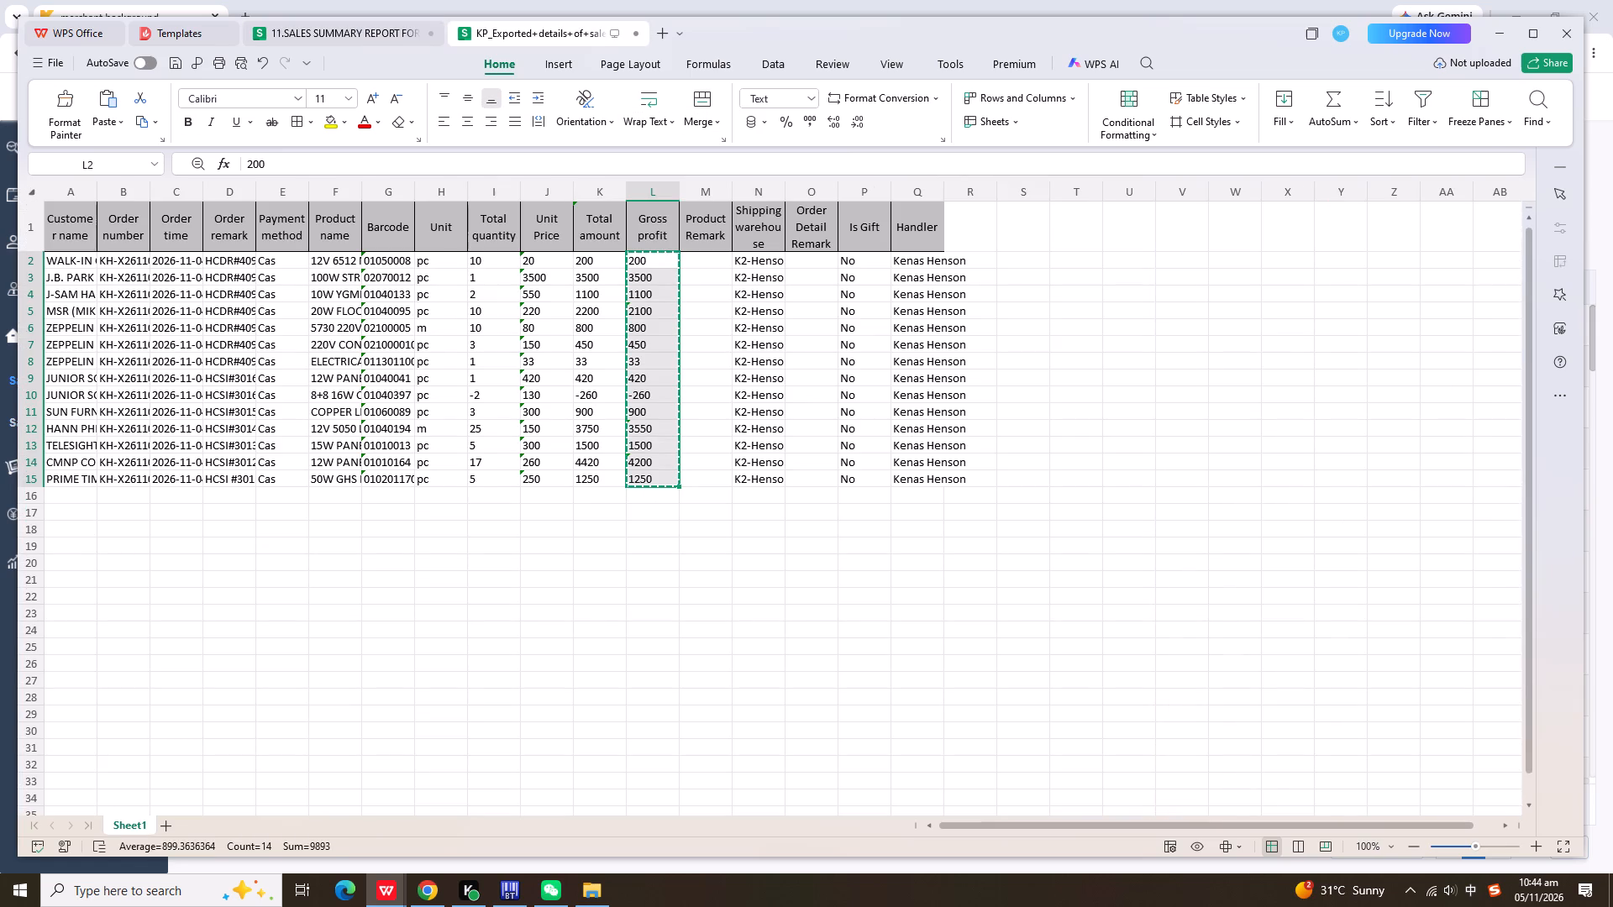
{"action": "left_click_drag", "start_coordinate": [71, 260], "coordinate": [259, 481]}
{"action": "key", "text": "ctrl+c"}
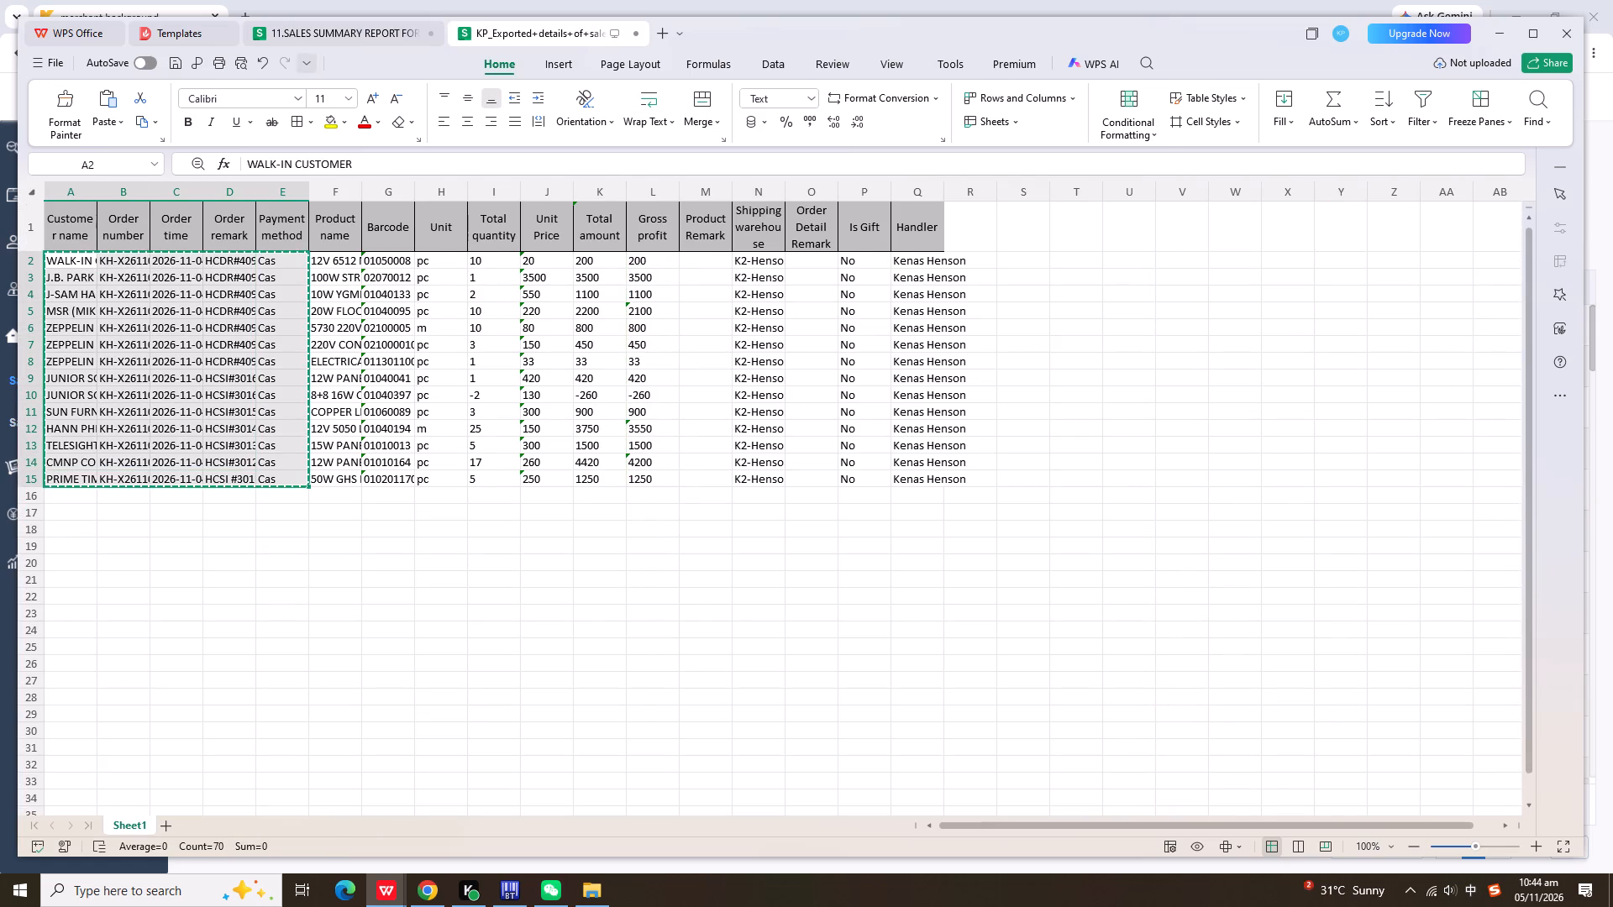
{"action": "left_click", "coordinate": [346, 34]}
{"action": "left_click", "coordinate": [246, 356]}
{"action": "key", "text": "ctrl+v"}
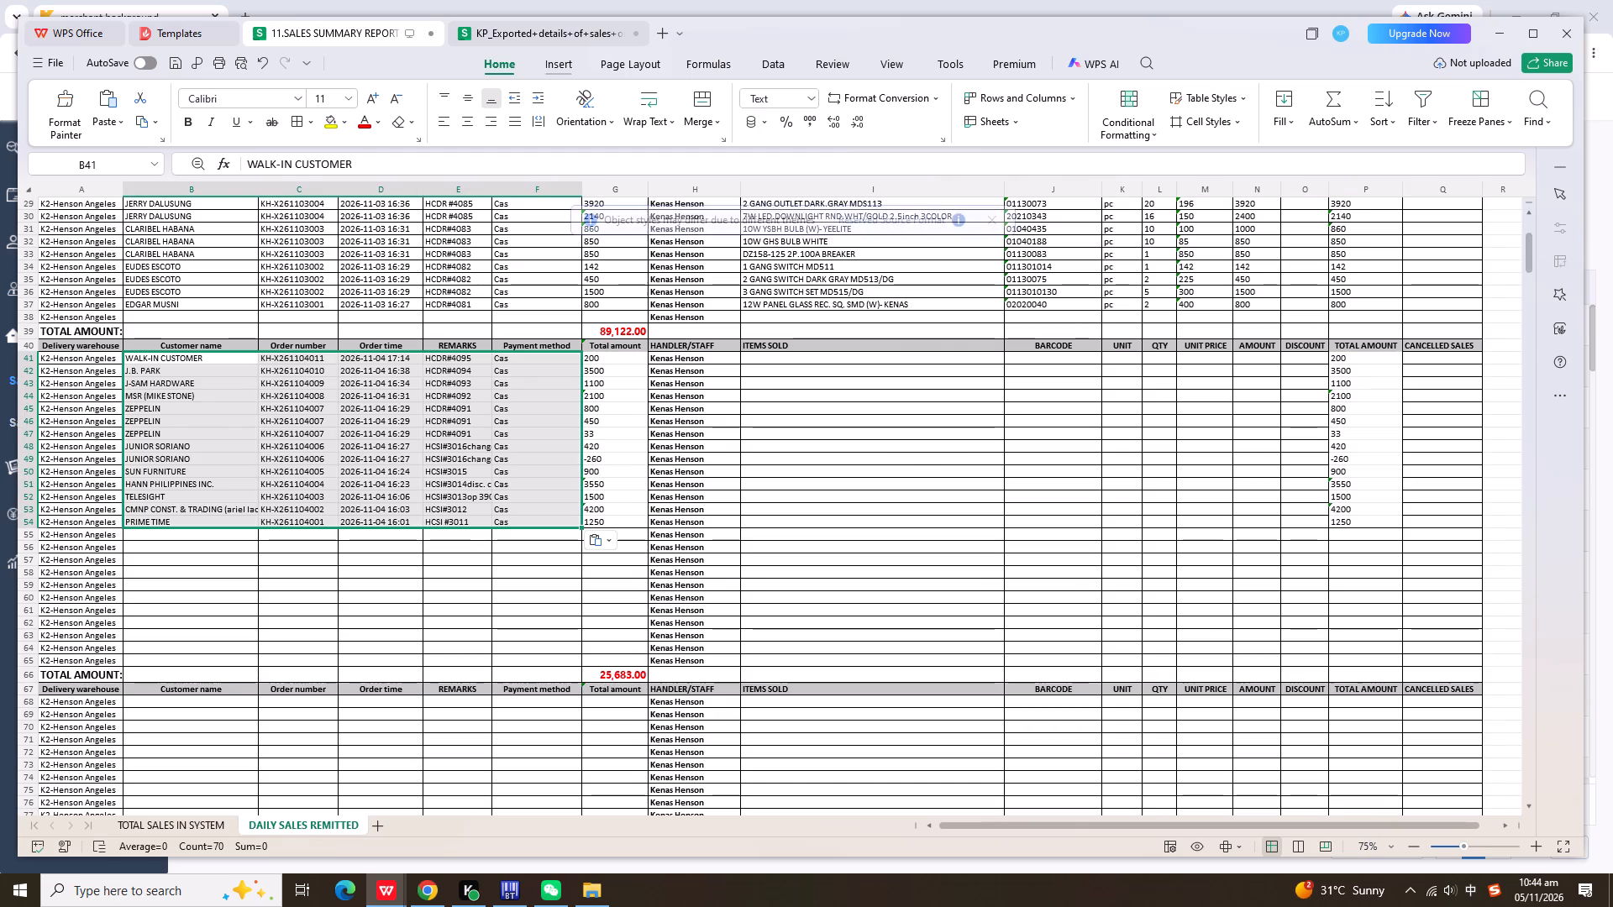
Copy the export's Product name through Total amount data for rows 2–15 into the ITEMS SOLD to AMOUNT columns, starting at I41.
{"action": "left_click", "coordinate": [516, 29]}
{"action": "left_click_drag", "start_coordinate": [336, 260], "coordinate": [599, 477]}
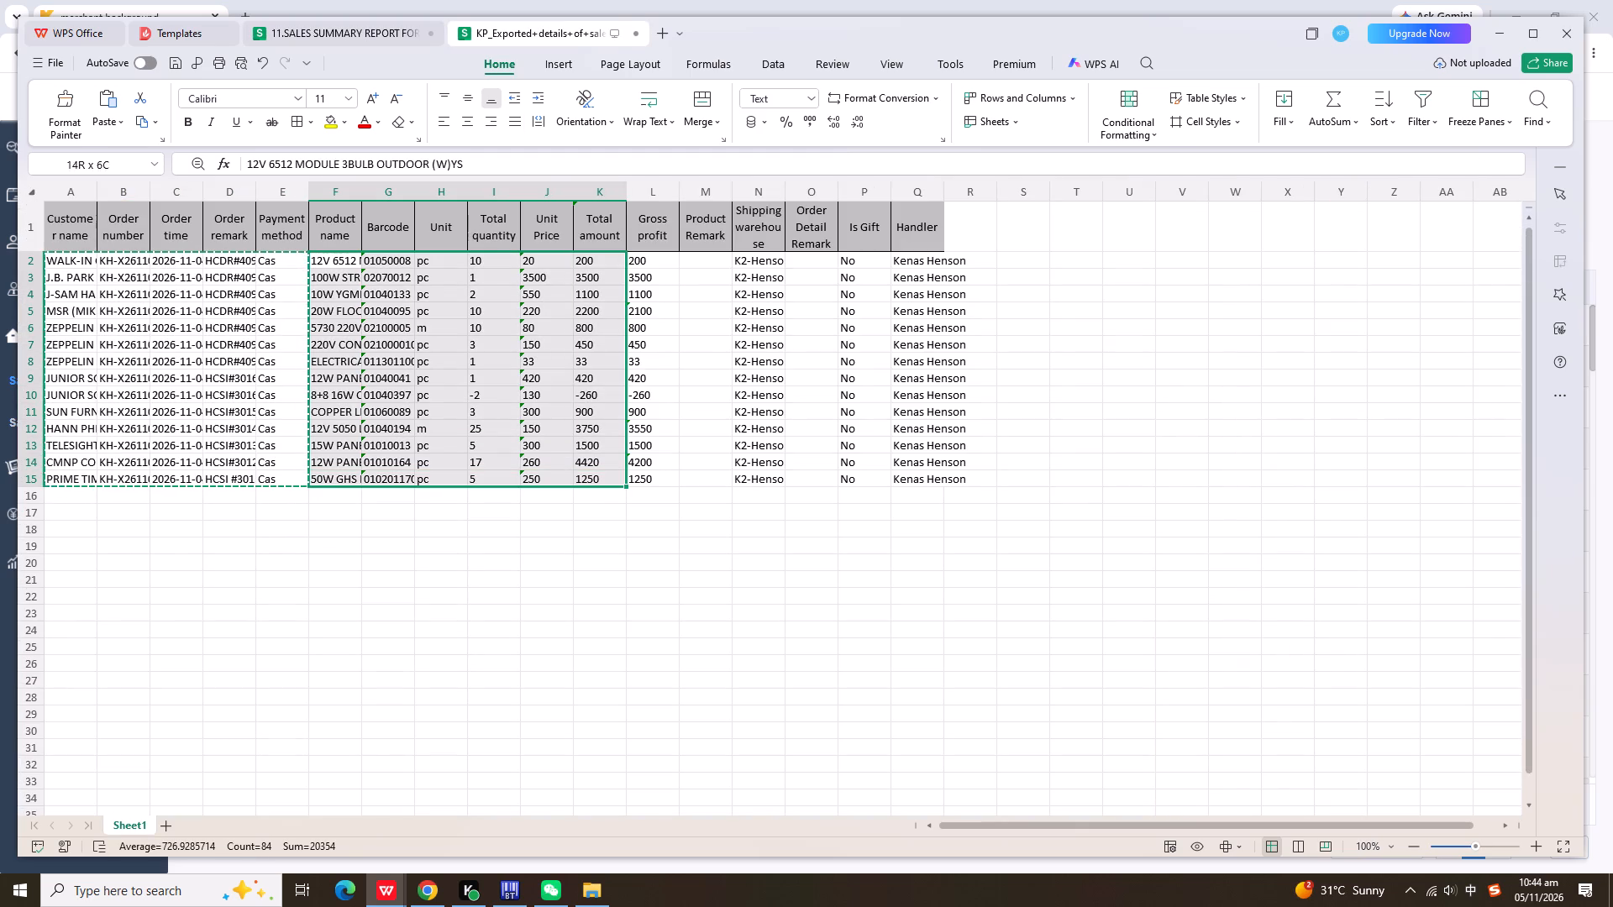
{"action": "left_click_drag", "start_coordinate": [599, 477], "coordinate": [598, 478]}
{"action": "key", "text": "ctrl+c"}
{"action": "left_click", "coordinate": [372, 19]}
{"action": "left_click", "coordinate": [917, 356]}
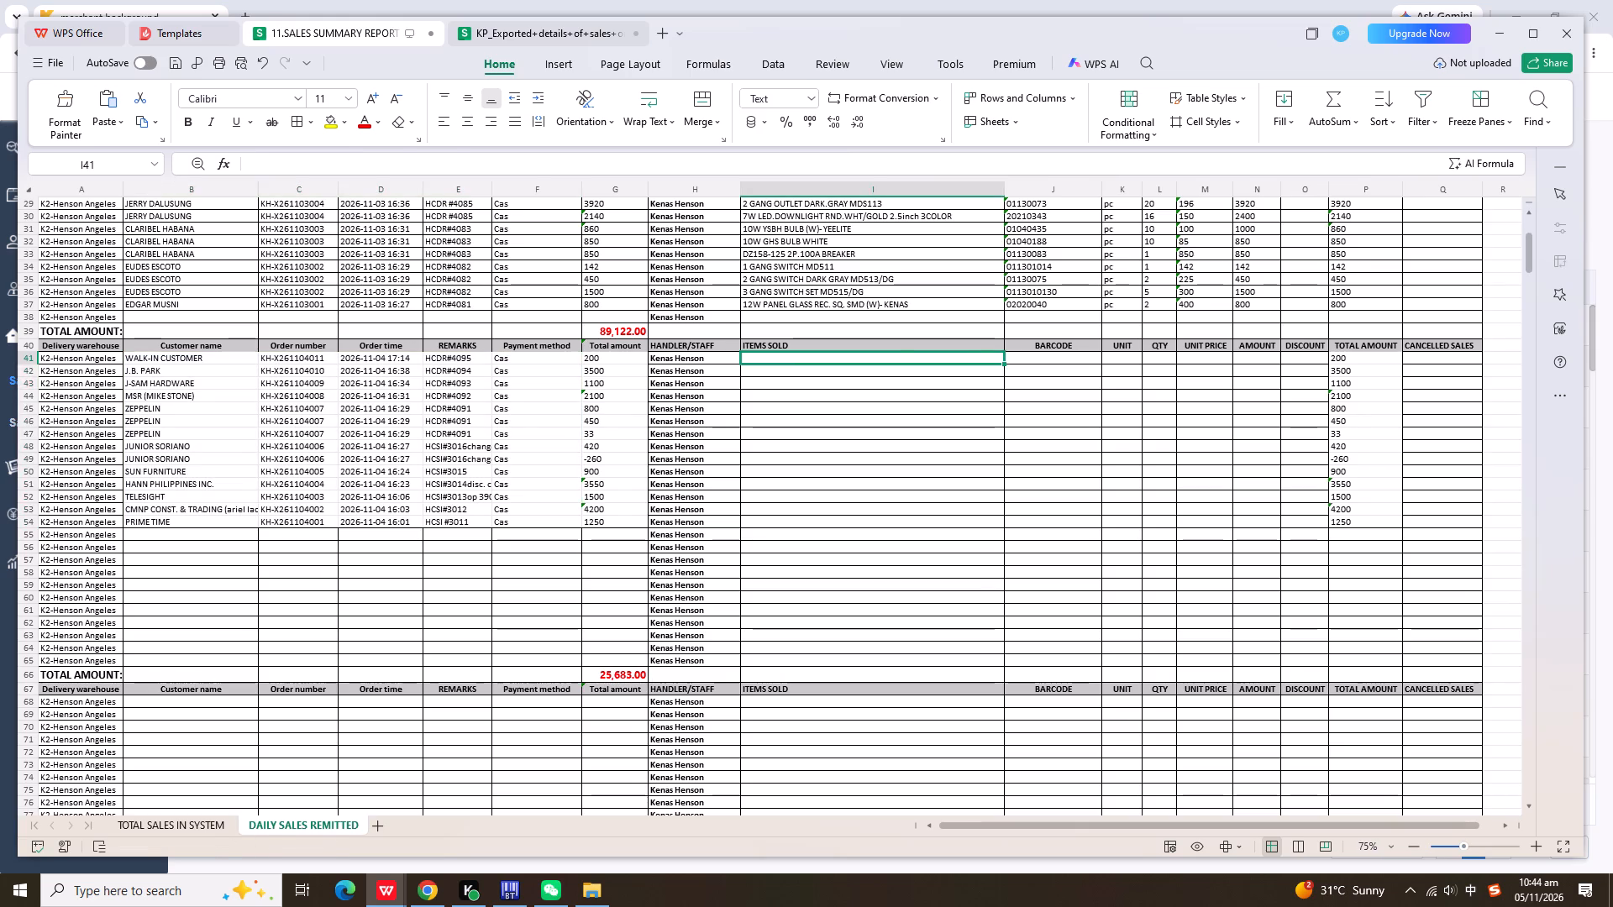
{"action": "key", "text": "ctrl+v"}
Apply cell borders to the pasted sales block B41:P55.
{"action": "left_click_drag", "start_coordinate": [221, 360], "coordinate": [1392, 540]}
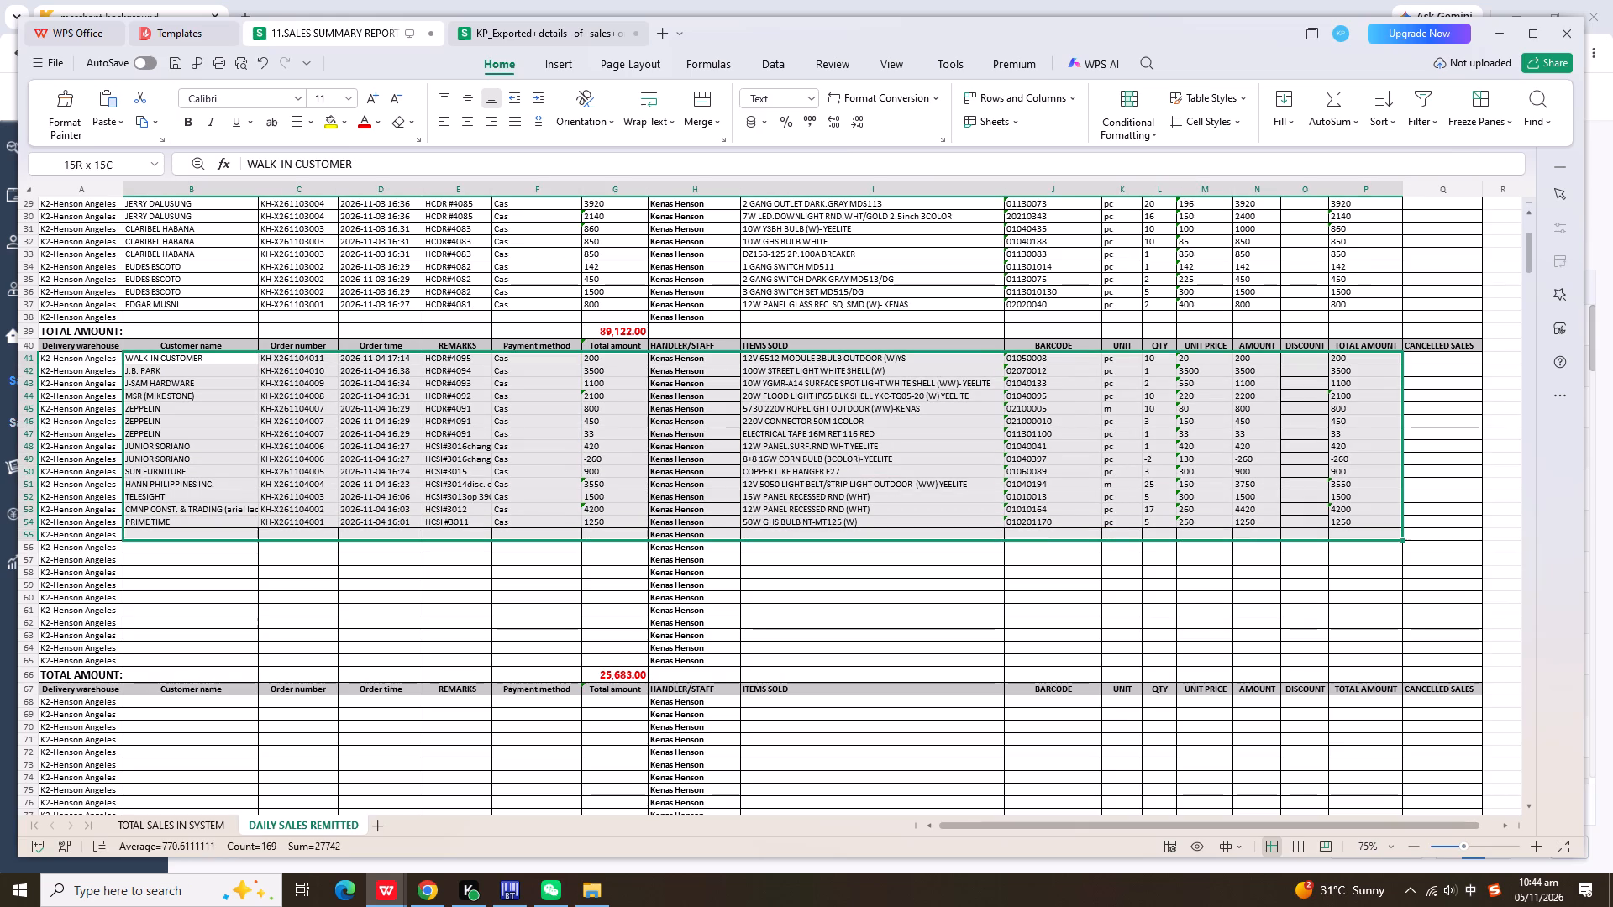
{"action": "left_click_drag", "start_coordinate": [1392, 540], "coordinate": [1393, 540]}
{"action": "left_click", "coordinate": [298, 123]}
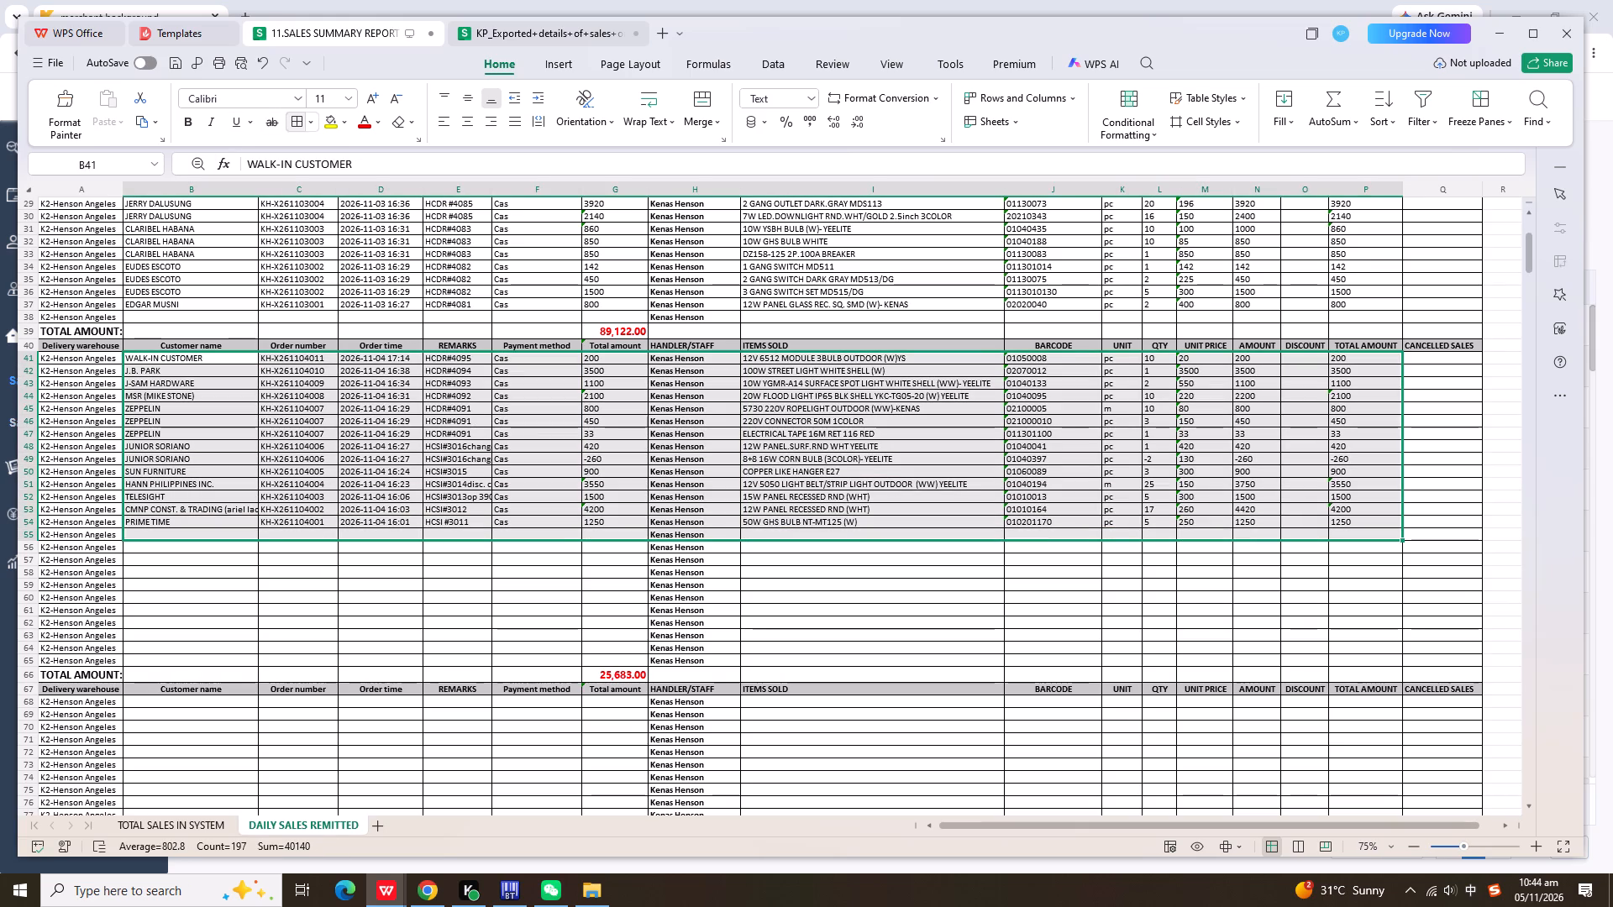
Delete the unused rows 56–65 above the block's TOTAL AMOUNT row.
{"action": "left_click_drag", "start_coordinate": [29, 550], "coordinate": [39, 661]}
{"action": "right_click", "coordinate": [39, 661]}
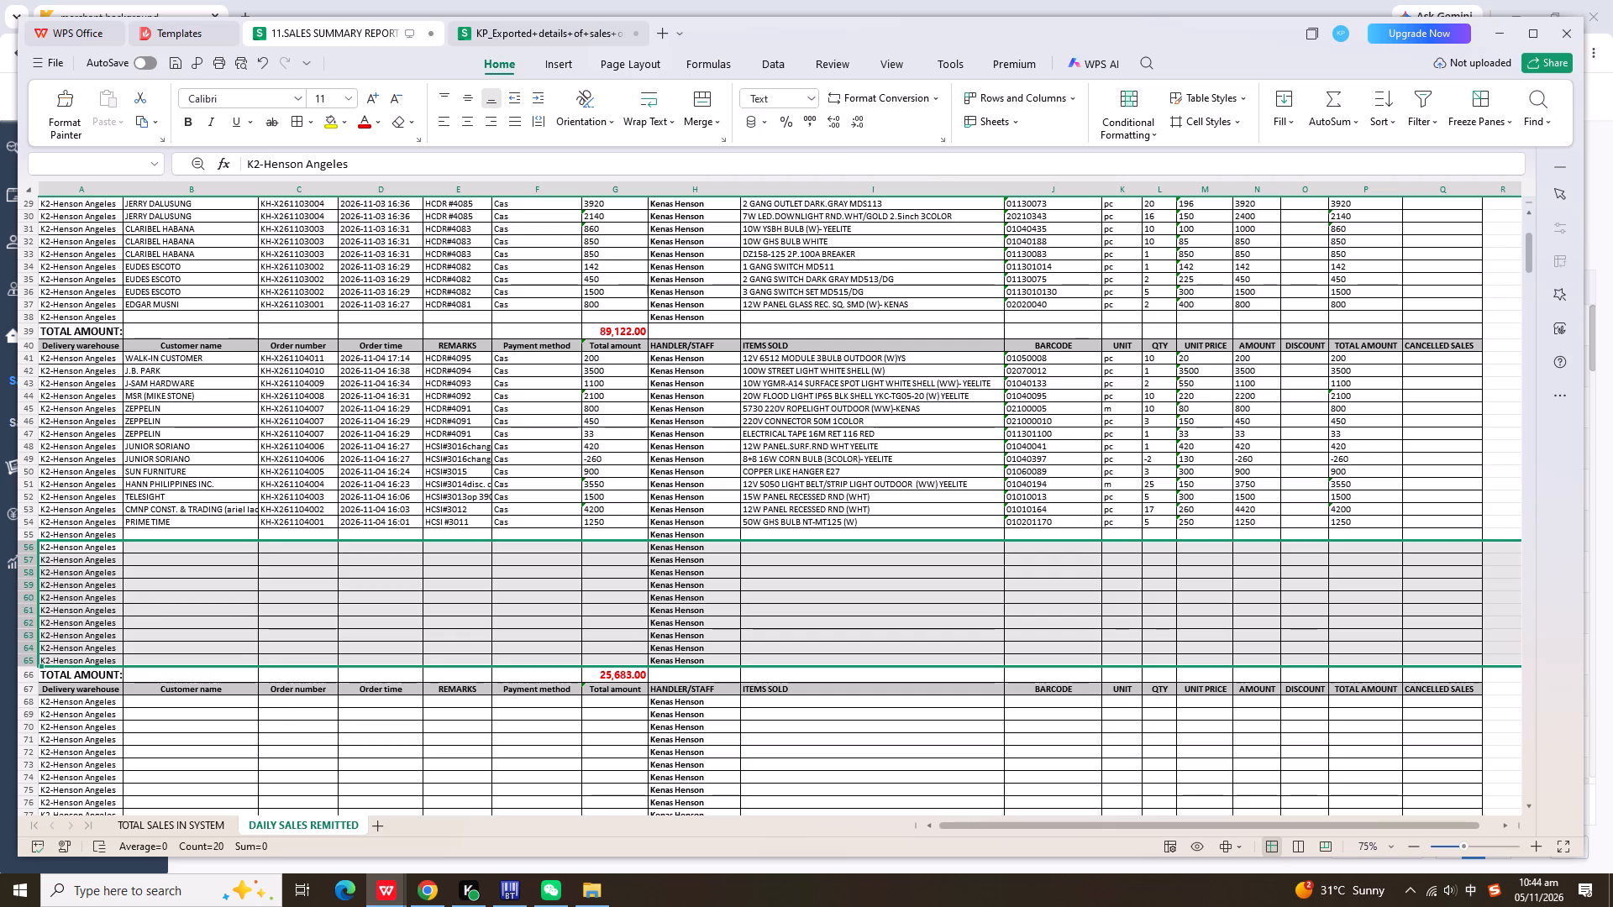
{"action": "right_click", "coordinate": [21, 662]}
{"action": "left_click", "coordinate": [111, 307]}
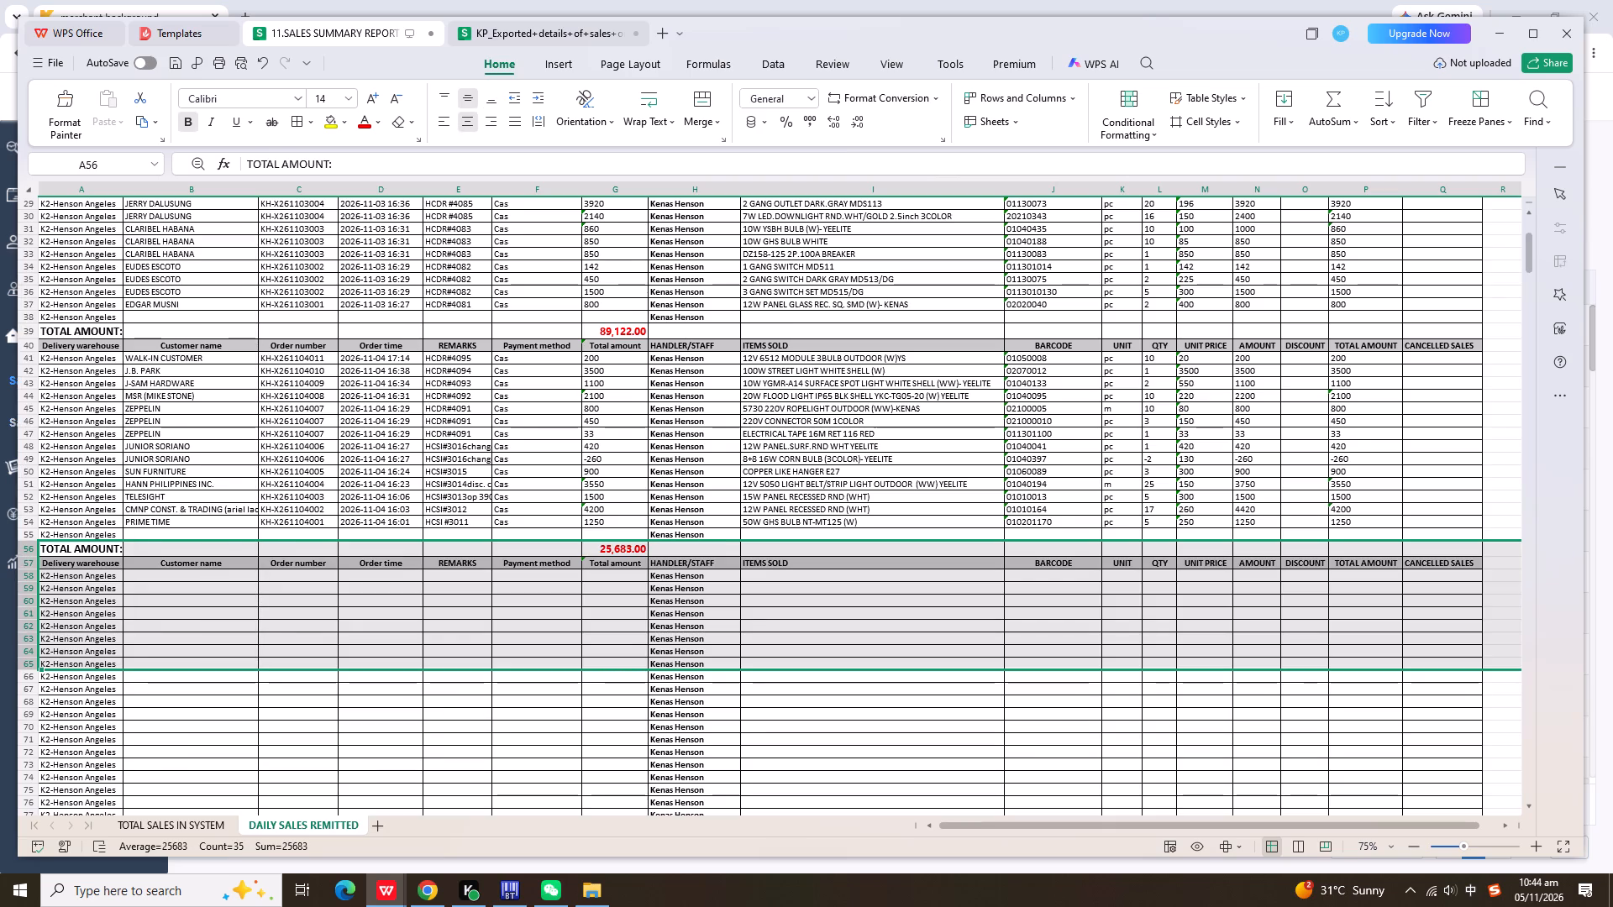
Change the 04/11 block's TOTAL AMOUNT formula in G56 to =SUM(G41:G55)+2100+3550+4200.
{"action": "left_click", "coordinate": [625, 543]}
{"action": "left_click_drag", "start_coordinate": [477, 160], "coordinate": [334, 165]}
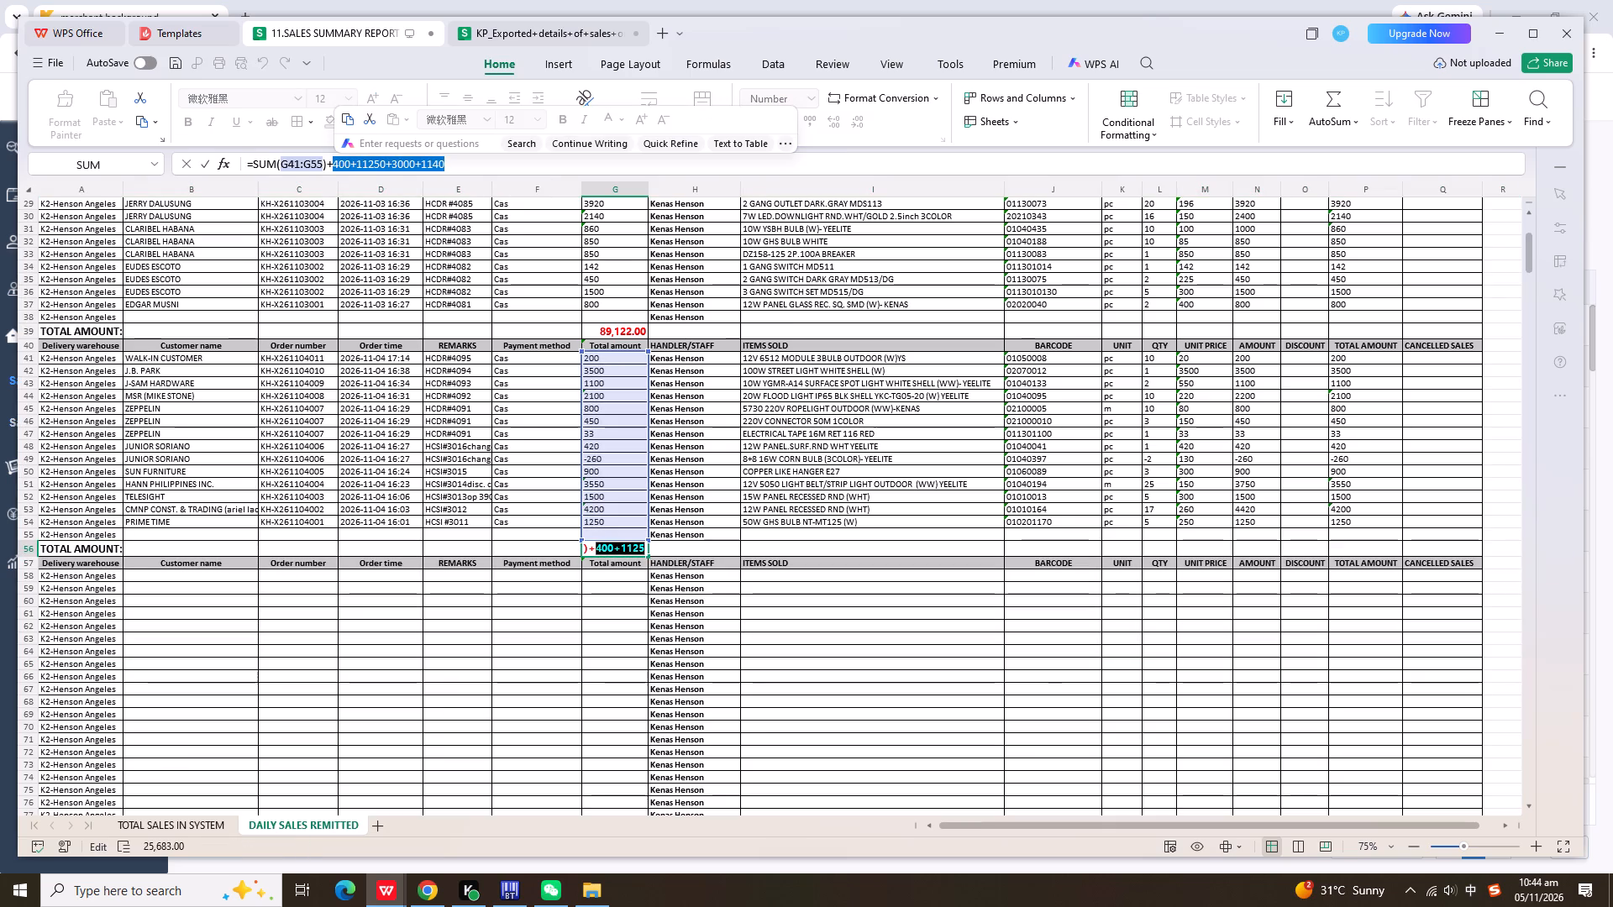
{"action": "type", "text": "2100"}
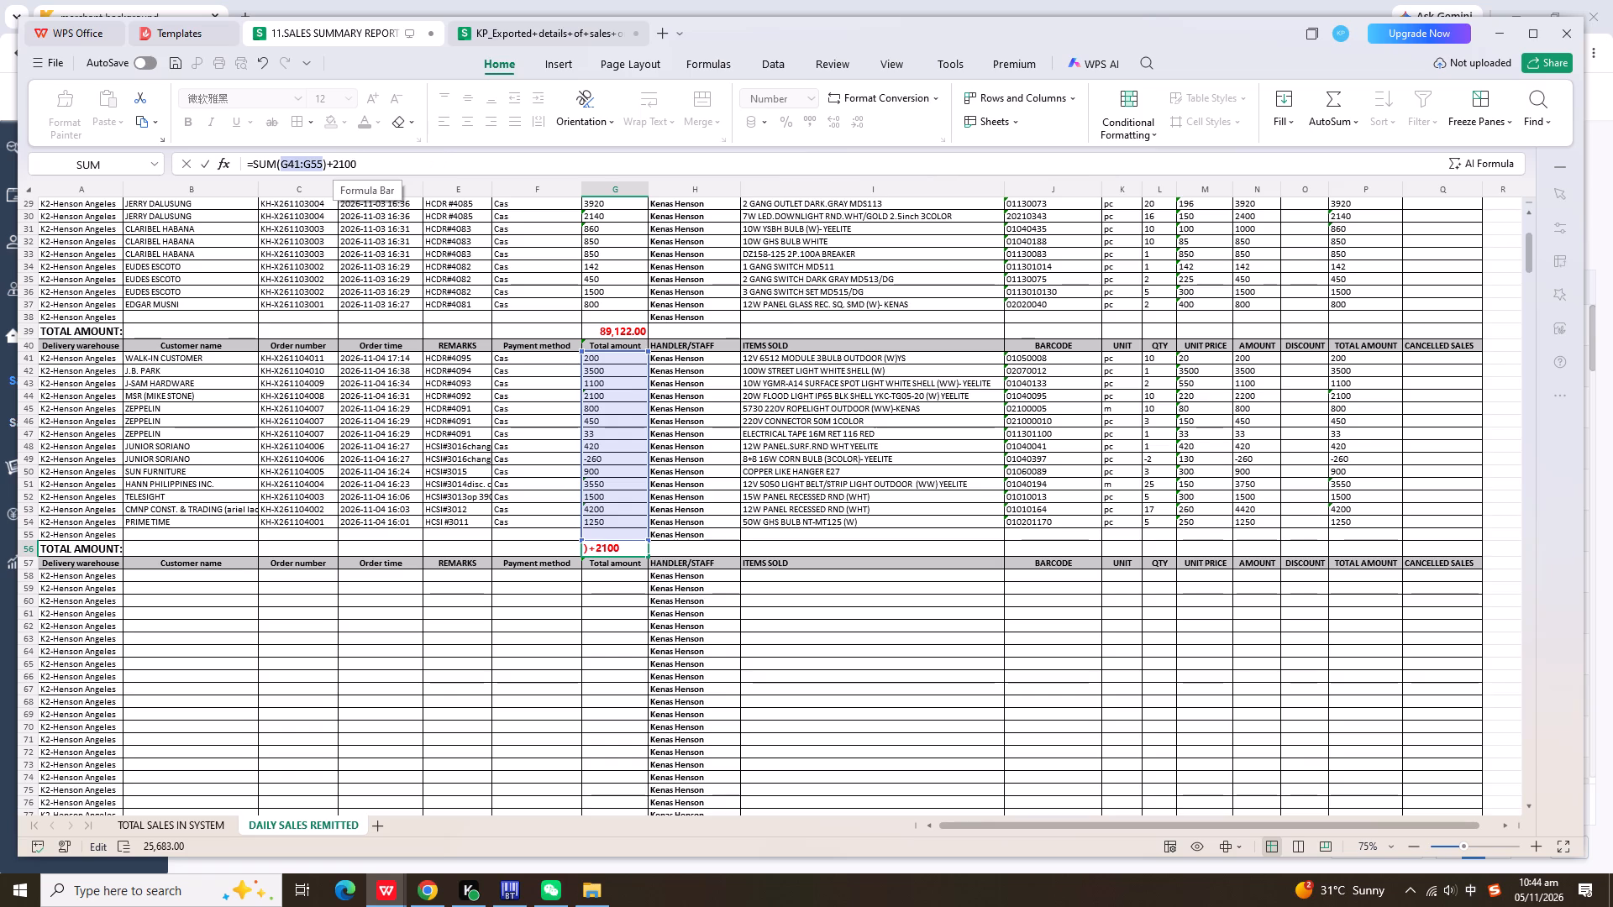
{"action": "key", "text": "shift+plus"}
{"action": "type", "text": "3550+4200"}
{"action": "key", "text": "Return"}
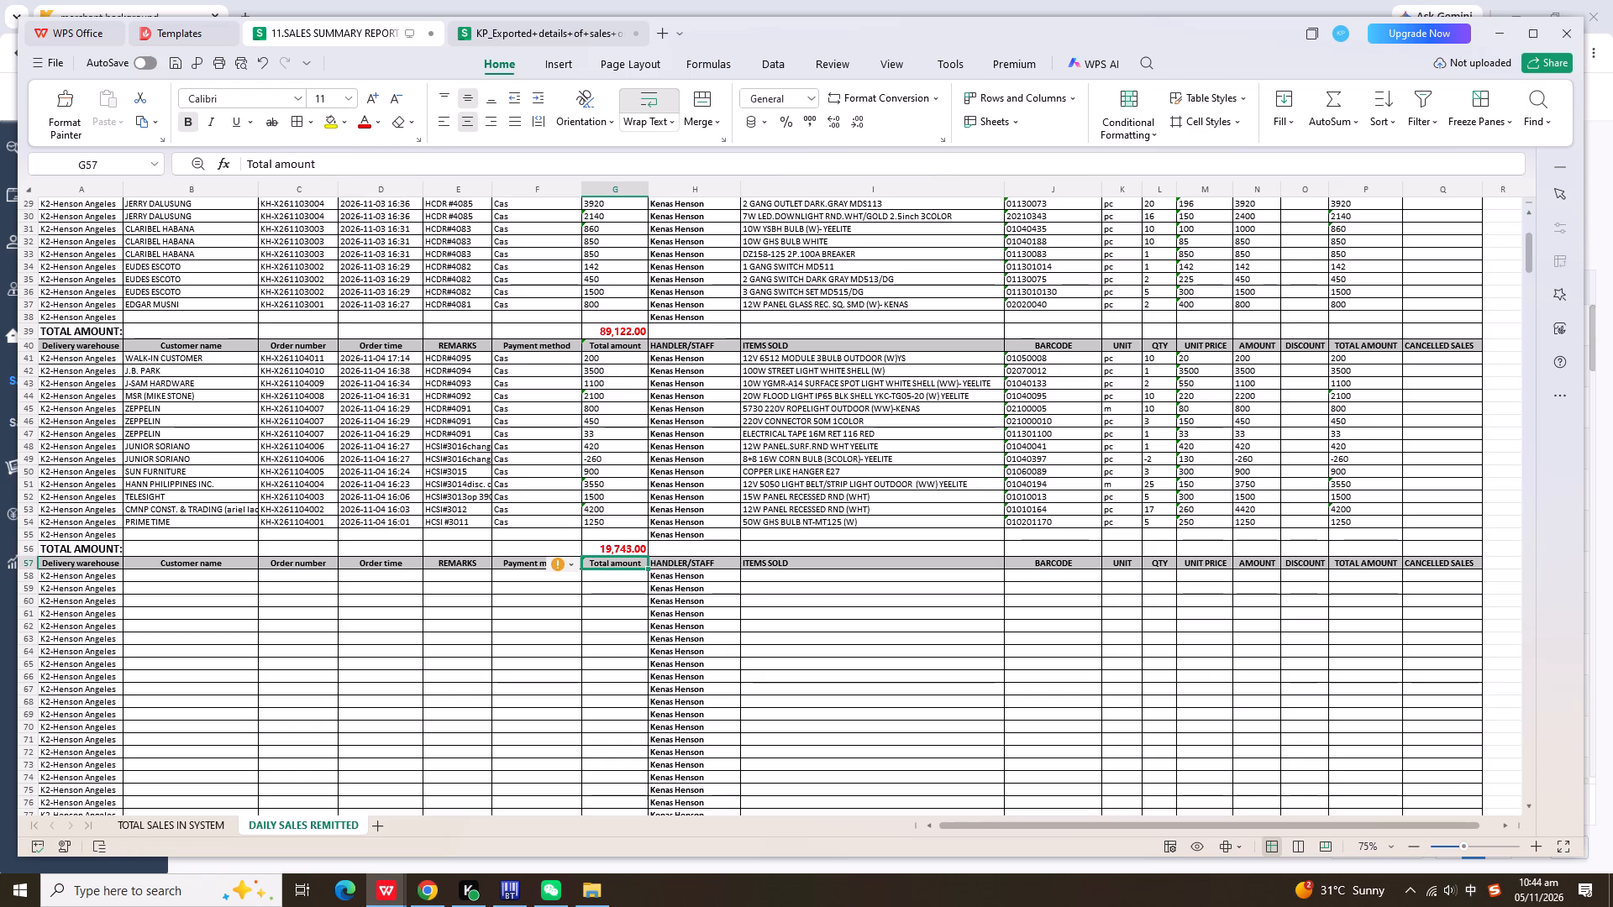
Show the TOTAL SALES IN SYSTEM sheet, save the K2 Henson workbook, and close both open spreadsheets.
{"action": "left_click", "coordinate": [204, 826]}
{"action": "key", "text": "ctrl+s"}
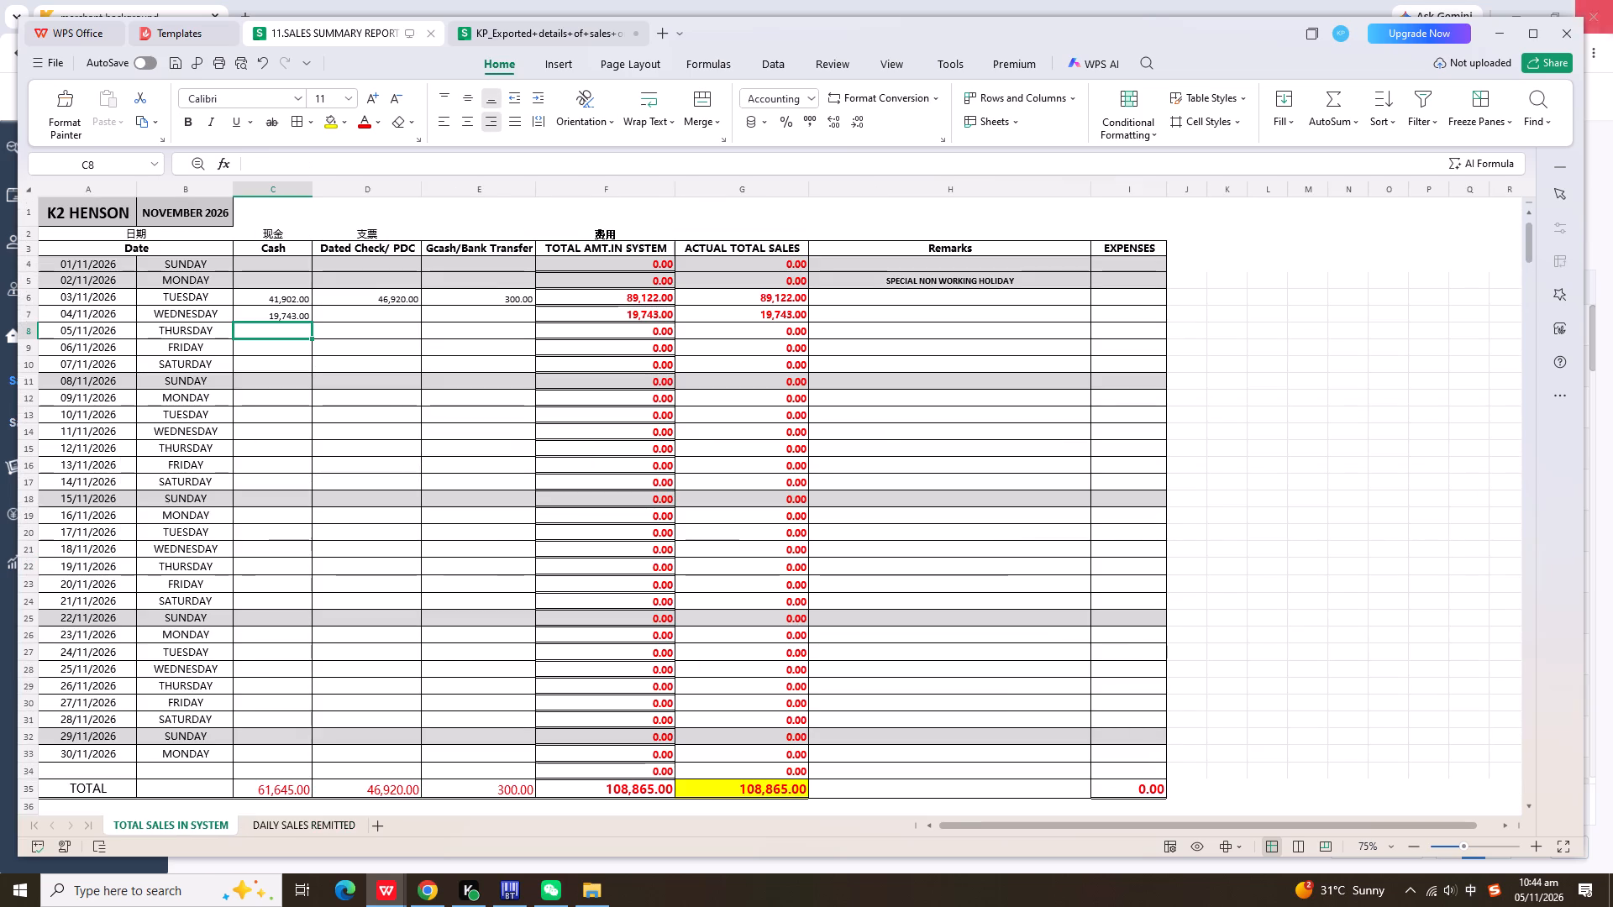
{"action": "left_click", "coordinate": [1574, 39]}
{"action": "left_click", "coordinate": [825, 460]}
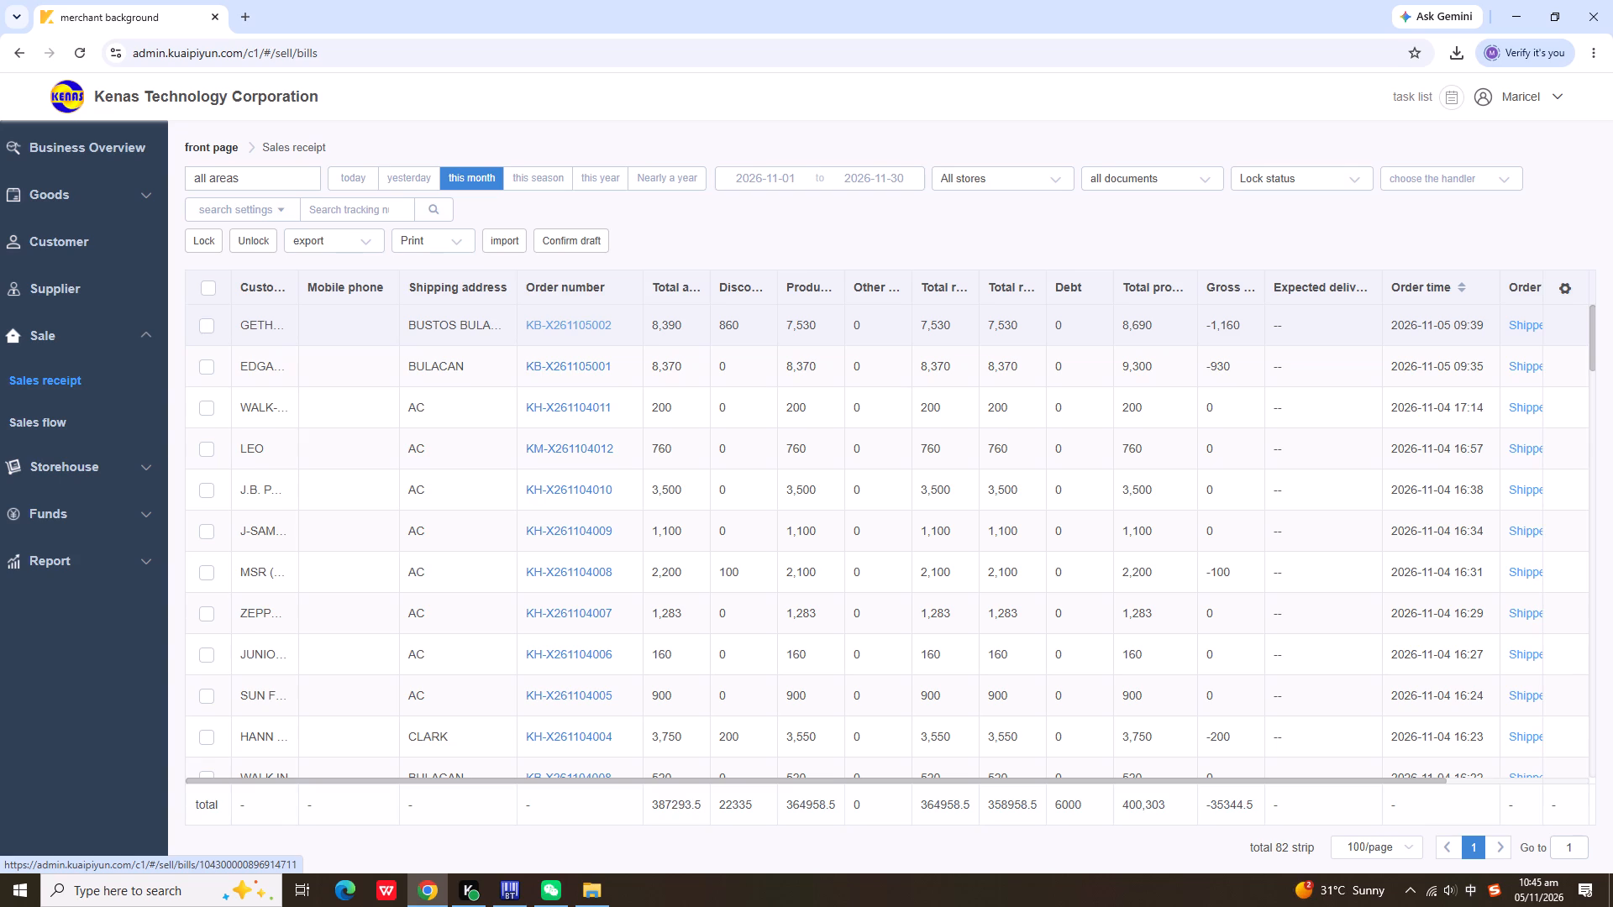
Open 11.SALES SUMMARY REPORT FOR NOVEMBER 2026 from the K3 BULACAN 2026 folder in STORES SALES SUMMARY 2025.
{"action": "left_click", "coordinate": [589, 889]}
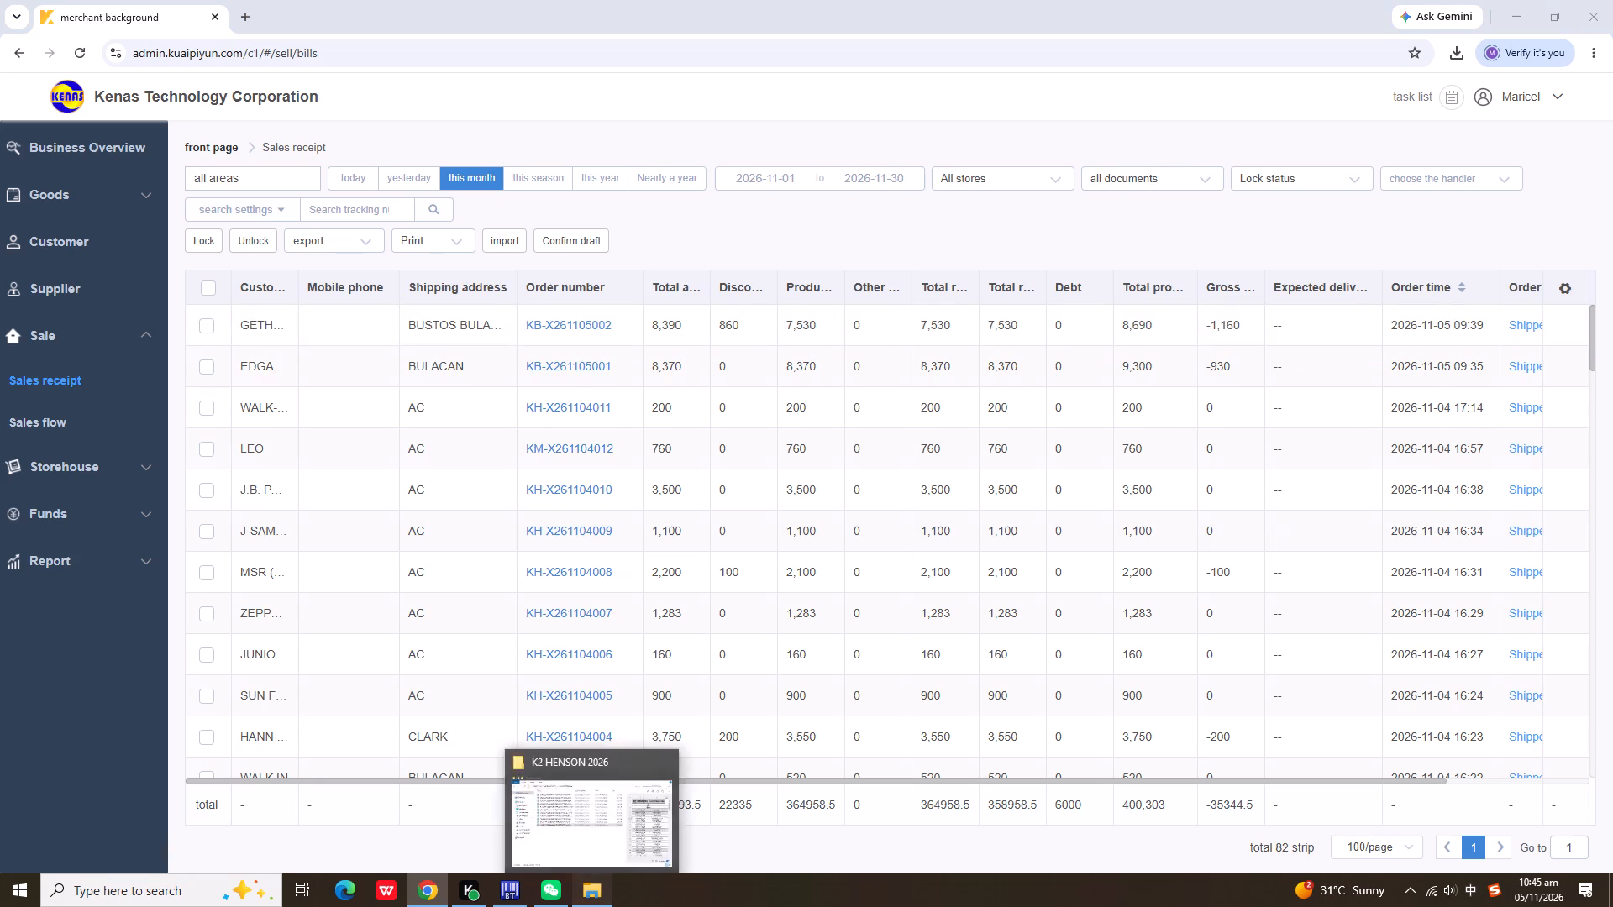
{"action": "left_click", "coordinate": [497, 143]}
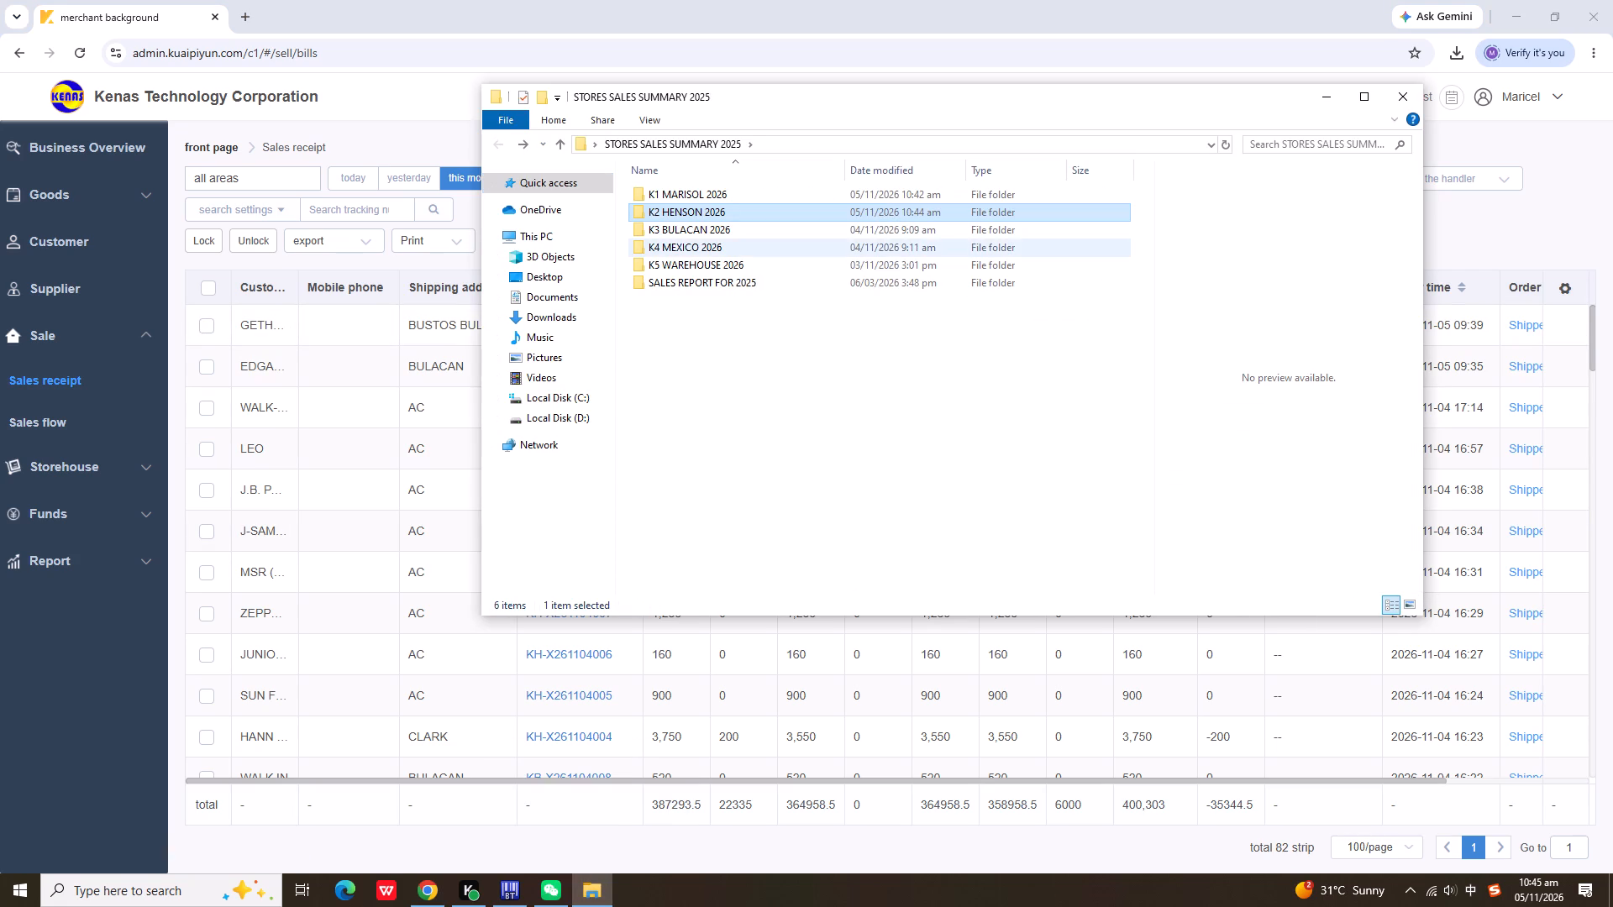
{"action": "double_click", "coordinate": [701, 228]}
{"action": "double_click", "coordinate": [737, 372]}
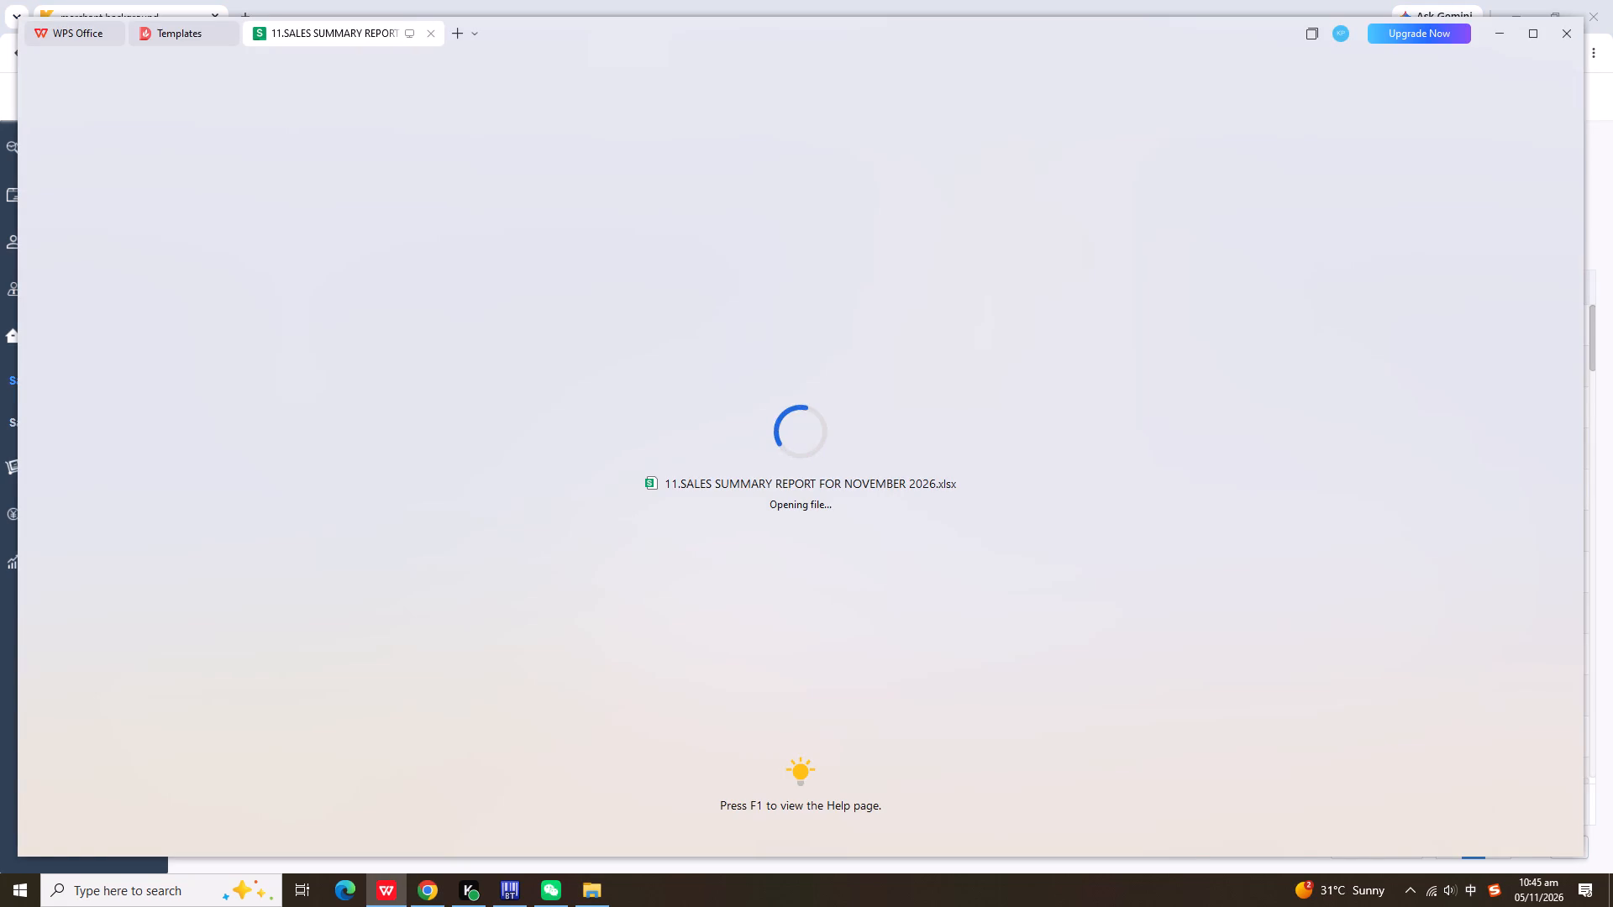
Enter 25931 as the Cash amount for 04/11/2026 in TOTAL SALES IN SYSTEM.
{"action": "left_click", "coordinate": [281, 319]}
{"action": "type", "text": "25"}
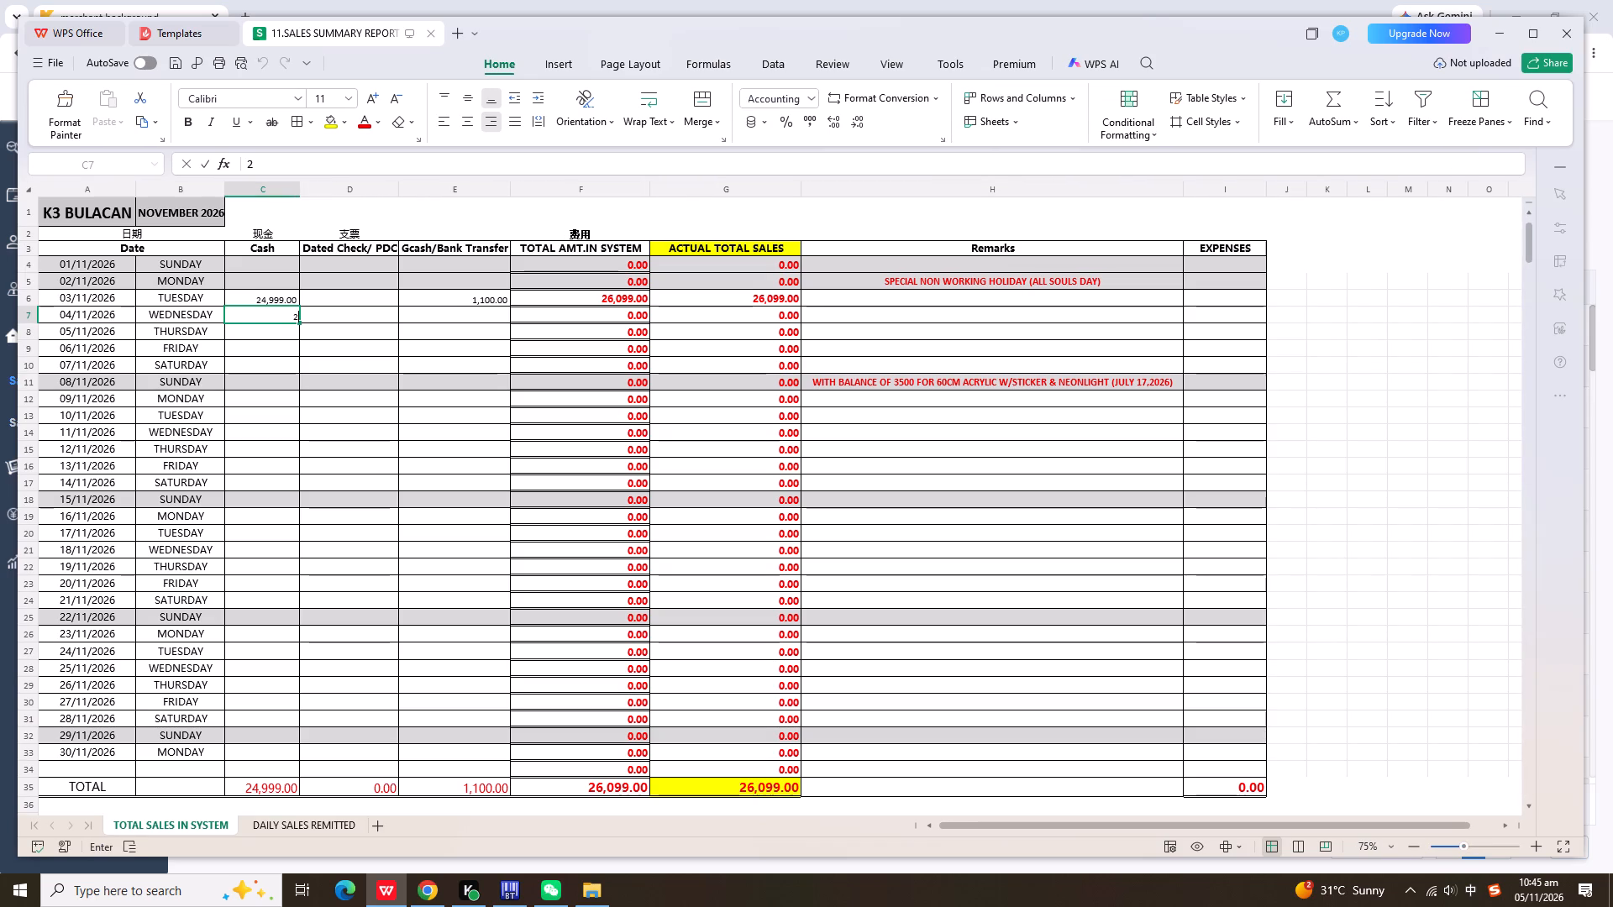
{"action": "type", "text": "931"}
{"action": "key", "text": "Return"}
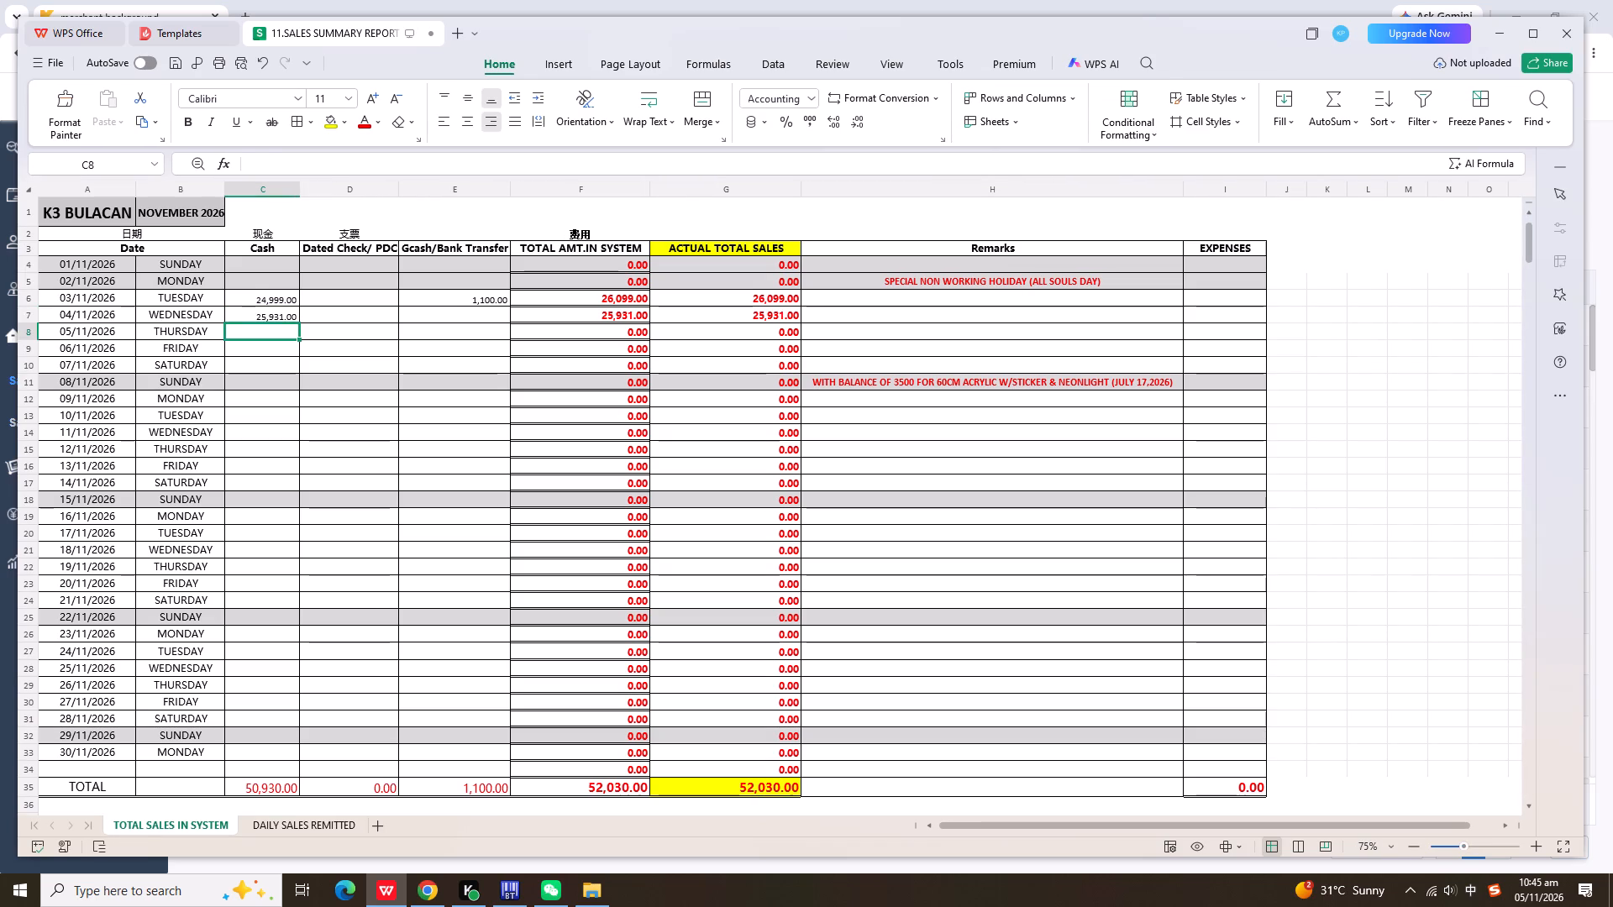
Switch to the browser and open the downloaded Bulacan sales details export.
{"action": "left_click", "coordinate": [437, 883]}
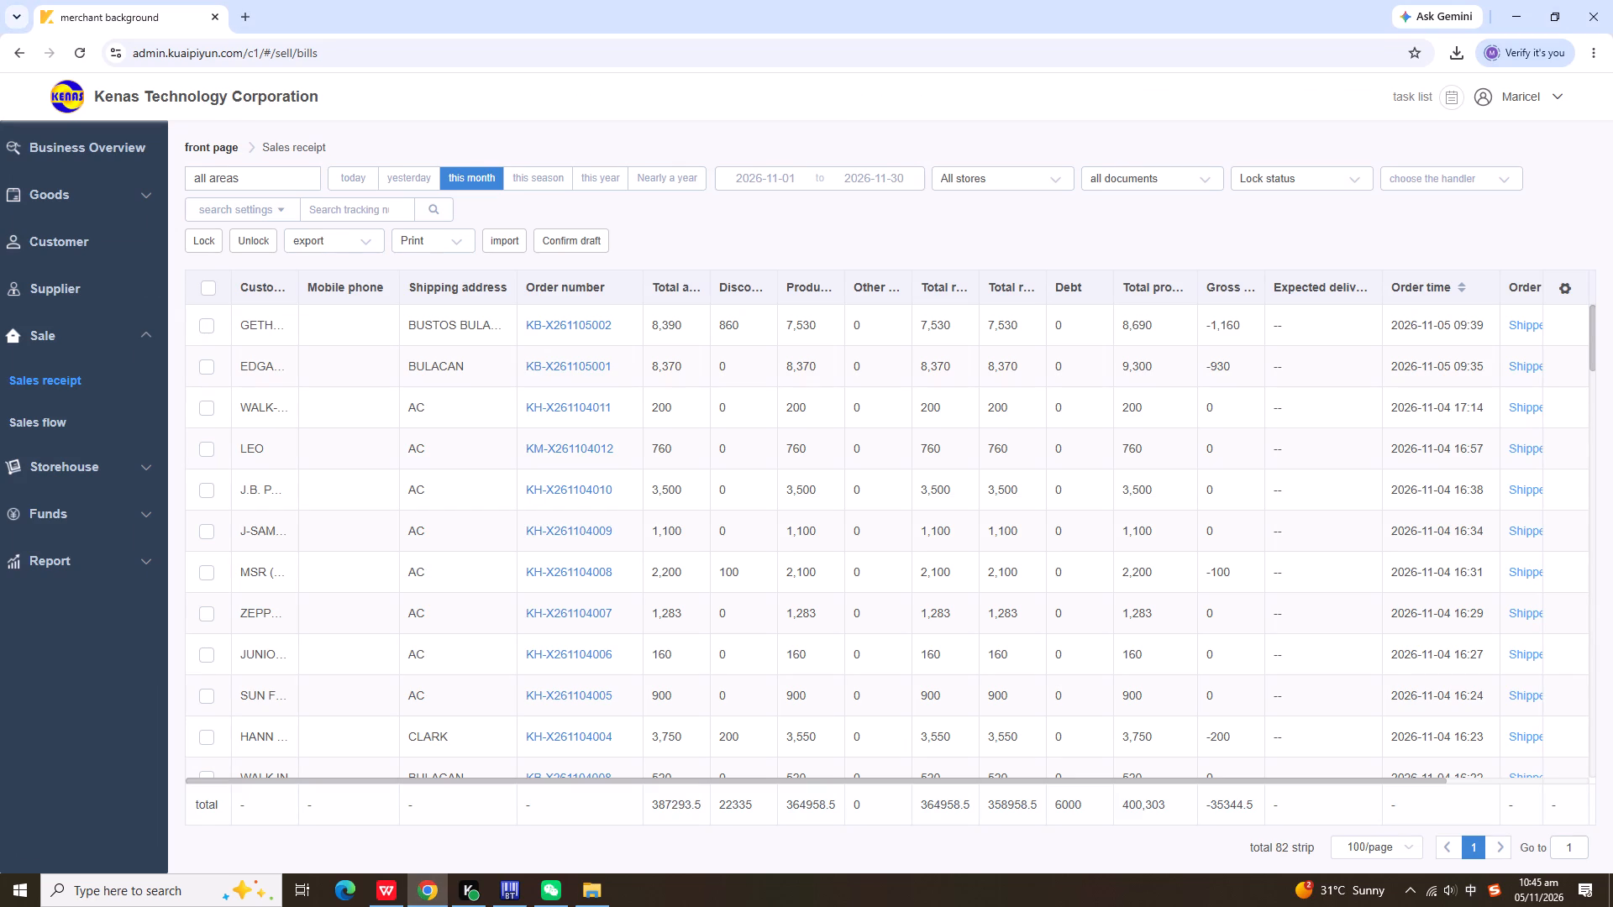
{"action": "left_click", "coordinate": [1449, 90]}
{"action": "left_click", "coordinate": [1180, 198]}
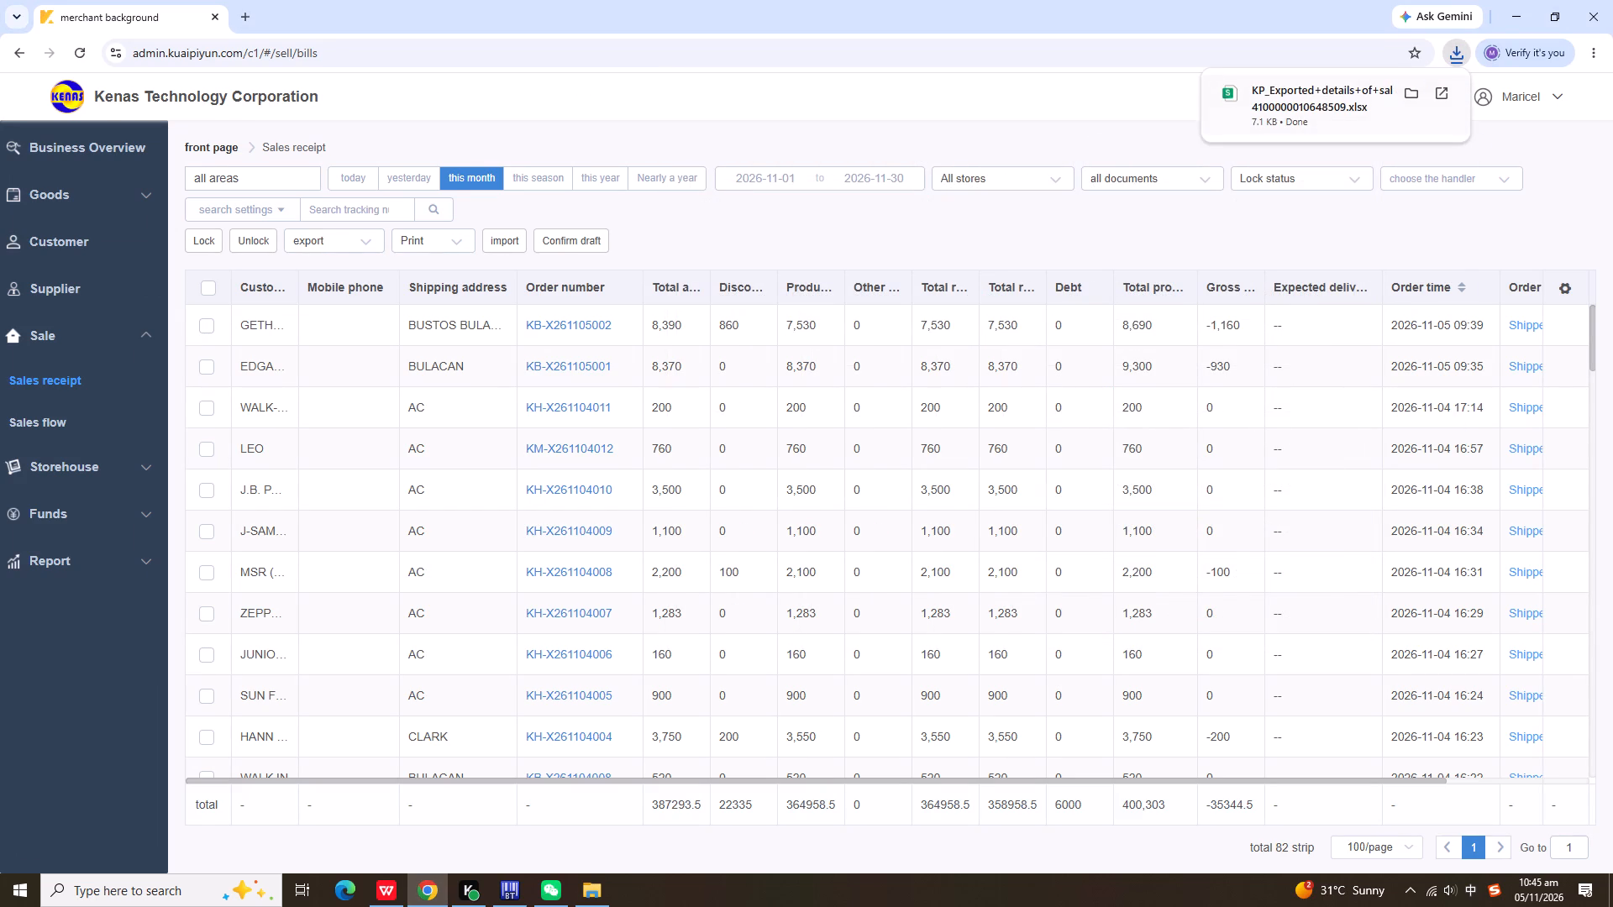
{"action": "left_click", "coordinate": [1259, 107]}
Delete the export's Mobile phone, Shipping address, Business time, Expected delivery date, Delivery warehouse and Order type columns.
{"action": "left_click_drag", "start_coordinate": [133, 201], "coordinate": [158, 201]}
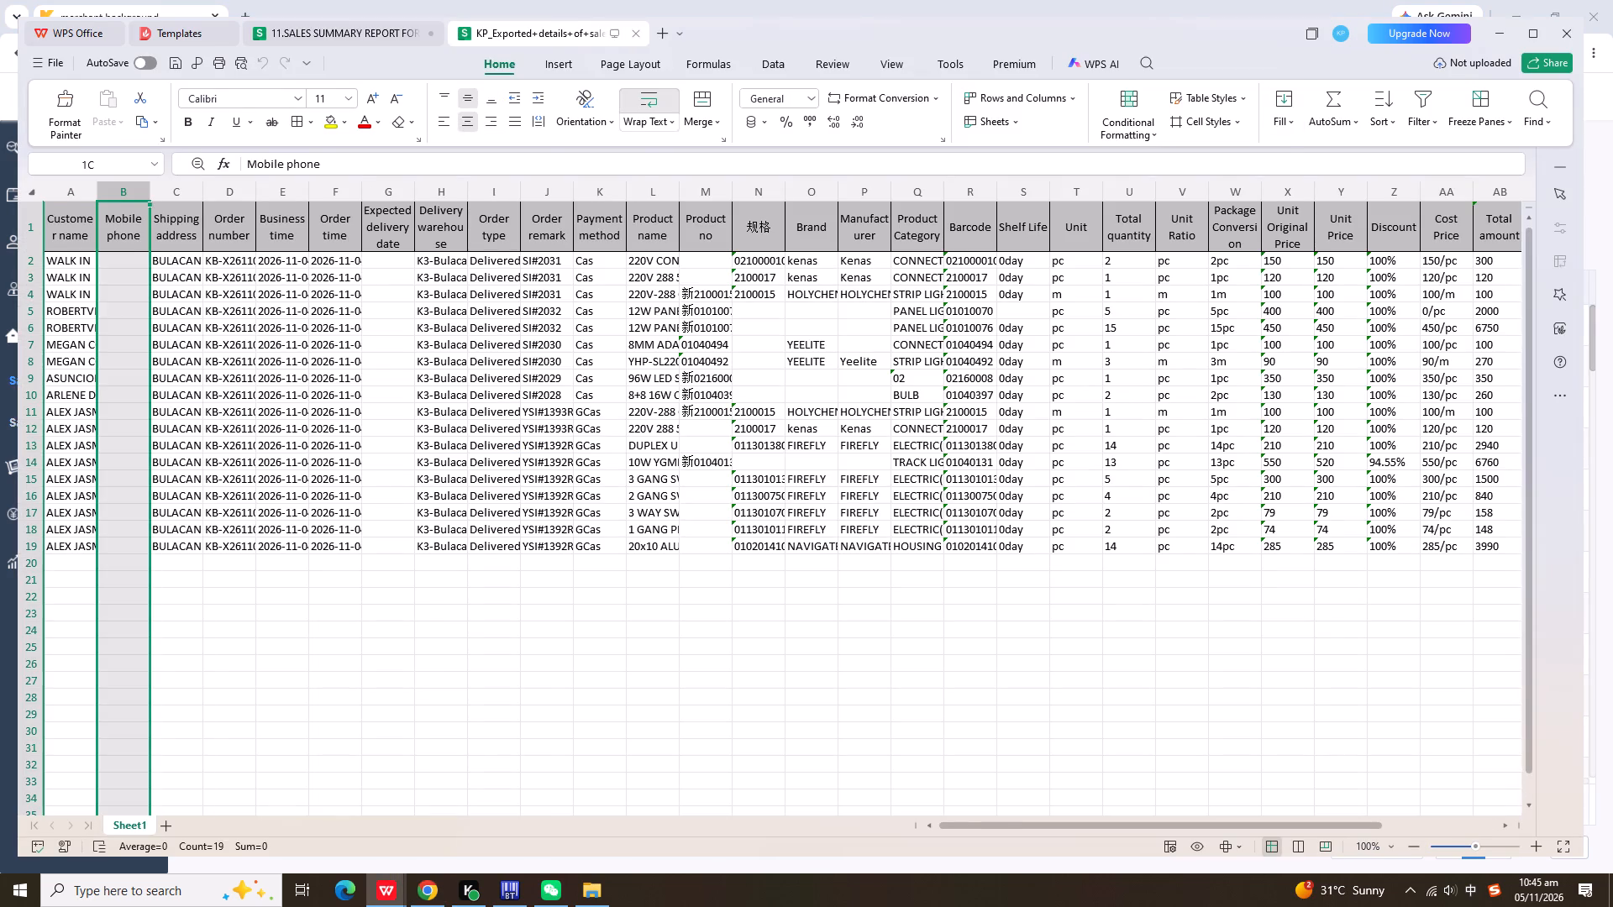
{"action": "left_click_drag", "start_coordinate": [158, 201], "coordinate": [181, 200]}
{"action": "right_click", "coordinate": [181, 200]}
{"action": "left_click", "coordinate": [217, 254]}
{"action": "left_click", "coordinate": [186, 201]}
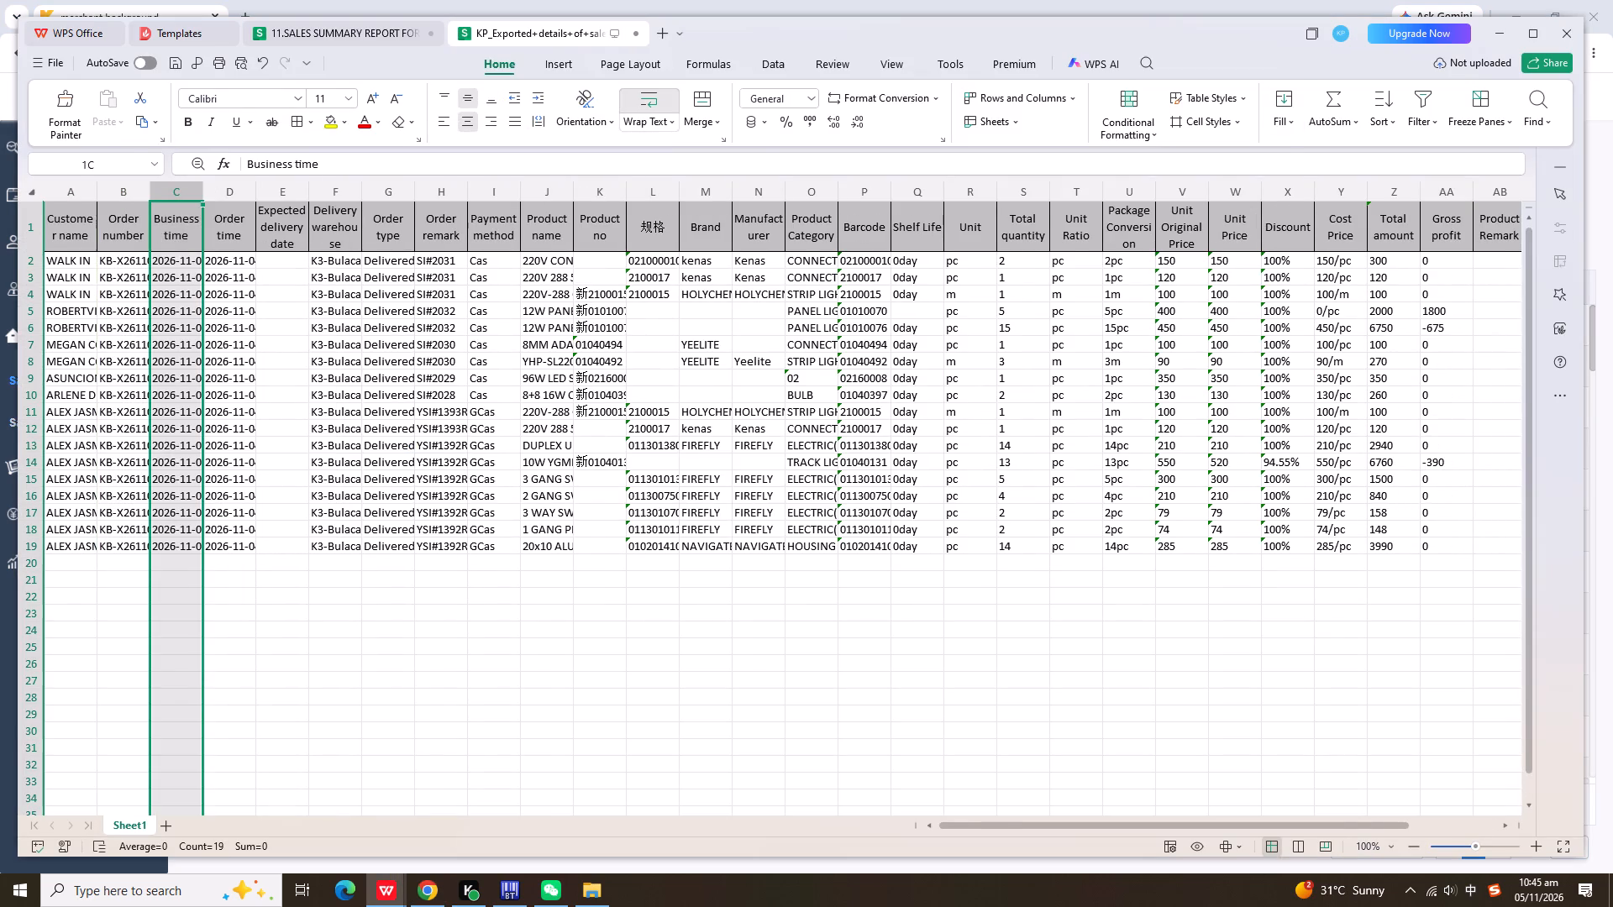
{"action": "right_click", "coordinate": [186, 201]}
{"action": "left_click", "coordinate": [236, 254]}
{"action": "left_click_drag", "start_coordinate": [235, 197], "coordinate": [334, 200]}
{"action": "right_click", "coordinate": [334, 195]}
{"action": "left_click", "coordinate": [410, 254]}
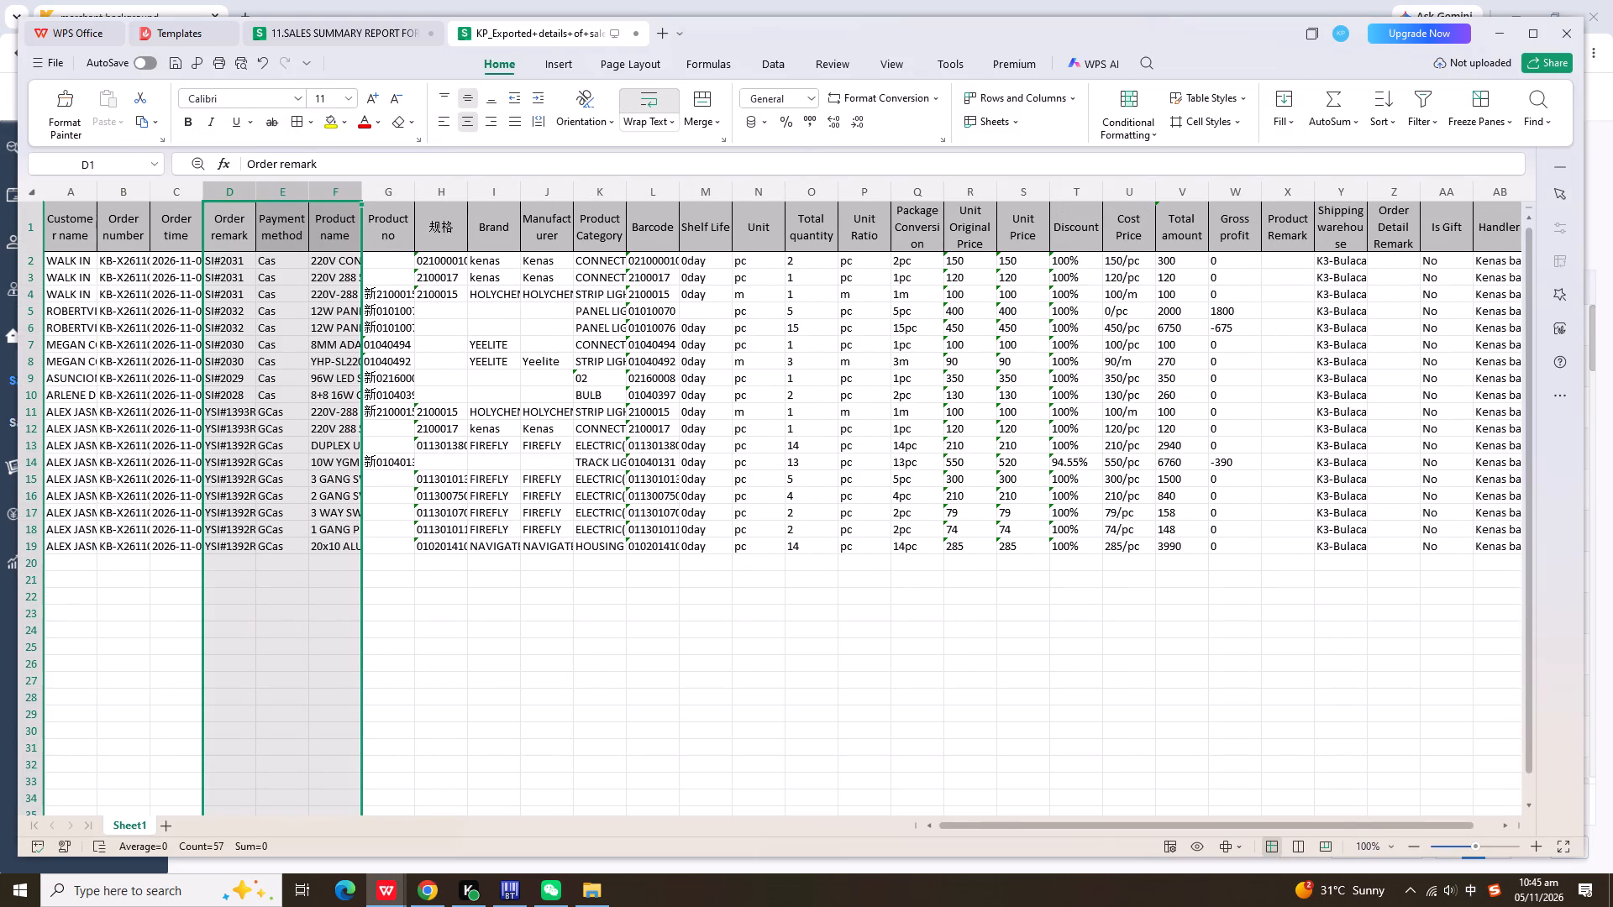
Delete the Product no through Product Category, Shelf Life, Unit Ratio through Unit Original Price, Discount and Cost Price columns.
{"action": "left_click_drag", "start_coordinate": [390, 197], "coordinate": [582, 196]}
{"action": "right_click", "coordinate": [582, 196]}
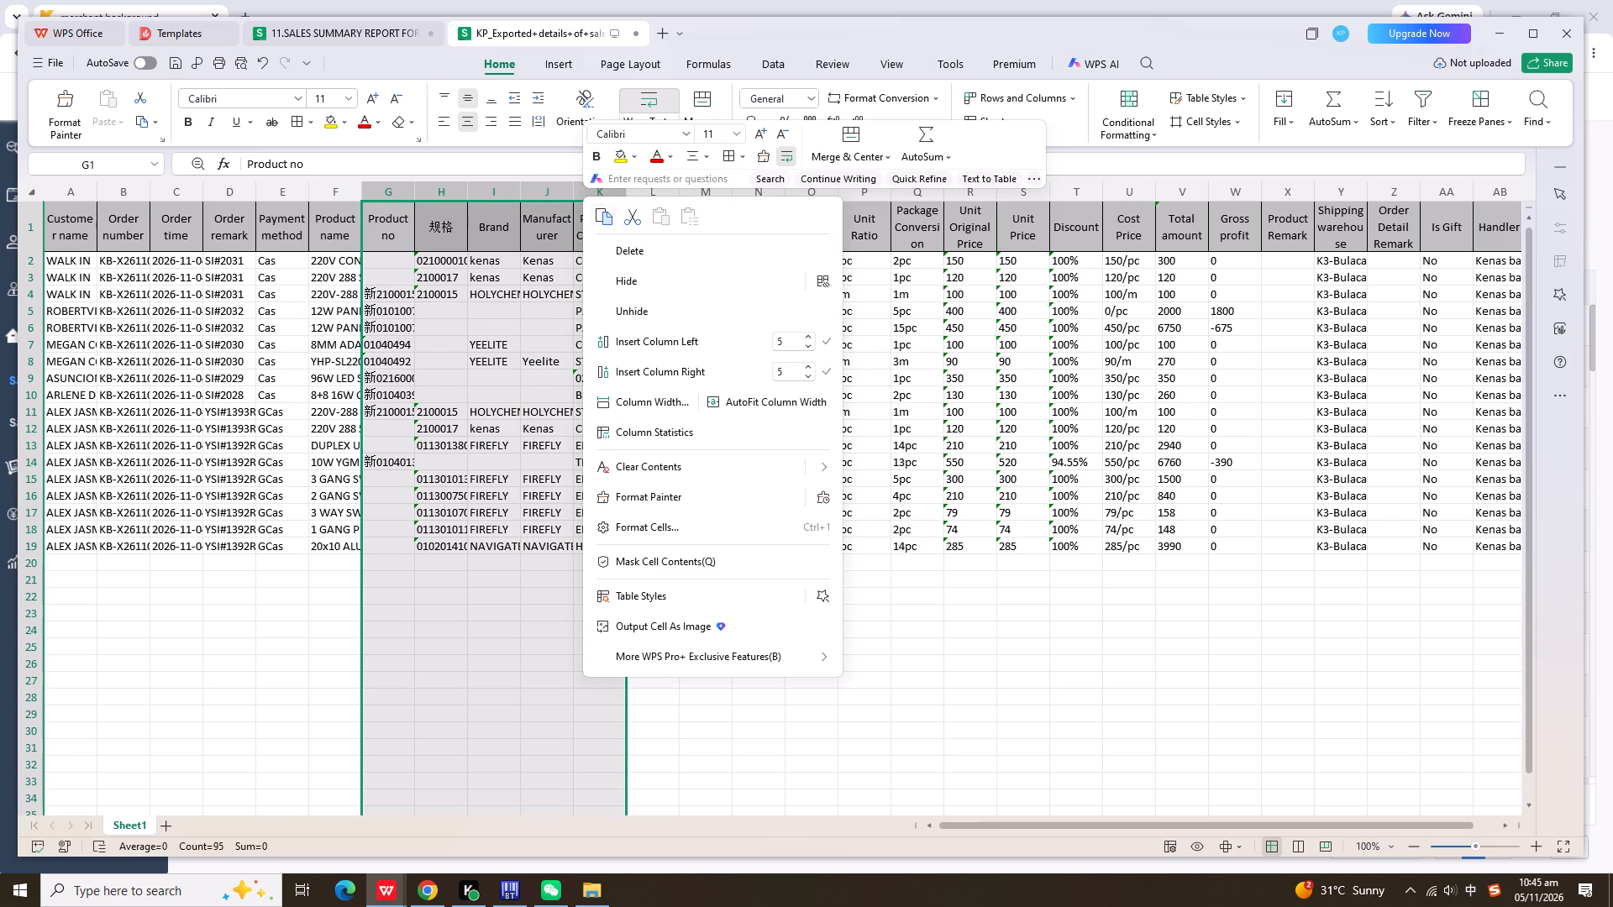
{"action": "left_click", "coordinate": [650, 253]}
{"action": "left_click", "coordinate": [449, 194]}
{"action": "right_click", "coordinate": [449, 194]}
{"action": "left_click", "coordinate": [510, 249]}
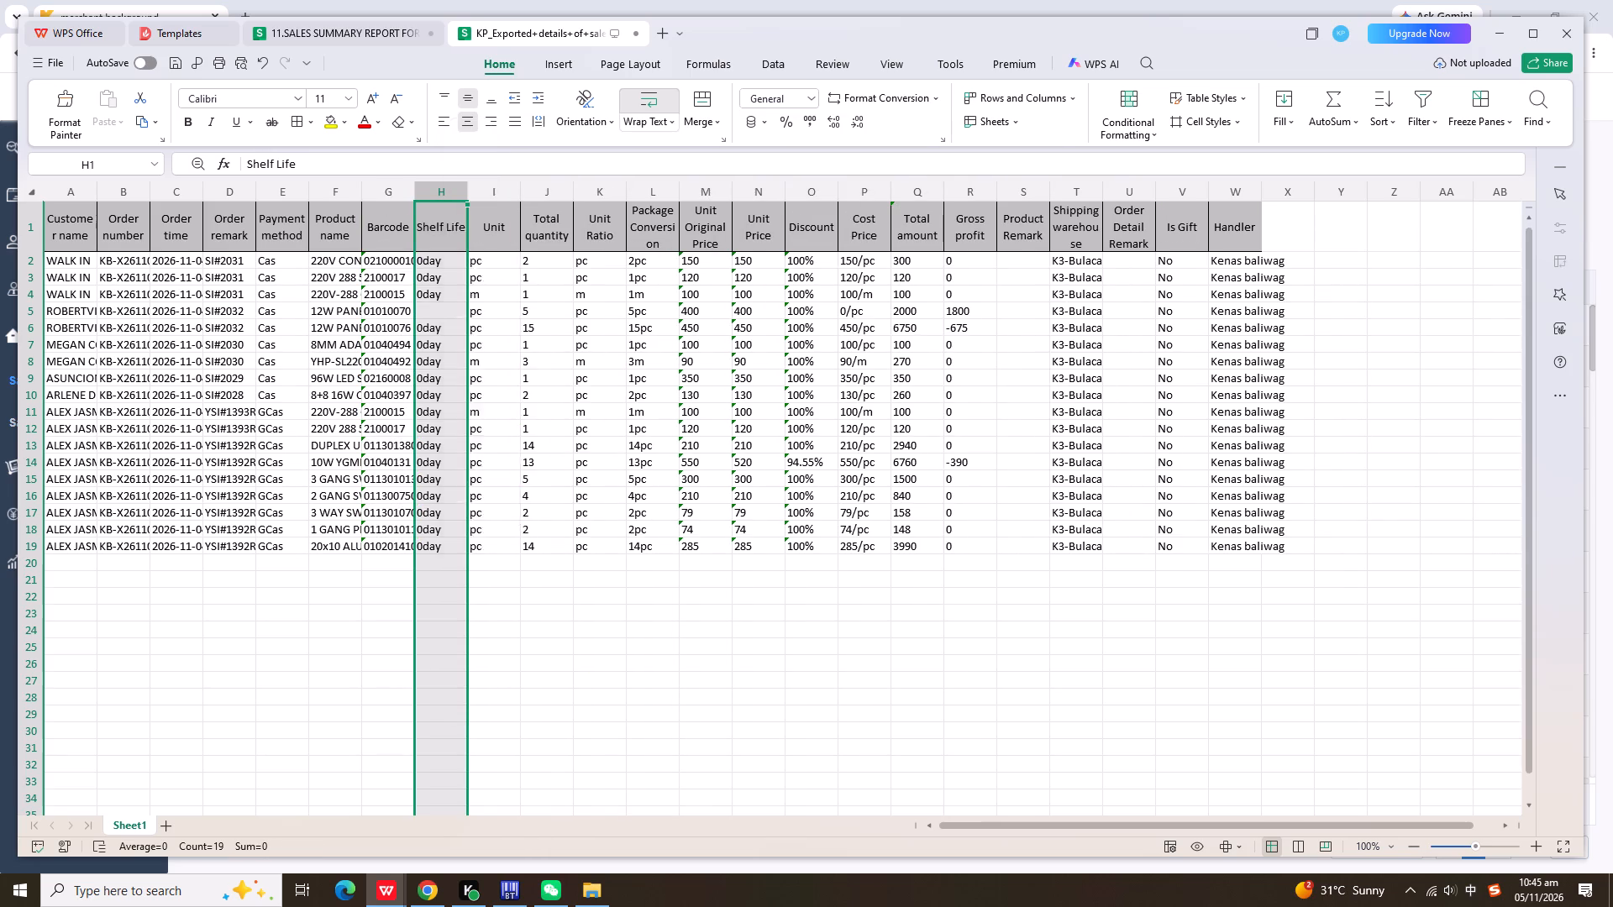
{"action": "left_click_drag", "start_coordinate": [544, 197], "coordinate": [639, 195]}
{"action": "right_click", "coordinate": [639, 195]}
{"action": "left_click", "coordinate": [685, 245]}
{"action": "left_click_drag", "start_coordinate": [612, 199], "coordinate": [638, 198]}
{"action": "right_click", "coordinate": [638, 198]}
{"action": "left_click", "coordinate": [663, 248]}
Copy the Total amount values of rows 2–4, 7–13 and 15–19 into the Gross profit column.
{"action": "left_click_drag", "start_coordinate": [614, 264], "coordinate": [612, 547]}
{"action": "left_click_drag", "start_coordinate": [616, 260], "coordinate": [607, 310]}
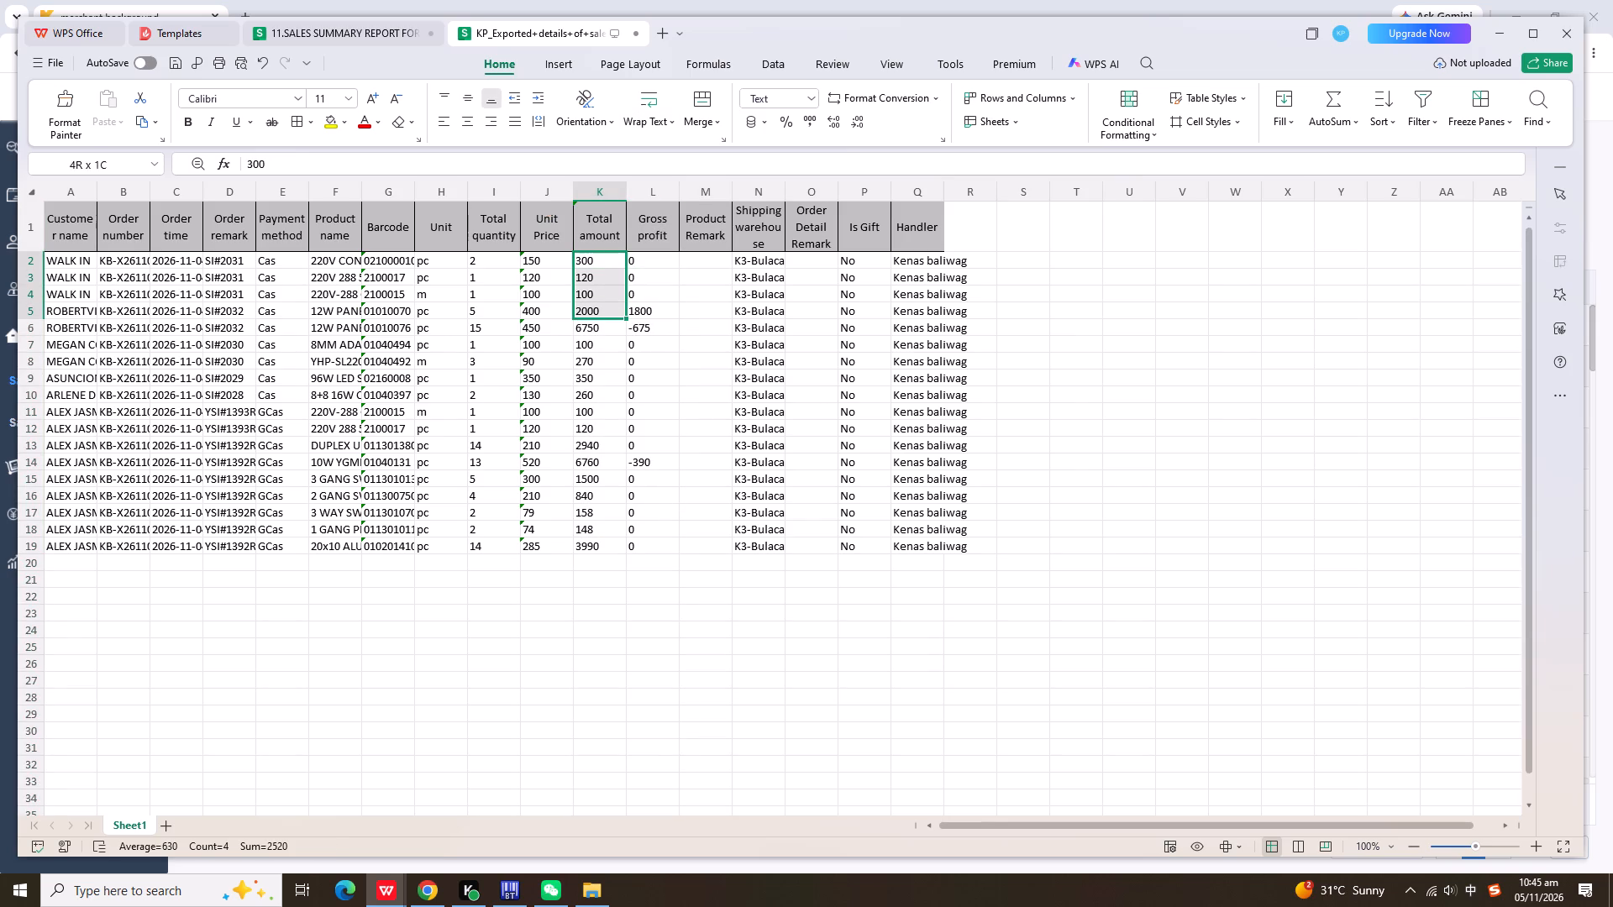
{"action": "left_click_drag", "start_coordinate": [607, 310], "coordinate": [610, 299]}
{"action": "key", "text": "ctrl+c"}
{"action": "left_click", "coordinate": [663, 255]}
{"action": "key", "text": "ctrl+v"}
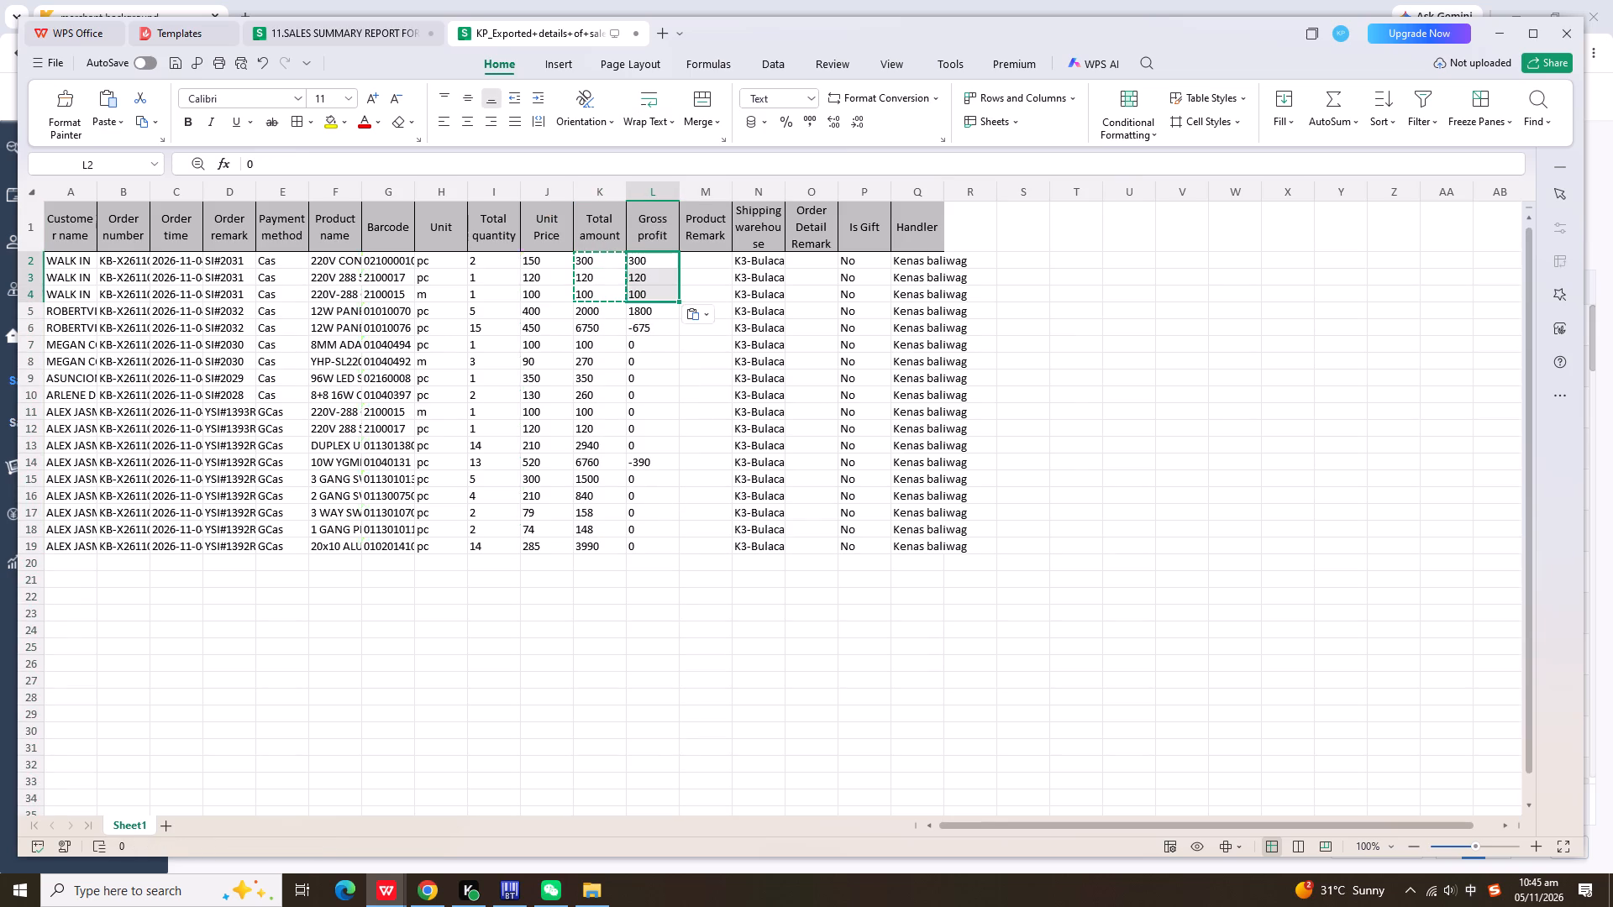
{"action": "left_click_drag", "start_coordinate": [613, 349], "coordinate": [608, 448]}
{"action": "key", "text": "ctrl+c"}
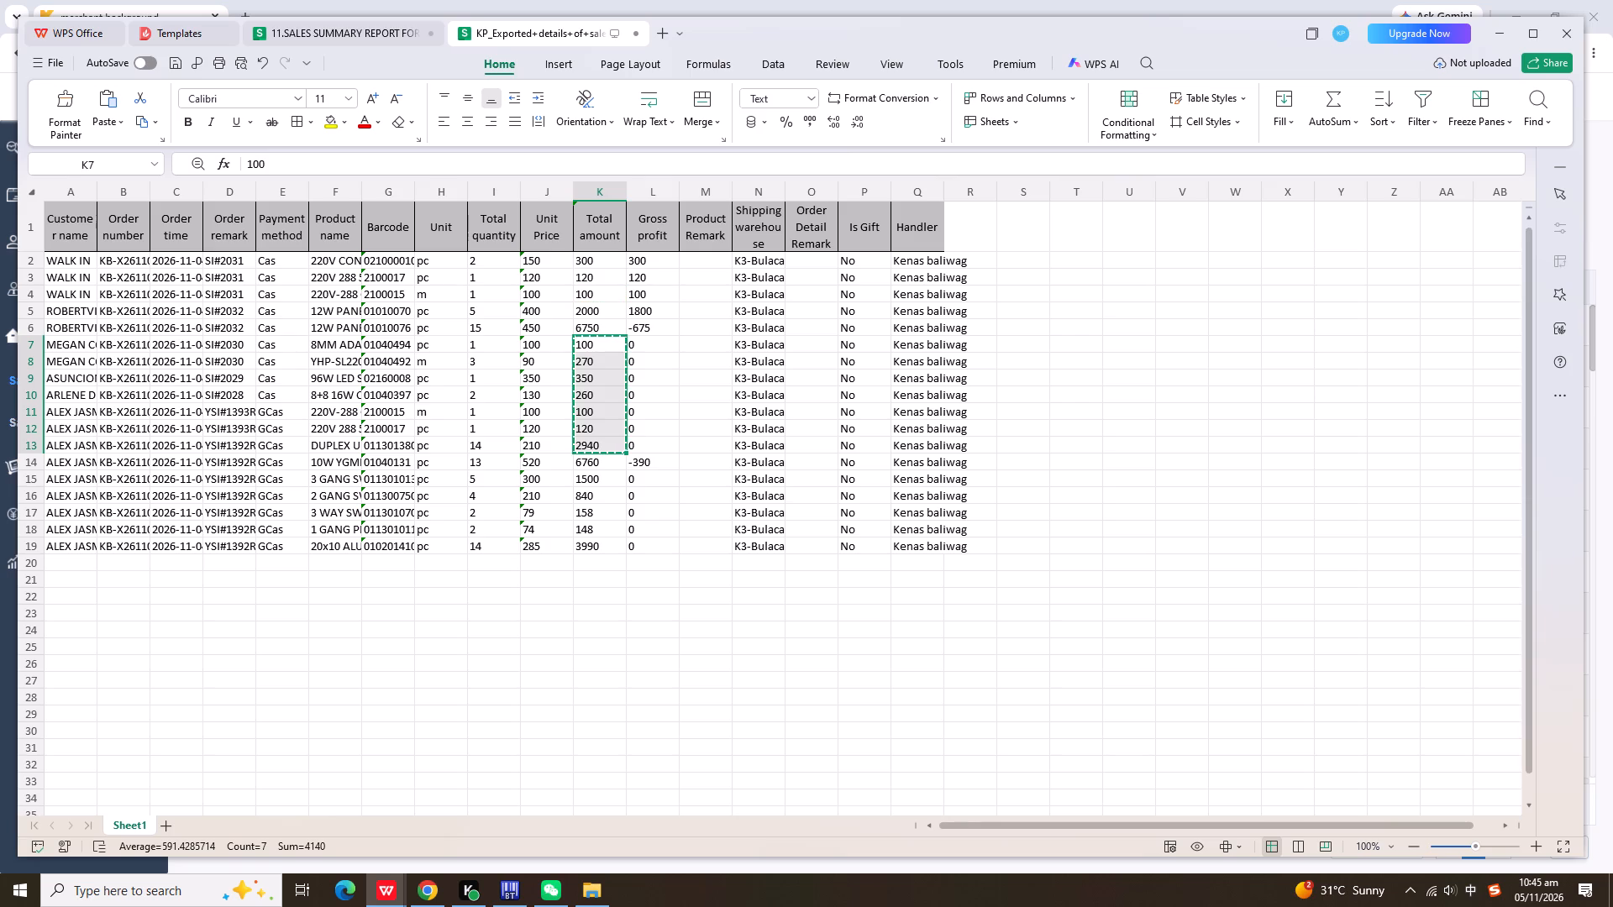
{"action": "left_click", "coordinate": [652, 344]}
{"action": "key", "text": "ctrl+v"}
{"action": "left_click_drag", "start_coordinate": [607, 482], "coordinate": [607, 540]}
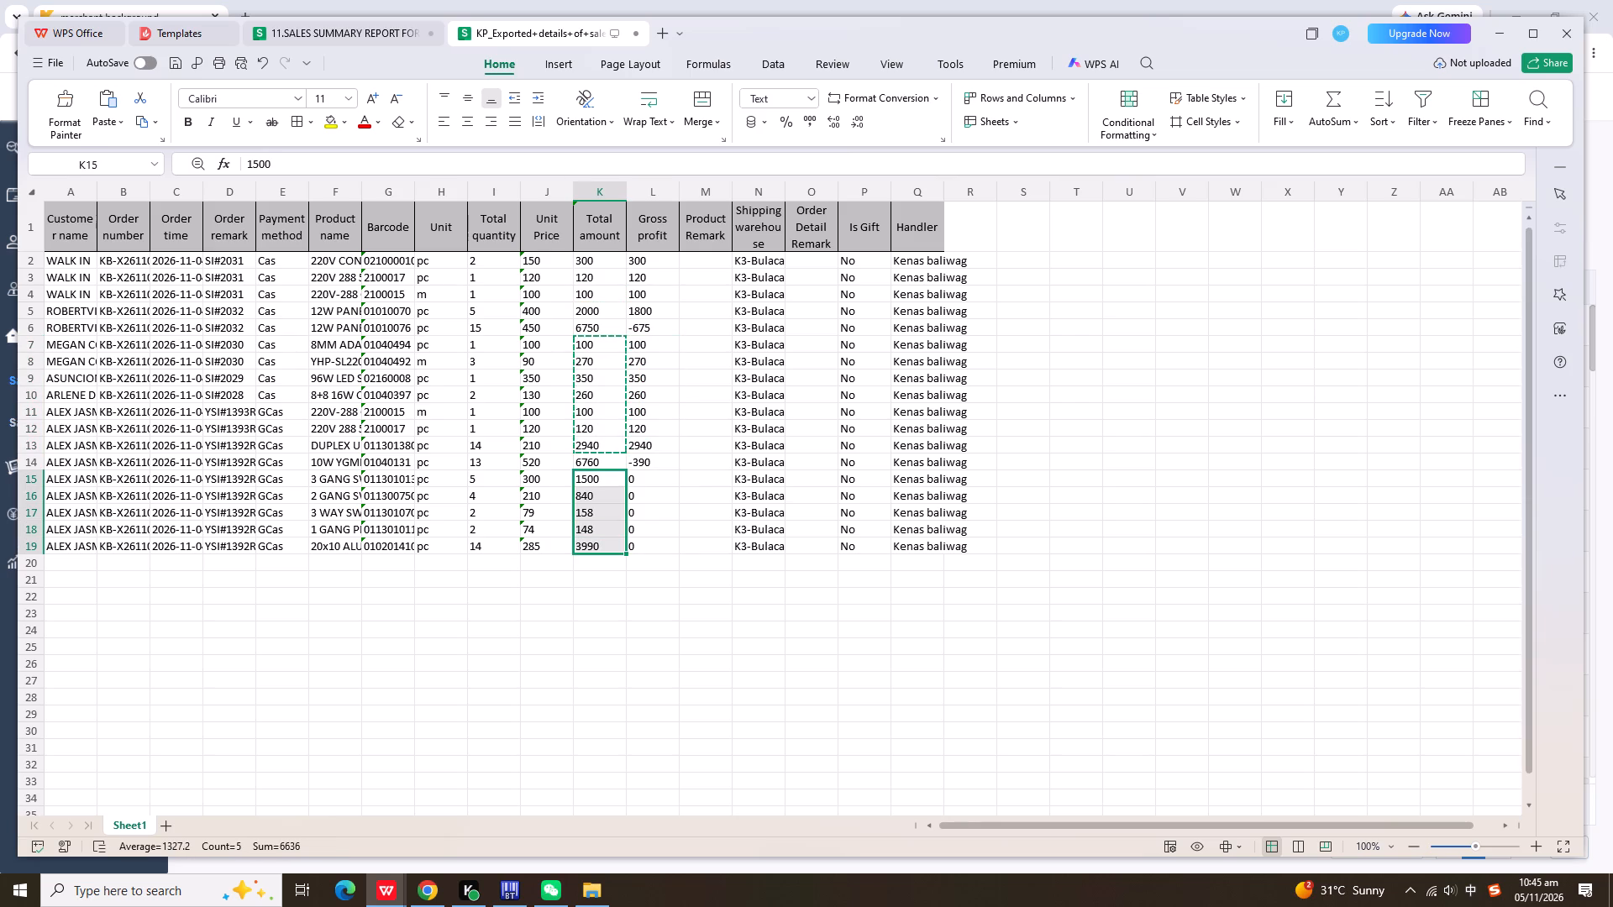
{"action": "key", "text": "ctrl+c"}
{"action": "left_click", "coordinate": [640, 483]}
{"action": "key", "text": "ctrl+v"}
Set the Gross profit value in row 6 to 6075.
{"action": "left_click", "coordinate": [667, 327]}
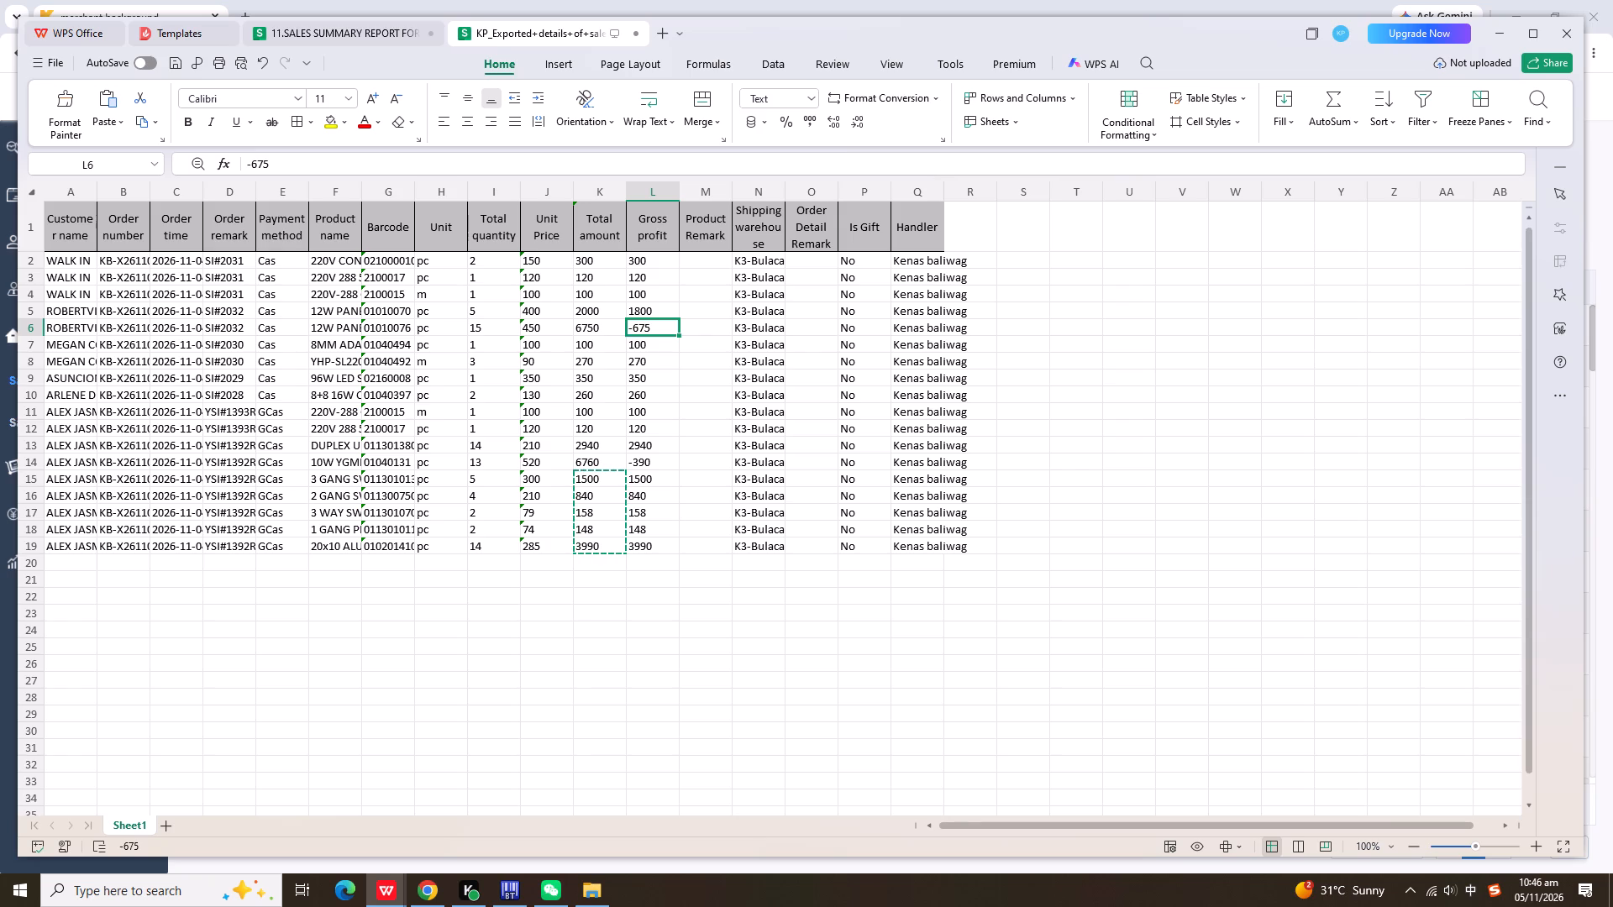
{"action": "type", "text": "6075"}
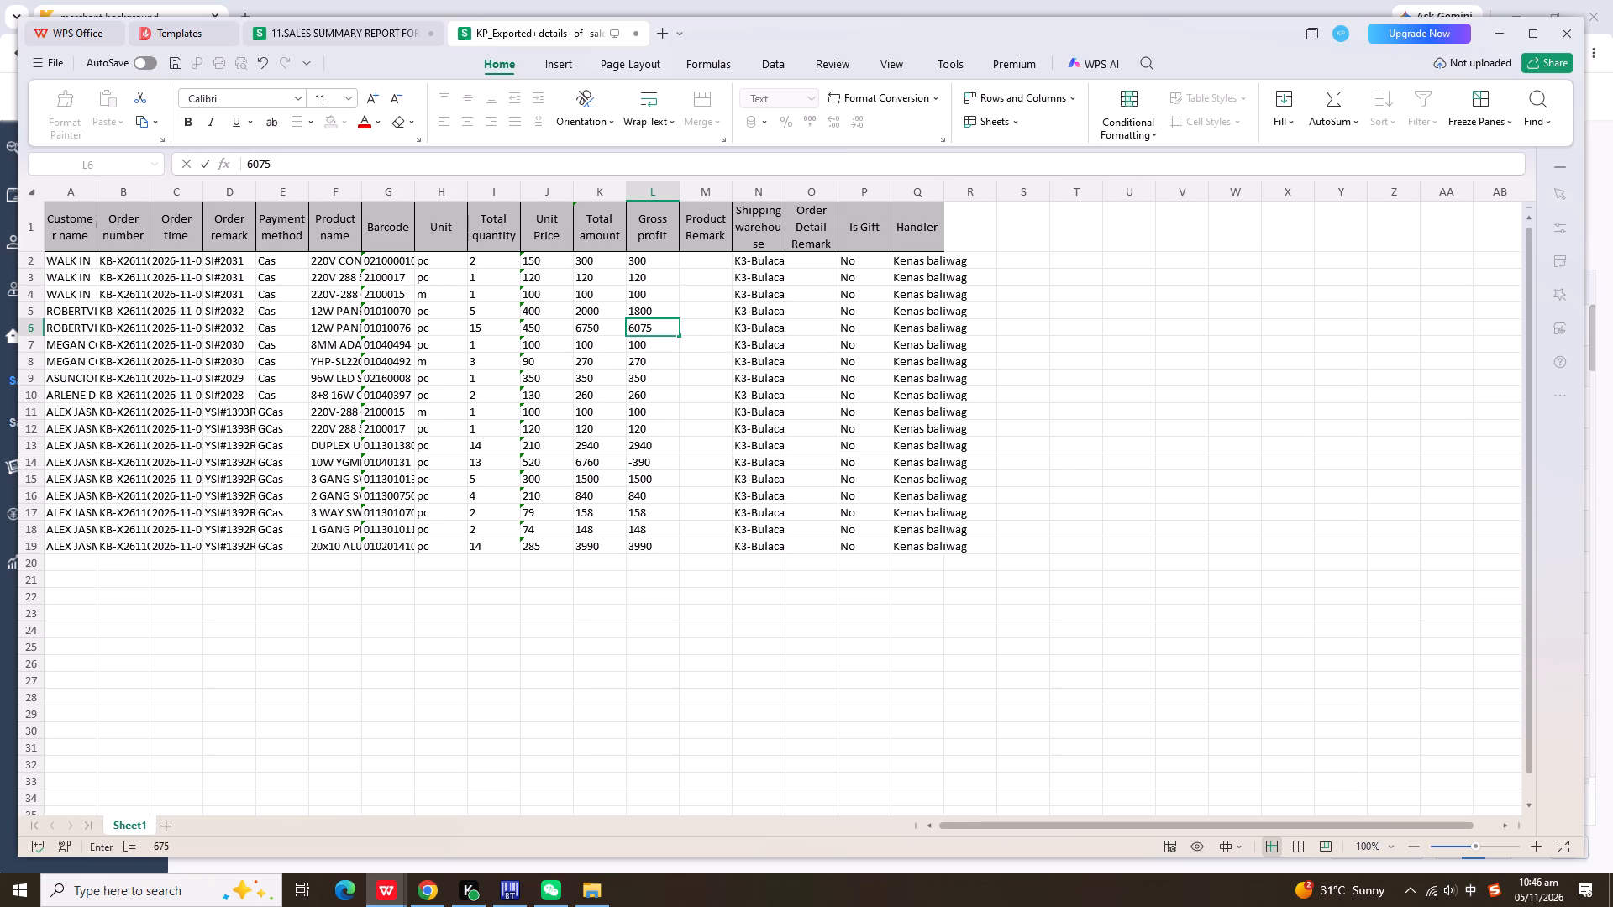
{"action": "key", "text": "Return"}
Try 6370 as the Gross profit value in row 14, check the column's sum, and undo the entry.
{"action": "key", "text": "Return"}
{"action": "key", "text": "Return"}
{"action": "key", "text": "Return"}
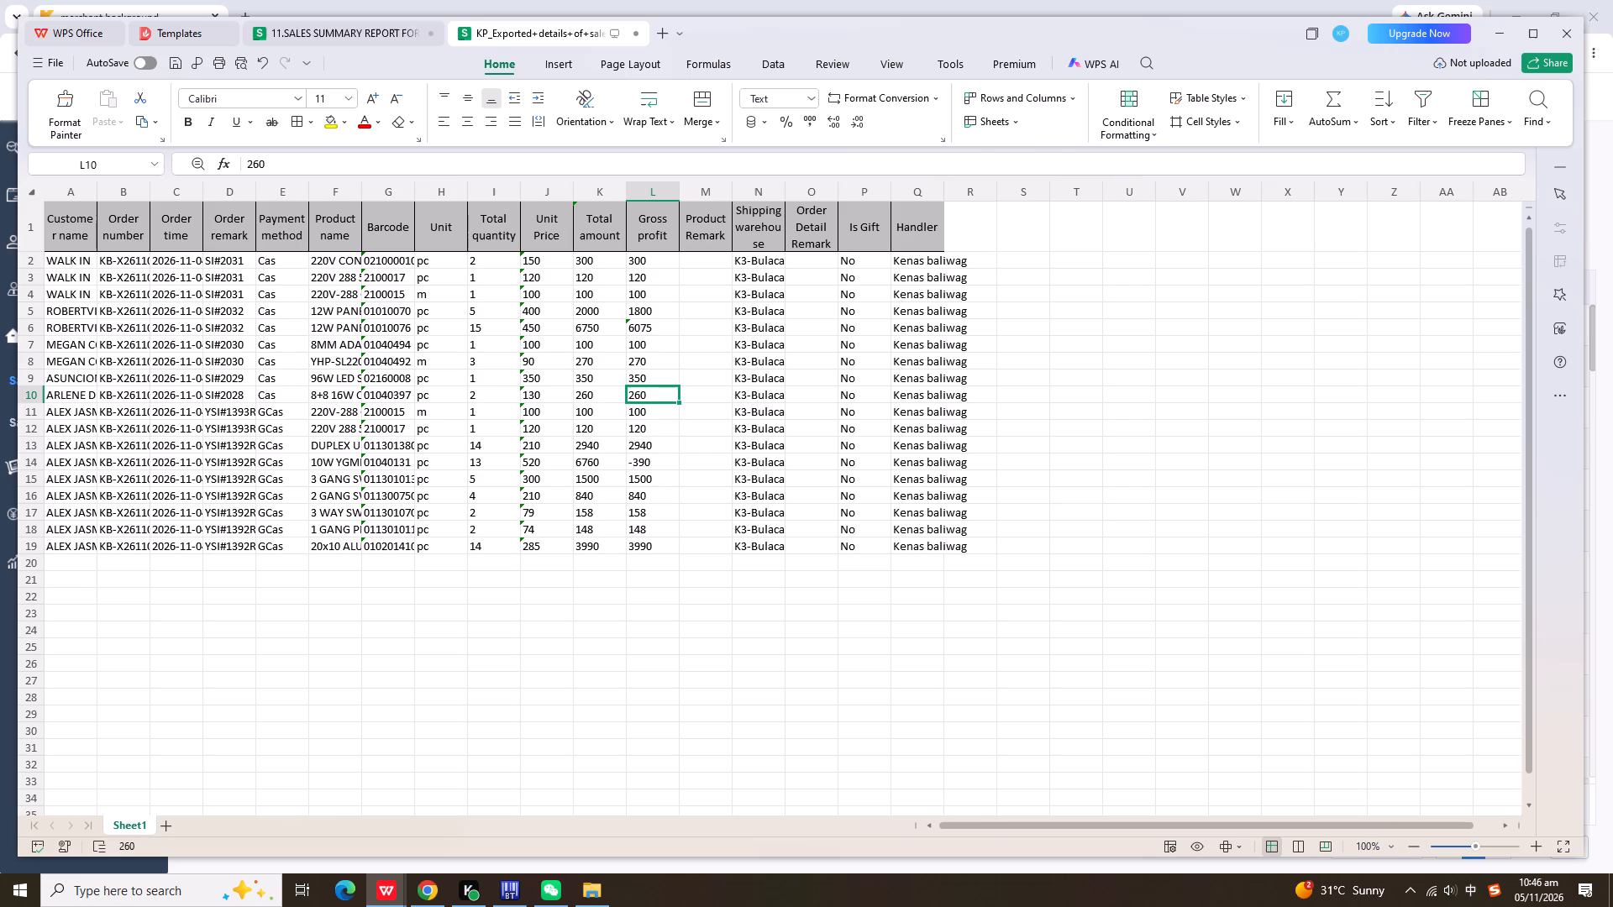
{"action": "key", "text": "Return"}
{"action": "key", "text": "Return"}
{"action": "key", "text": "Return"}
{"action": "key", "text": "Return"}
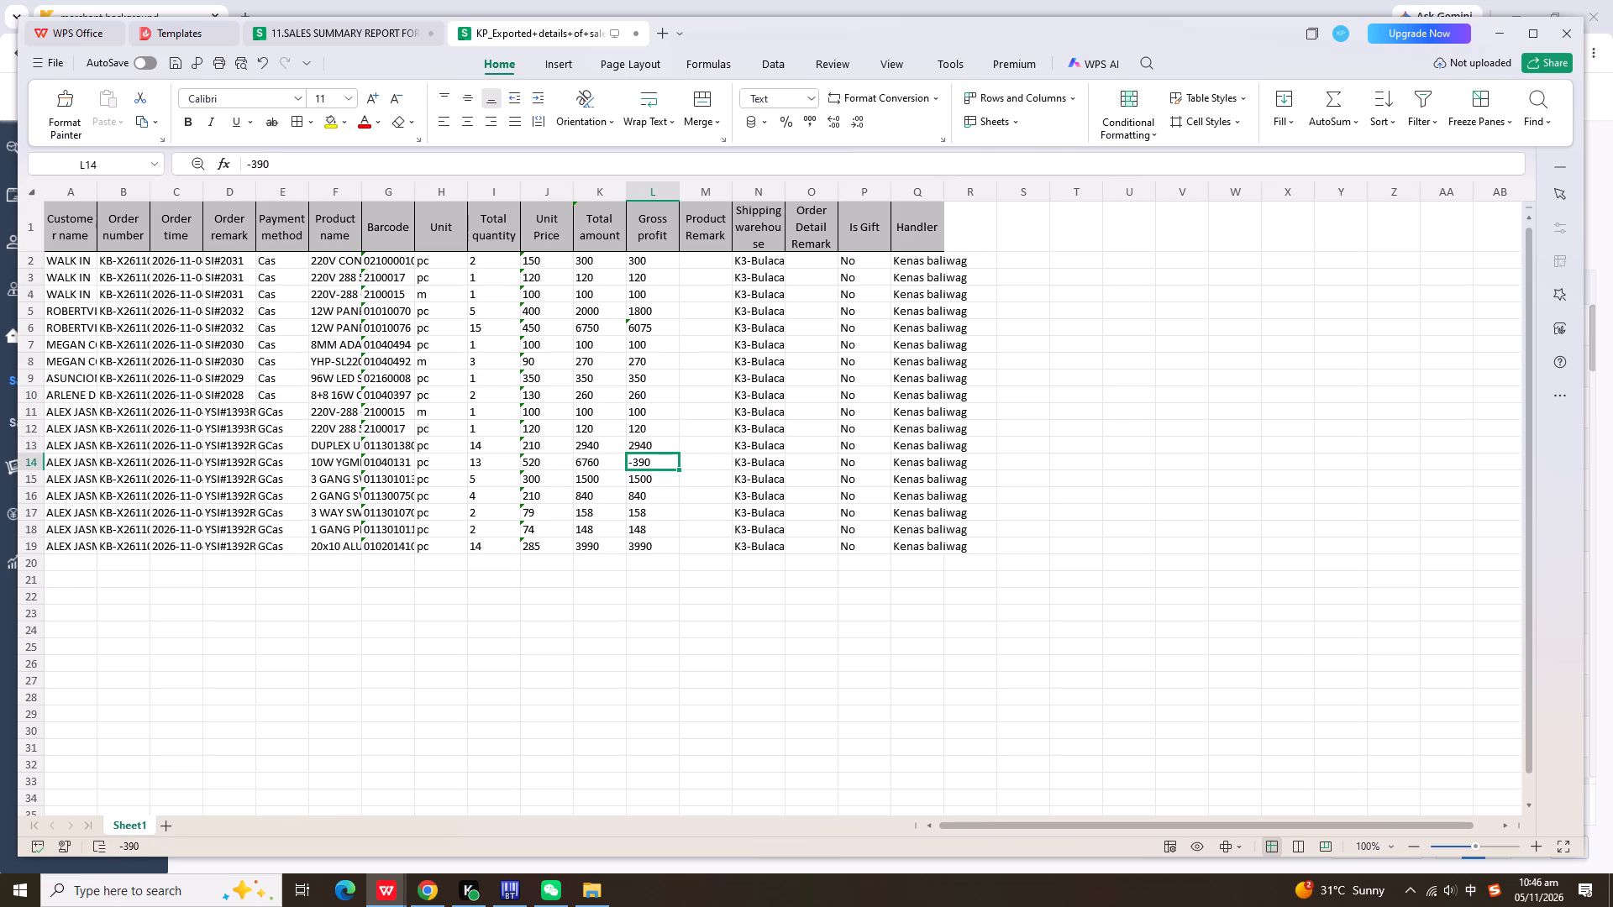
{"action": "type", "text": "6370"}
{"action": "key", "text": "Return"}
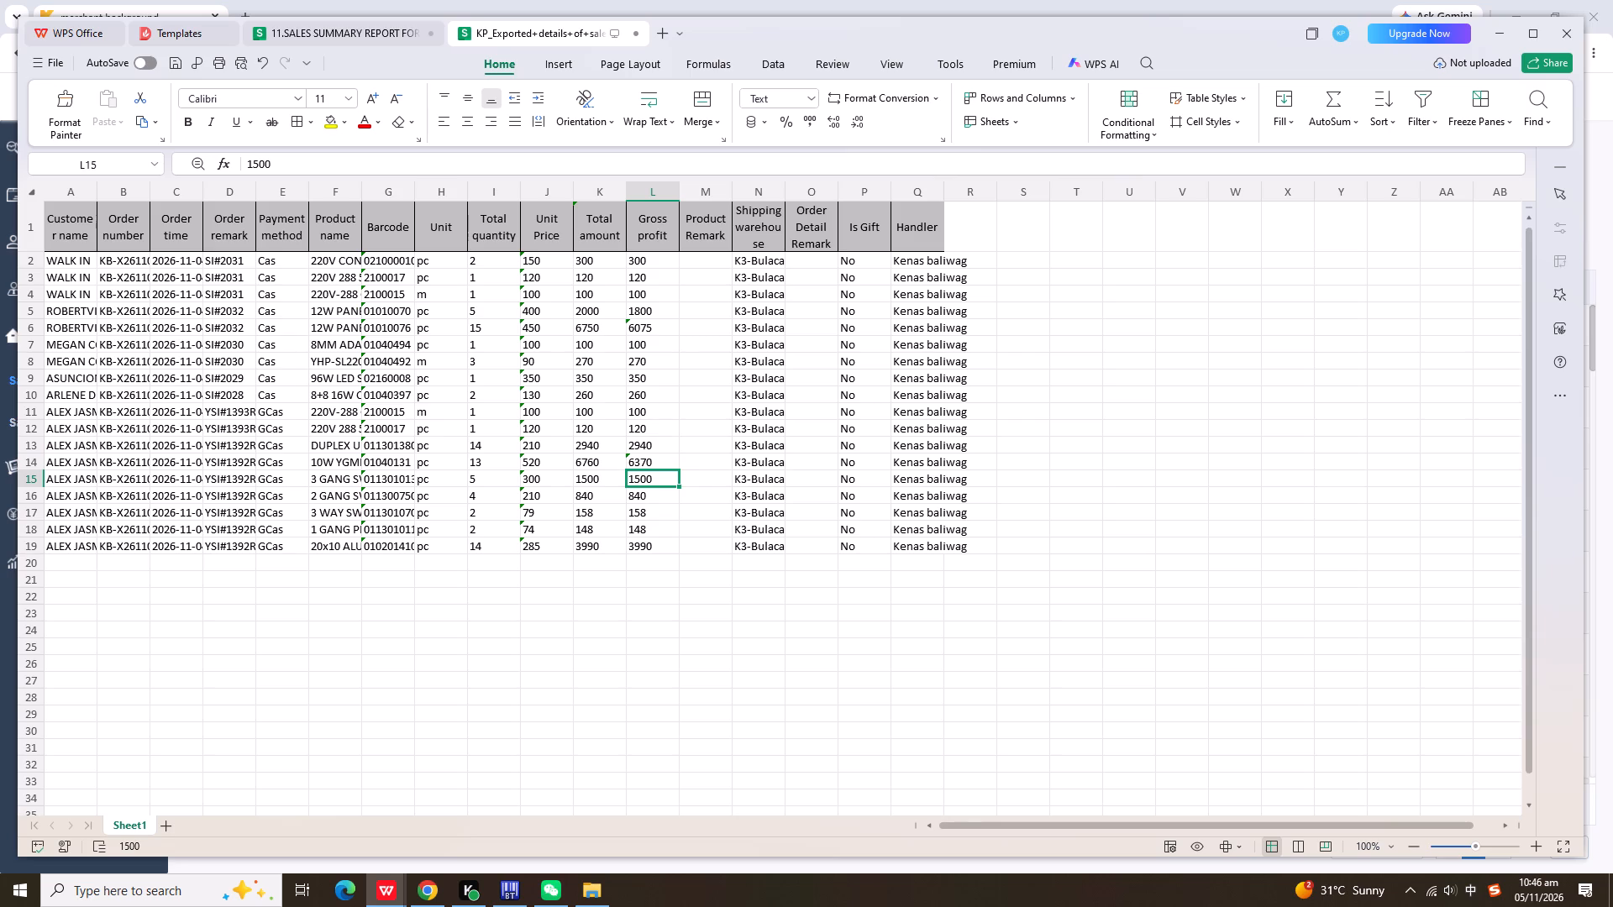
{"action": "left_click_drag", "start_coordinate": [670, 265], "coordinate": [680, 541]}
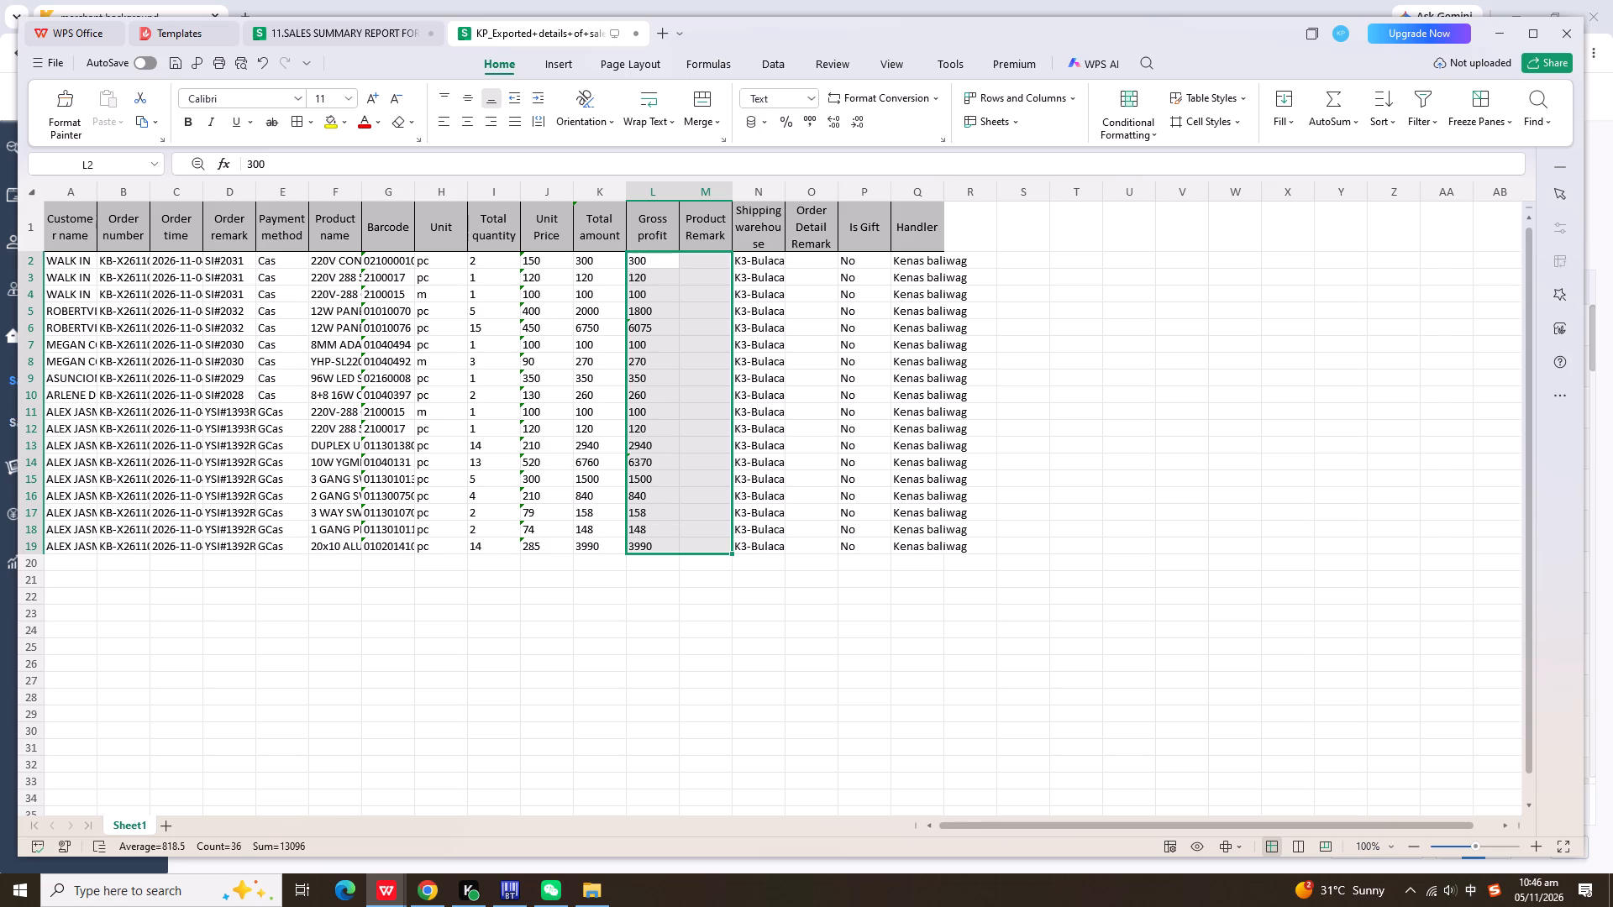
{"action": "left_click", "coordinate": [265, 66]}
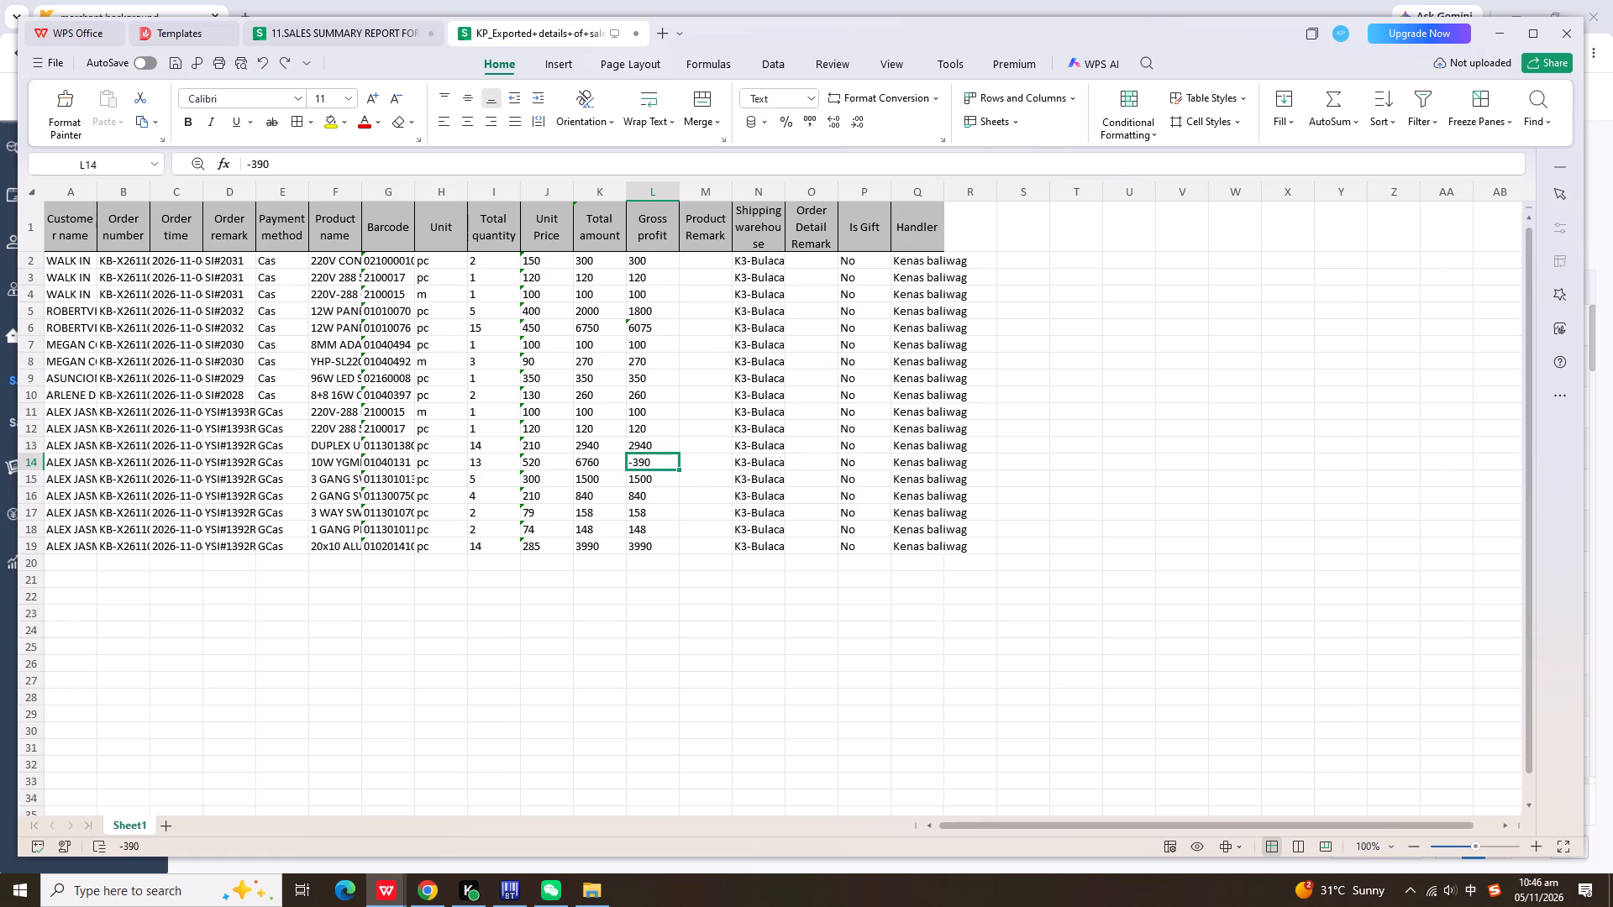
Copy row 14's Total amount into its Gross profit cell.
{"action": "left_click", "coordinate": [600, 460]}
{"action": "key", "text": "ctrl+c"}
{"action": "left_click", "coordinate": [670, 460]}
{"action": "key", "text": "ctrl+v"}
{"action": "left_click", "coordinate": [670, 558]}
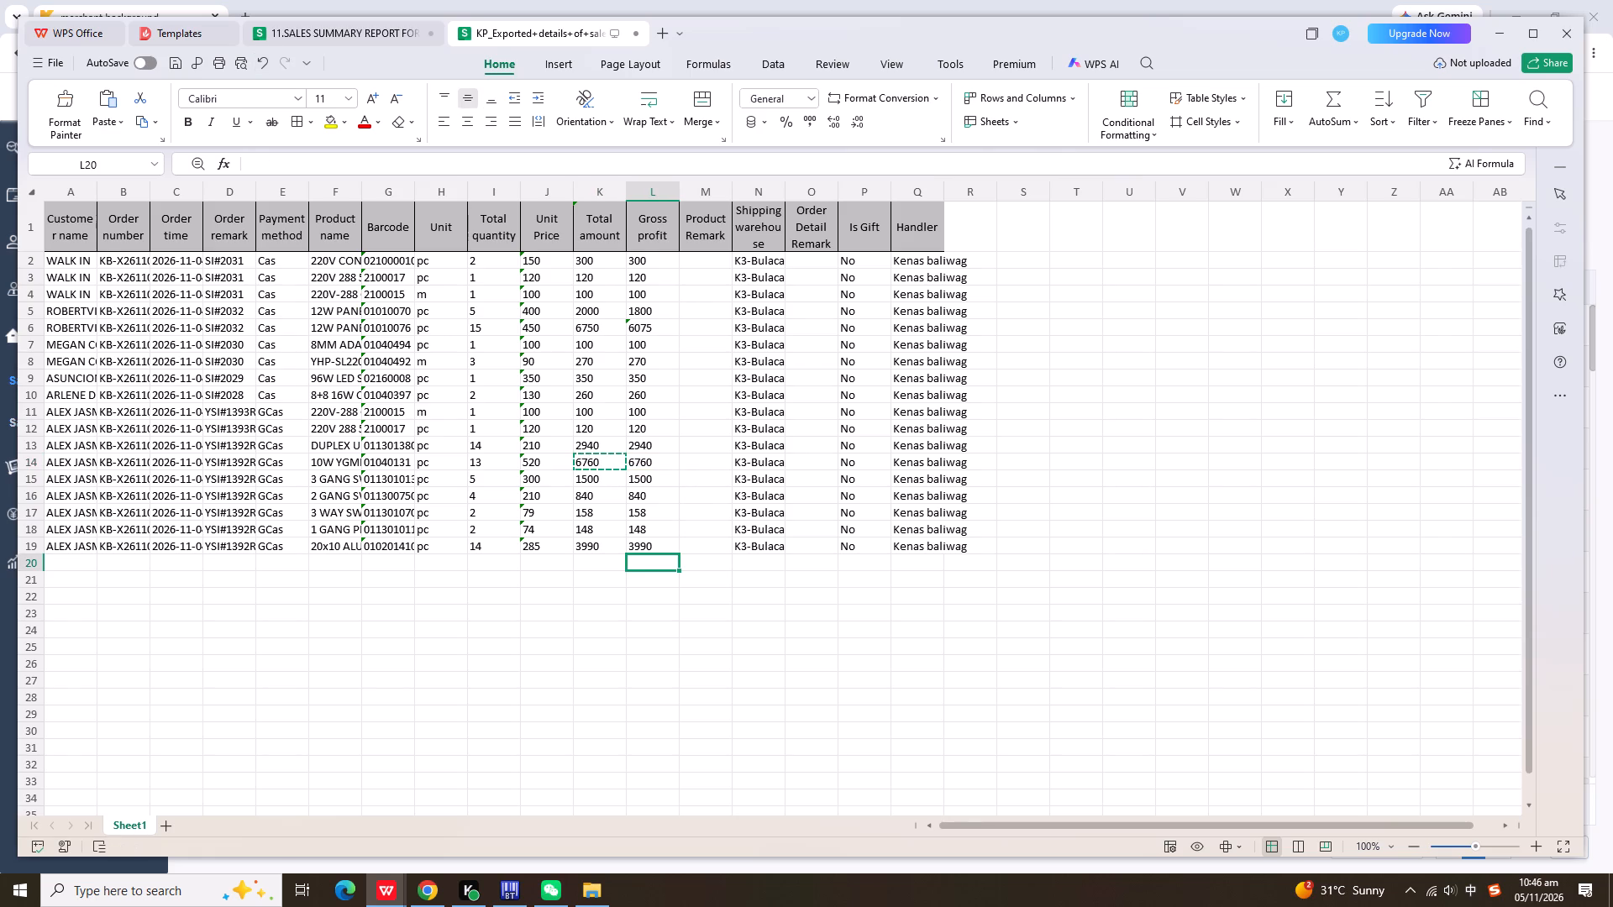
On the K3 Bulacan DAILY SALES REMITTED sheet, copy blank rows 27–34 and insert them as eight extra rows in the second sales block.
{"action": "left_click", "coordinate": [353, 6]}
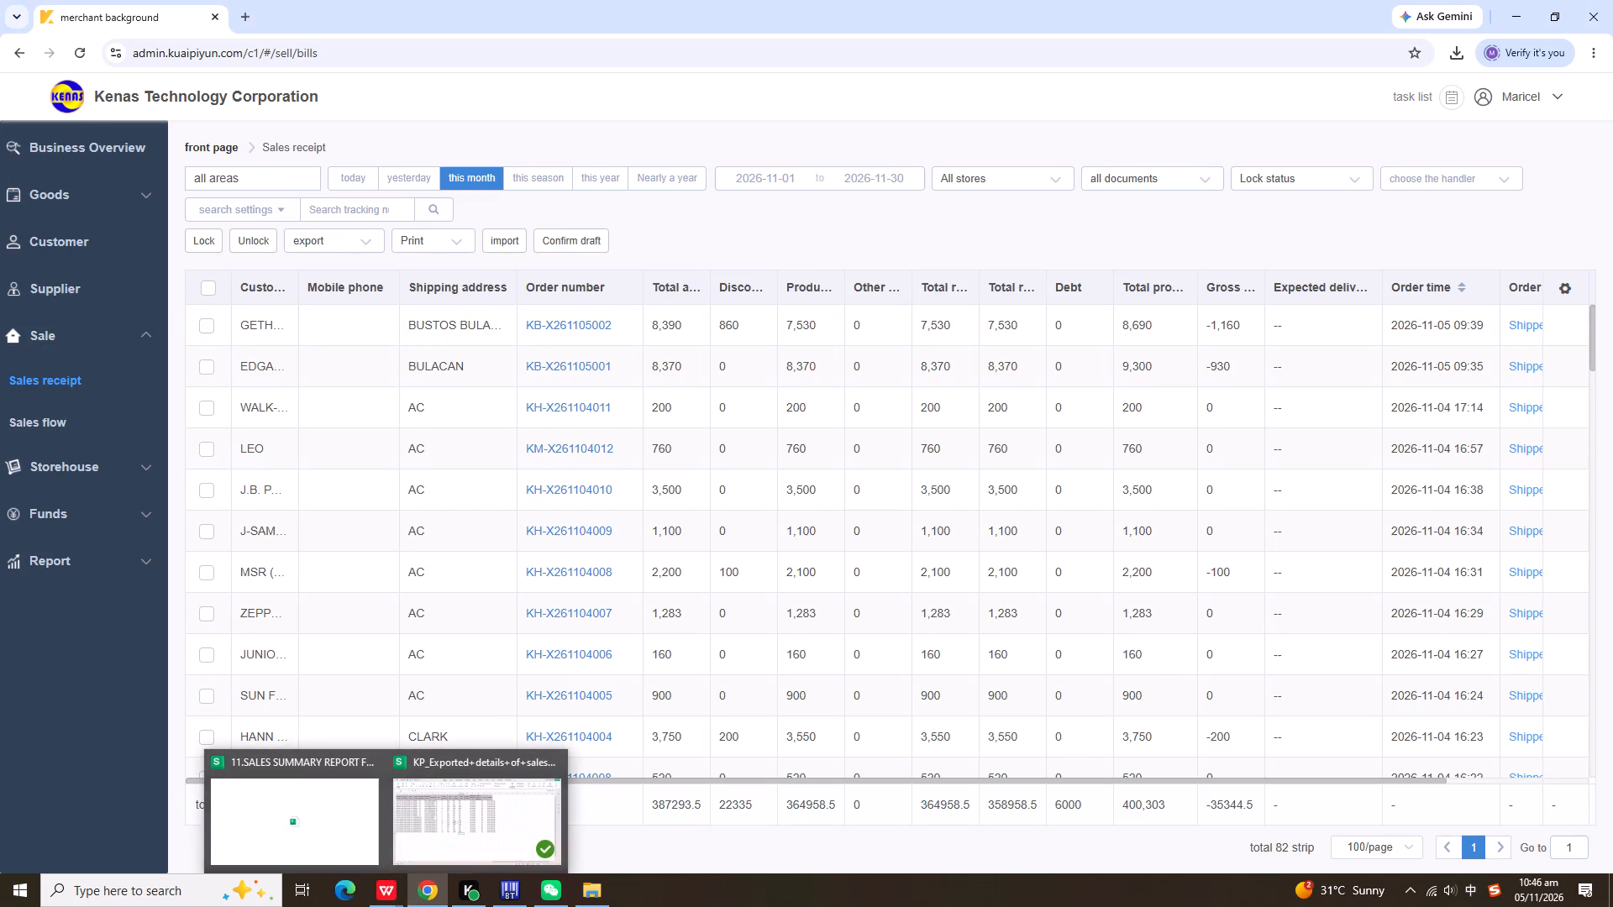
{"action": "left_click", "coordinate": [299, 836]}
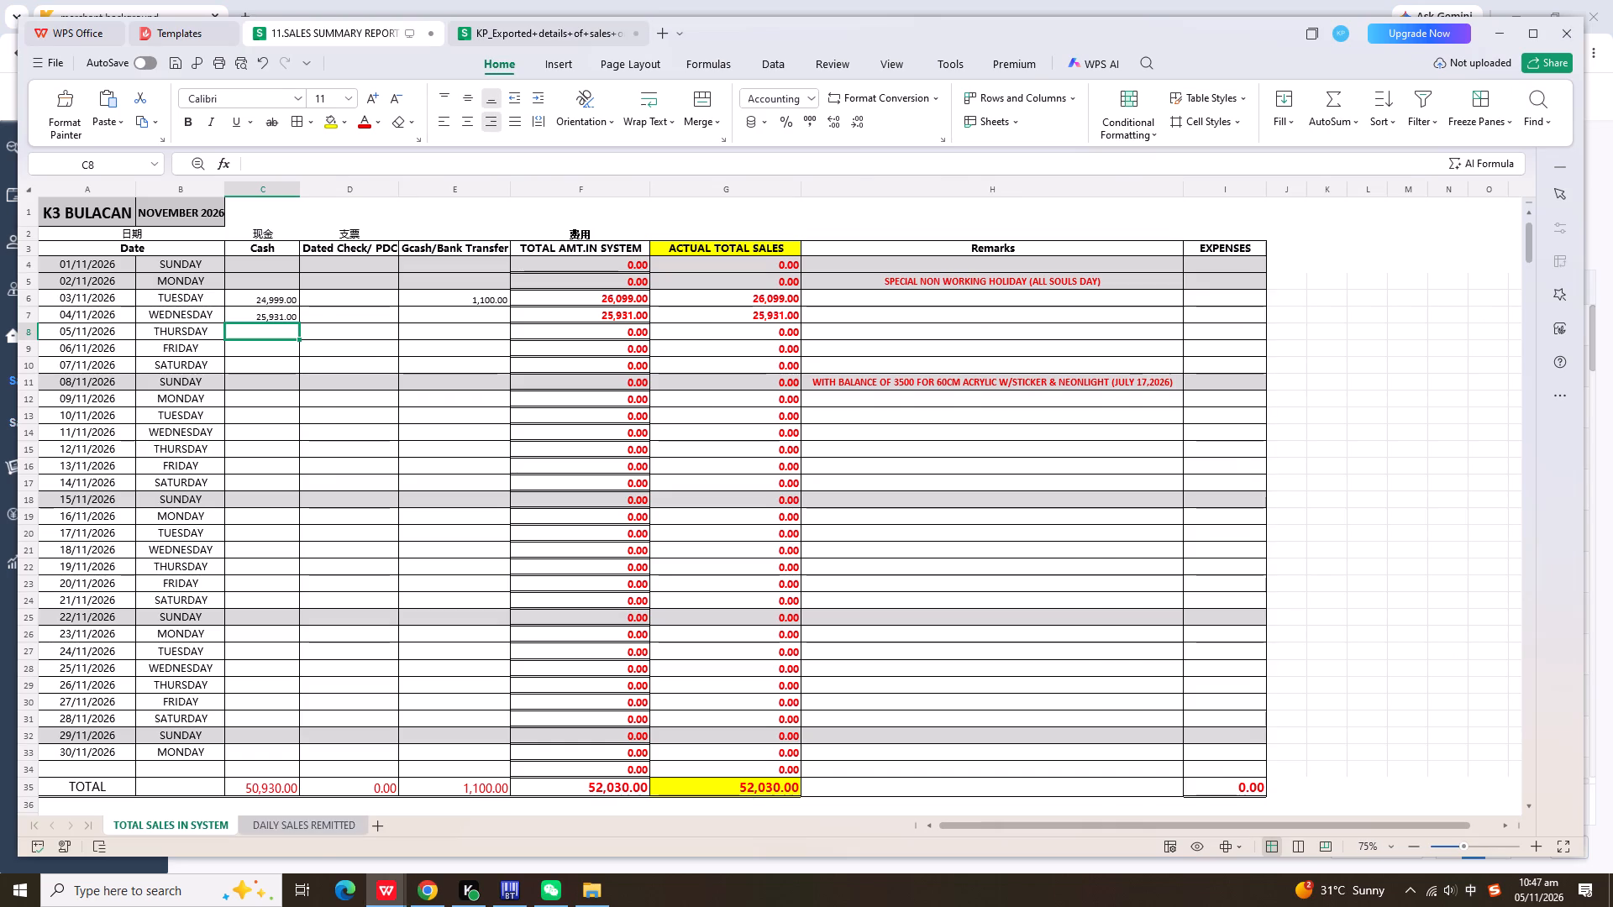
{"action": "left_click", "coordinate": [327, 830]}
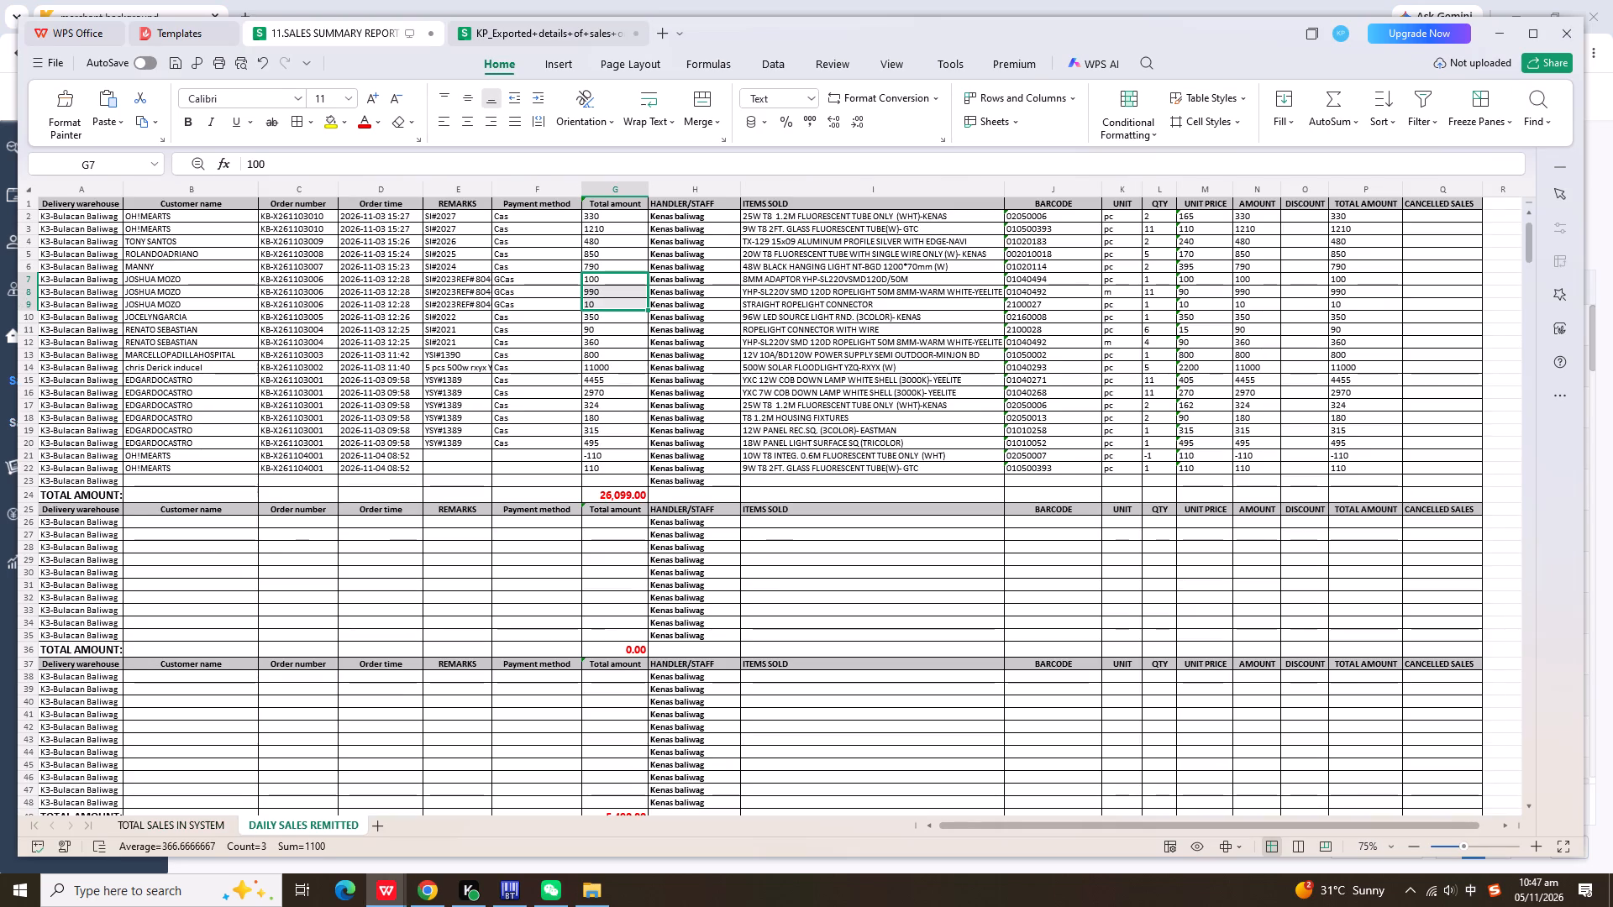
{"action": "left_click_drag", "start_coordinate": [26, 532], "coordinate": [8, 623]}
{"action": "right_click", "coordinate": [8, 623]}
{"action": "left_click", "coordinate": [395, 889]}
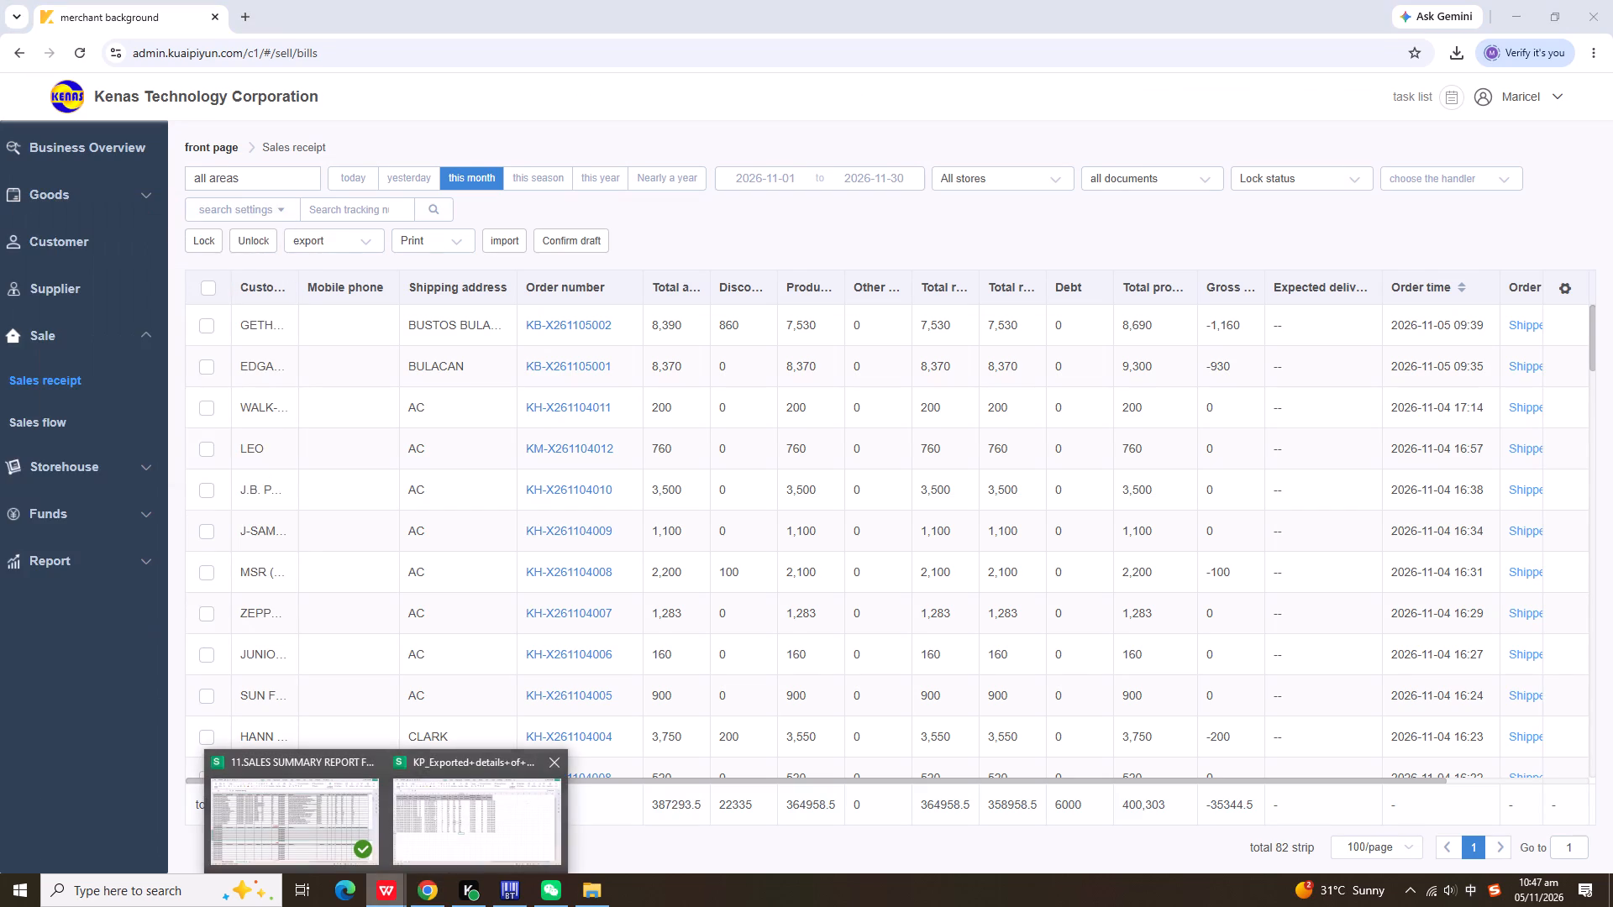
{"action": "left_click", "coordinate": [330, 828]}
{"action": "right_click", "coordinate": [29, 607]}
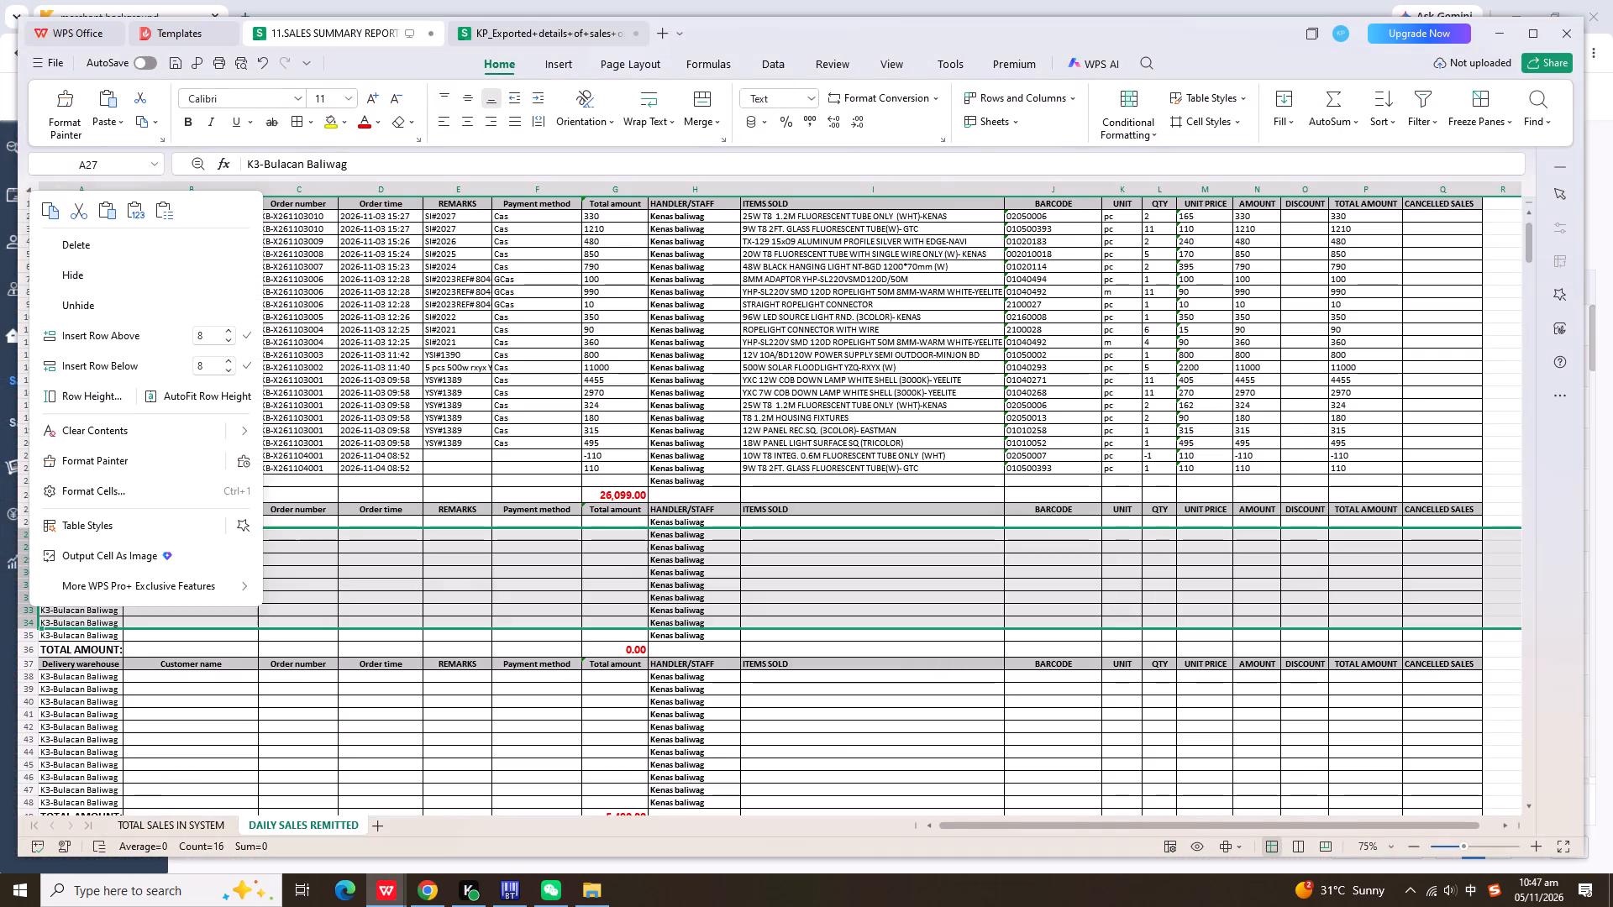
{"action": "left_click", "coordinate": [50, 206]}
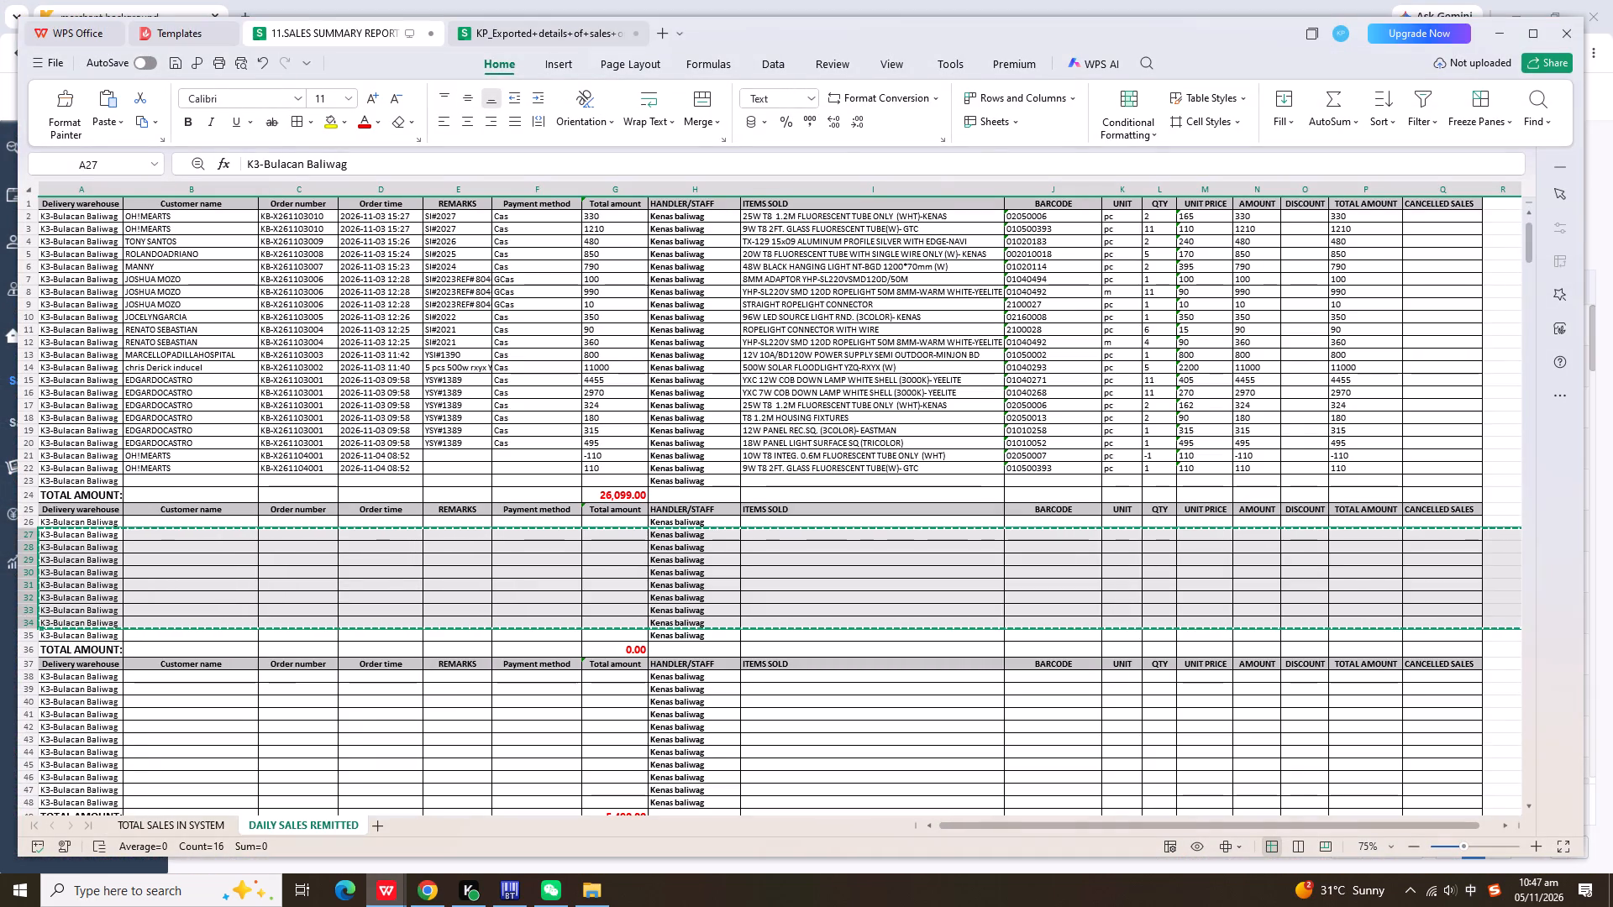
{"action": "right_click", "coordinate": [30, 601]}
{"action": "left_click", "coordinate": [107, 295]}
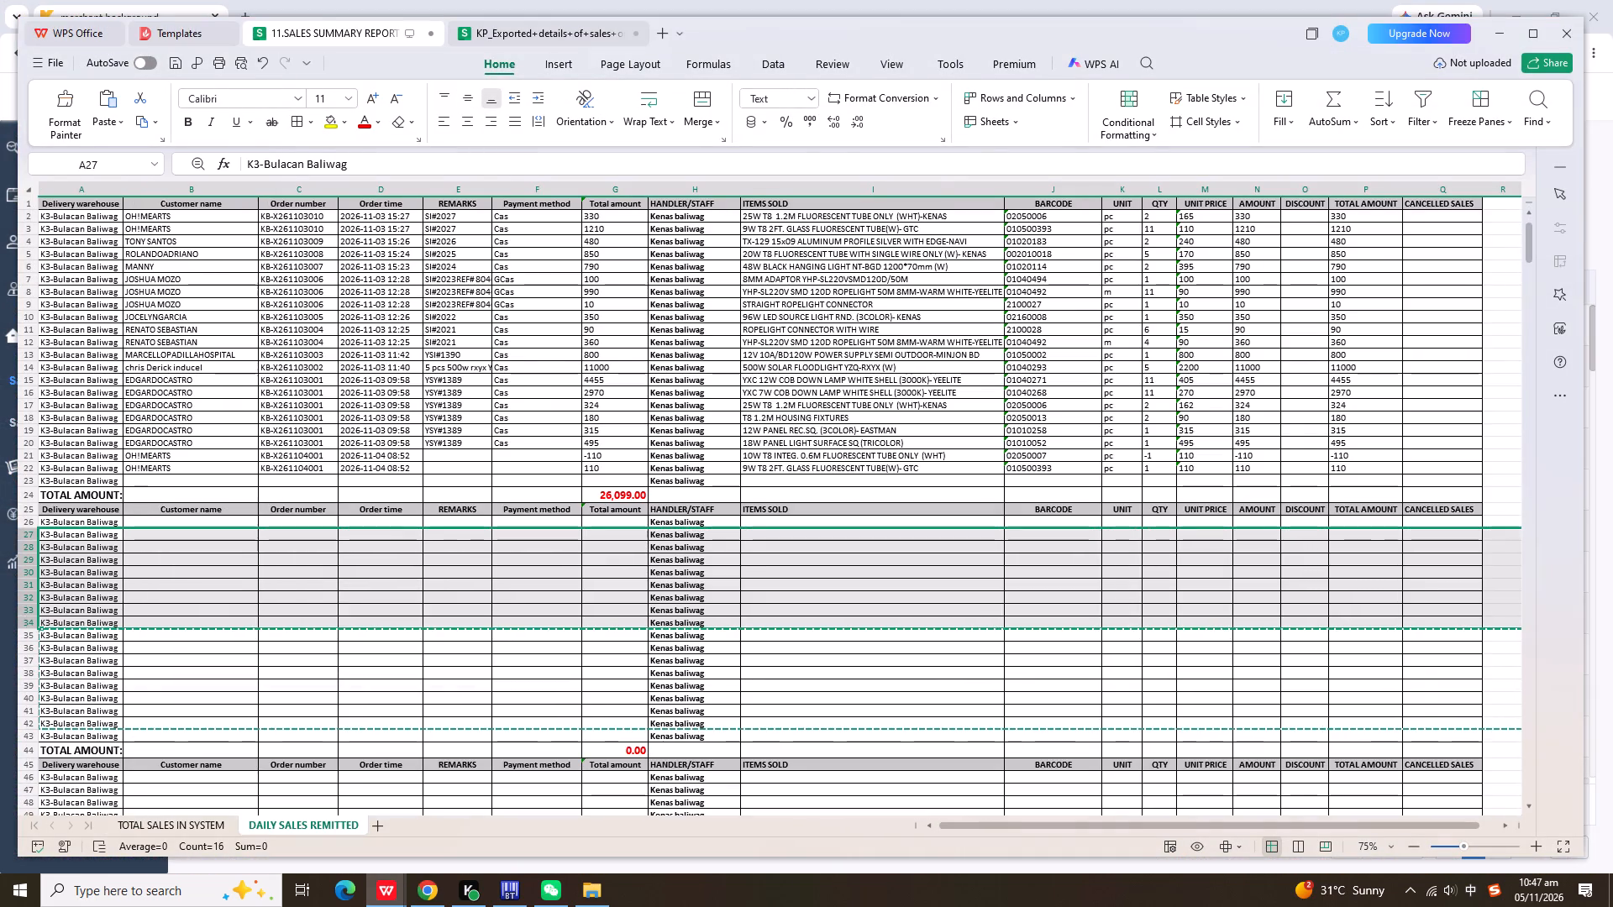
Copy the exported Gross profit values in L2:L19 into both Total amount columns of the second block, starting at G26 and P26.
{"action": "scroll", "coordinate": [543, 338], "scroll_direction": "down", "scroll_amount": 3}
{"action": "left_click", "coordinate": [586, 0]}
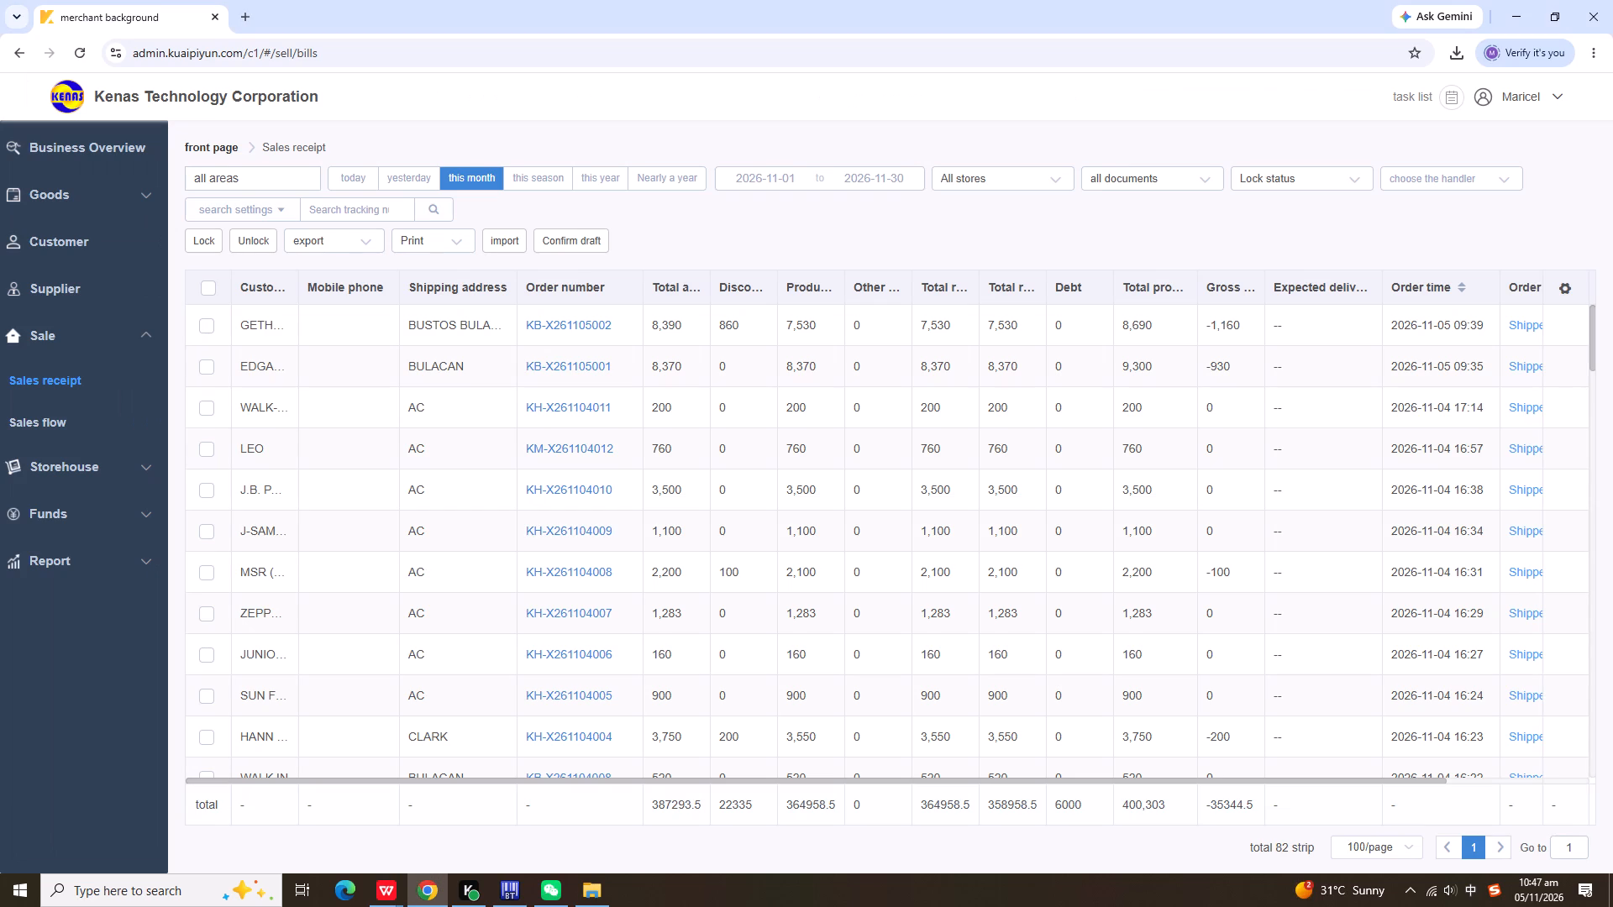
{"action": "left_click", "coordinate": [392, 889]}
{"action": "left_click", "coordinate": [349, 848]}
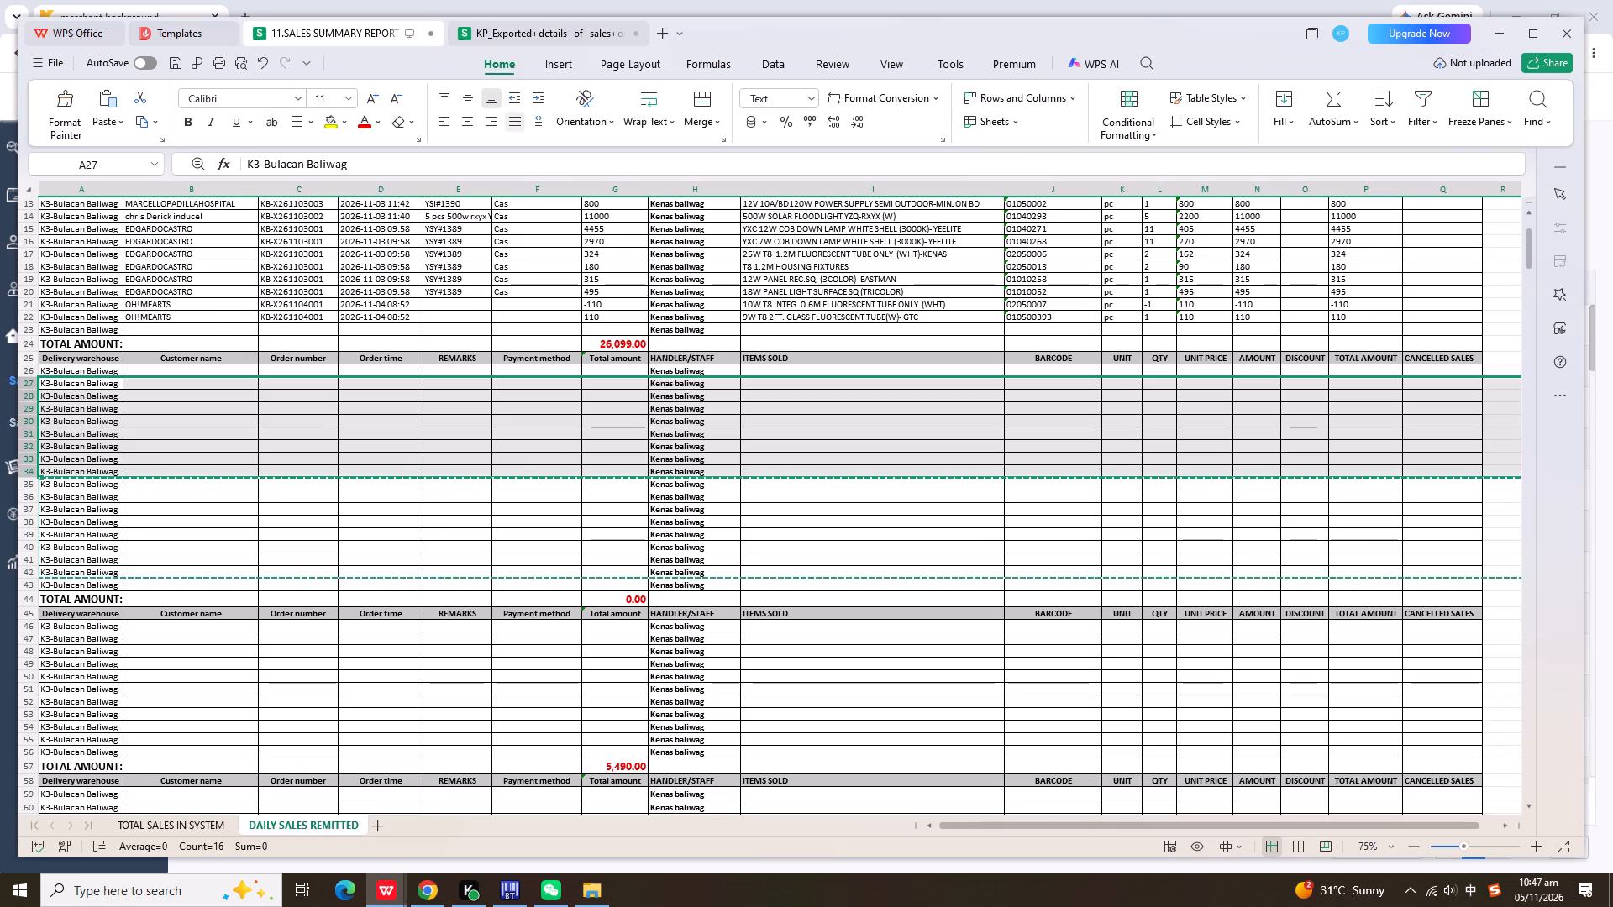
{"action": "left_click", "coordinate": [539, 32]}
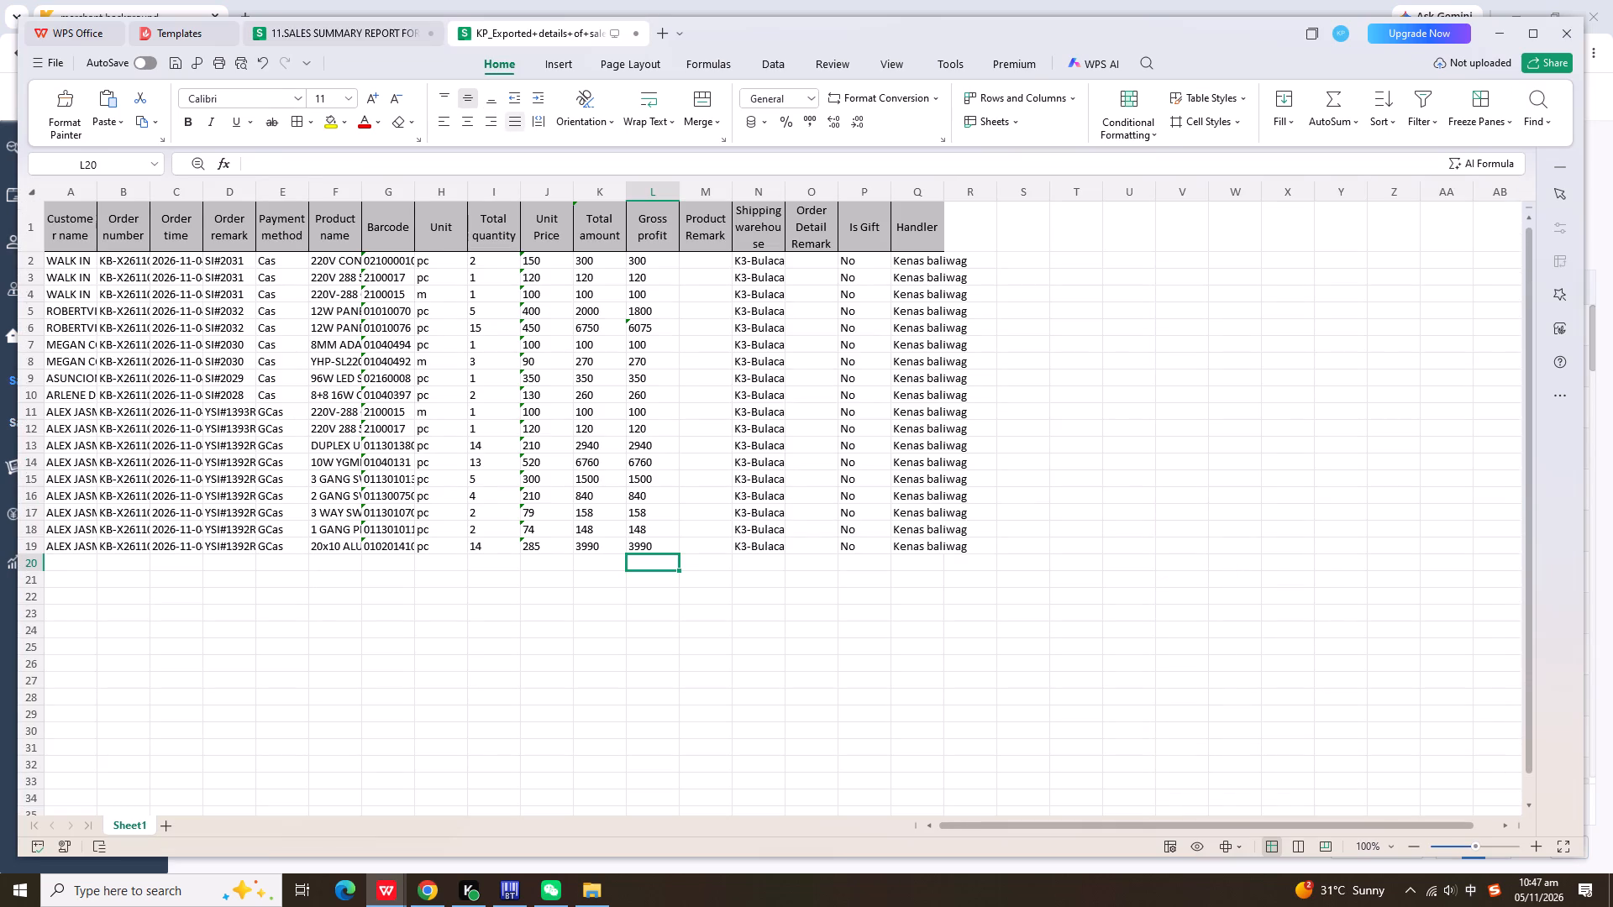
{"action": "left_click_drag", "start_coordinate": [657, 265], "coordinate": [657, 545]}
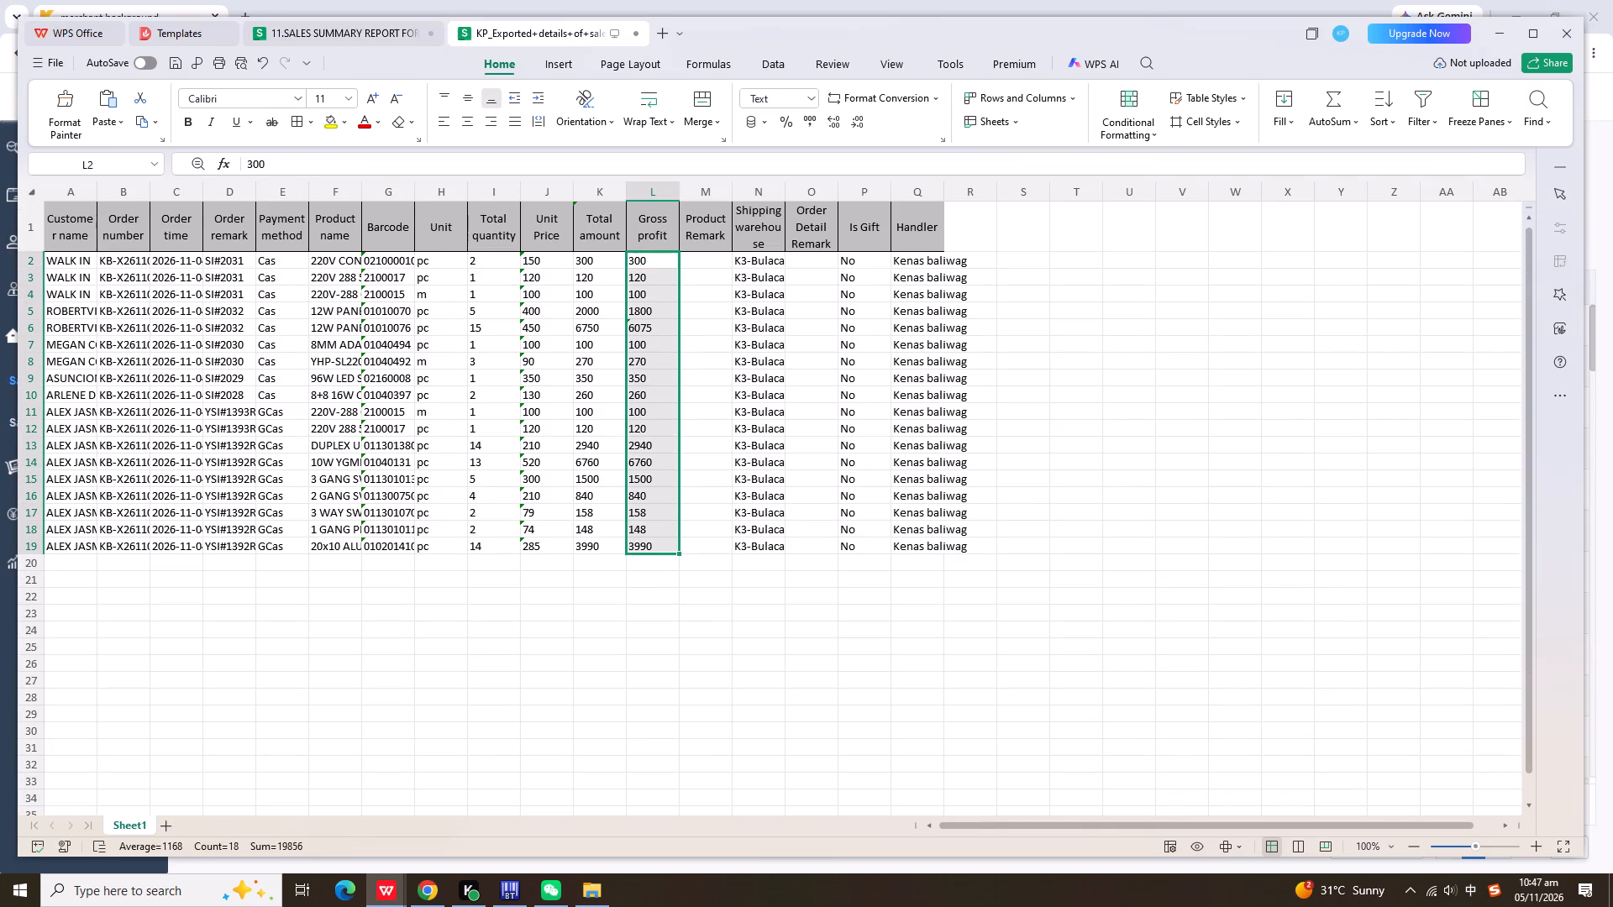
{"action": "key", "text": "ctrl+c"}
{"action": "left_click", "coordinate": [375, 30]}
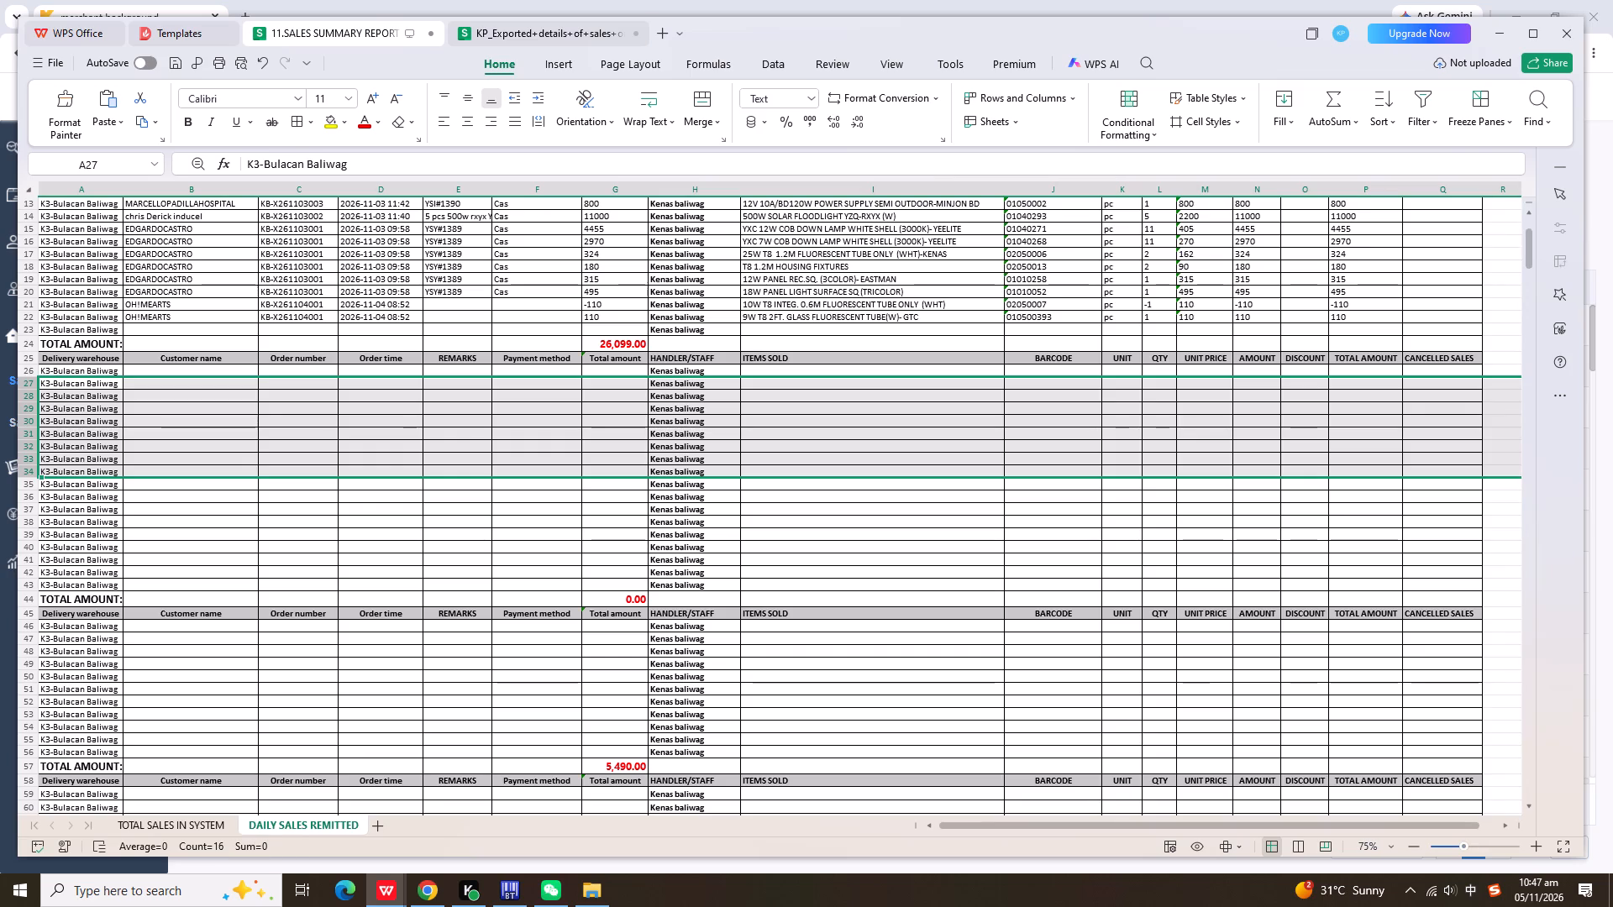
{"action": "left_click", "coordinate": [601, 373]}
{"action": "key", "text": "ctrl+v"}
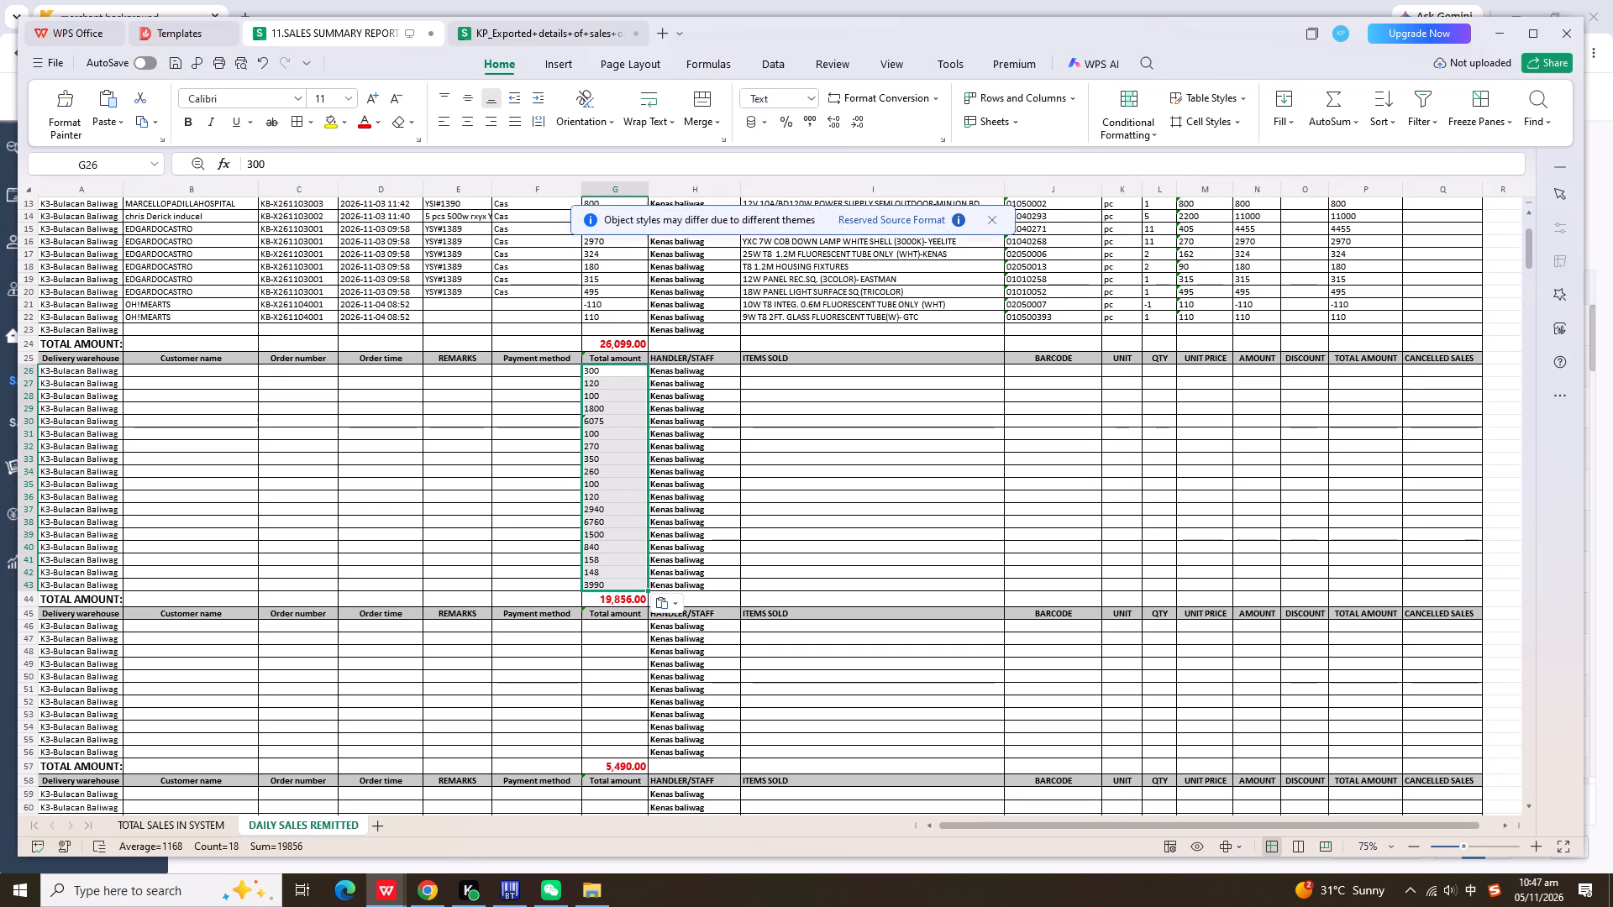
{"action": "left_click", "coordinate": [1349, 370]}
{"action": "key", "text": "ctrl+v"}
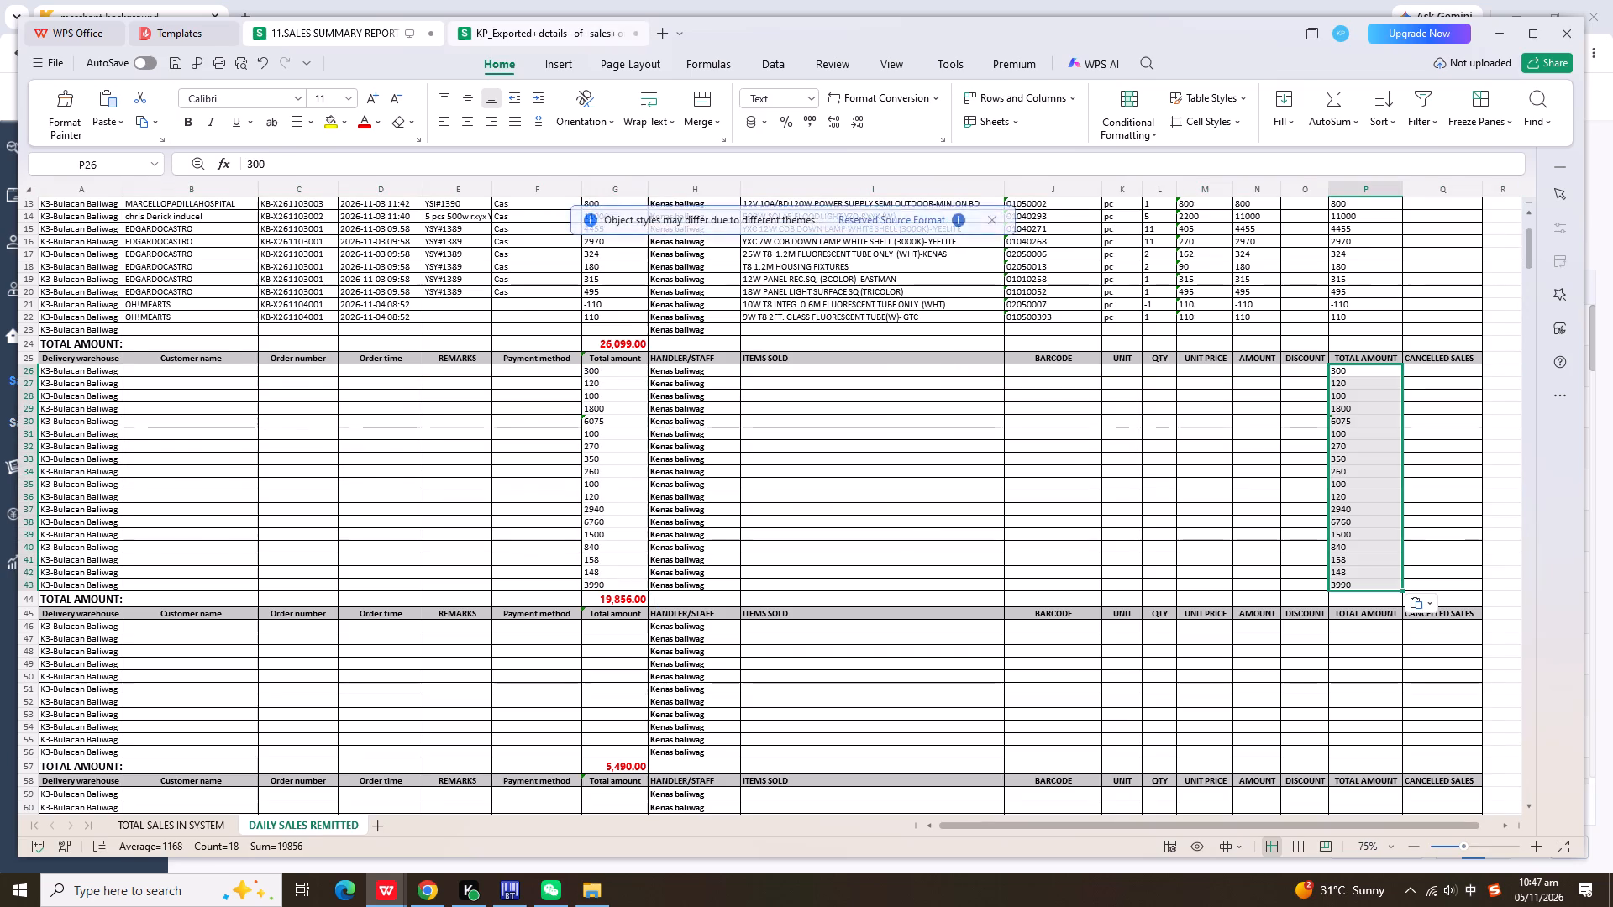
Copy the exported Customer name through Payment method data for rows 2–19 into the daily sales block, starting at B26.
{"action": "left_click", "coordinate": [544, 27]}
{"action": "left_click_drag", "start_coordinate": [66, 260], "coordinate": [263, 540]}
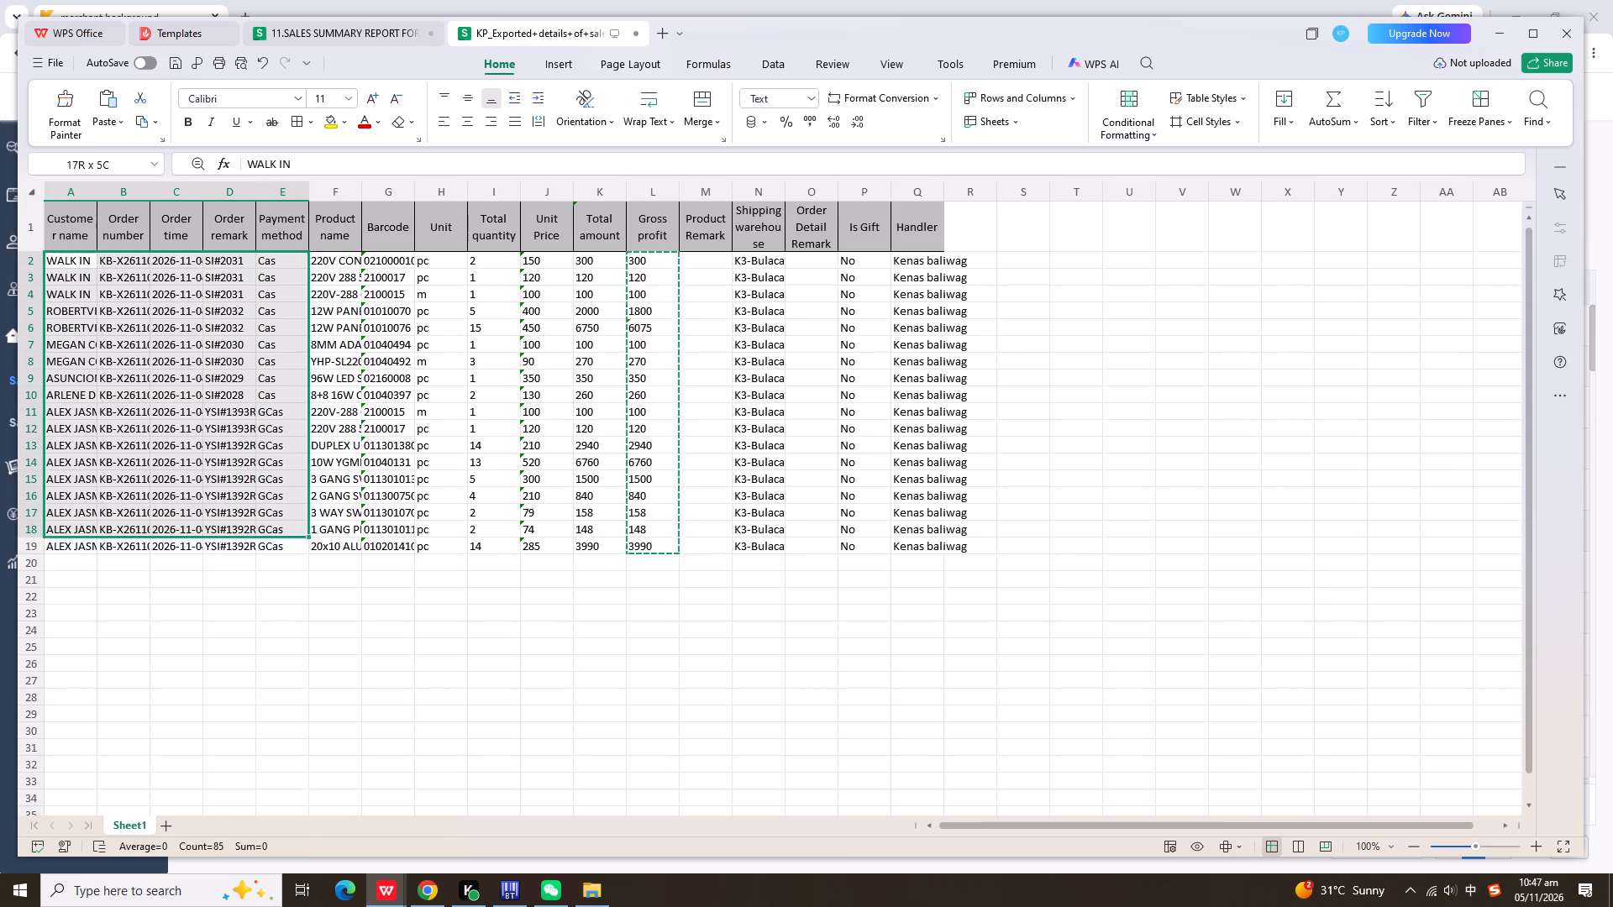
{"action": "left_click_drag", "start_coordinate": [263, 540], "coordinate": [274, 547]}
{"action": "key", "text": "ctrl+c"}
{"action": "left_click", "coordinate": [370, 38]}
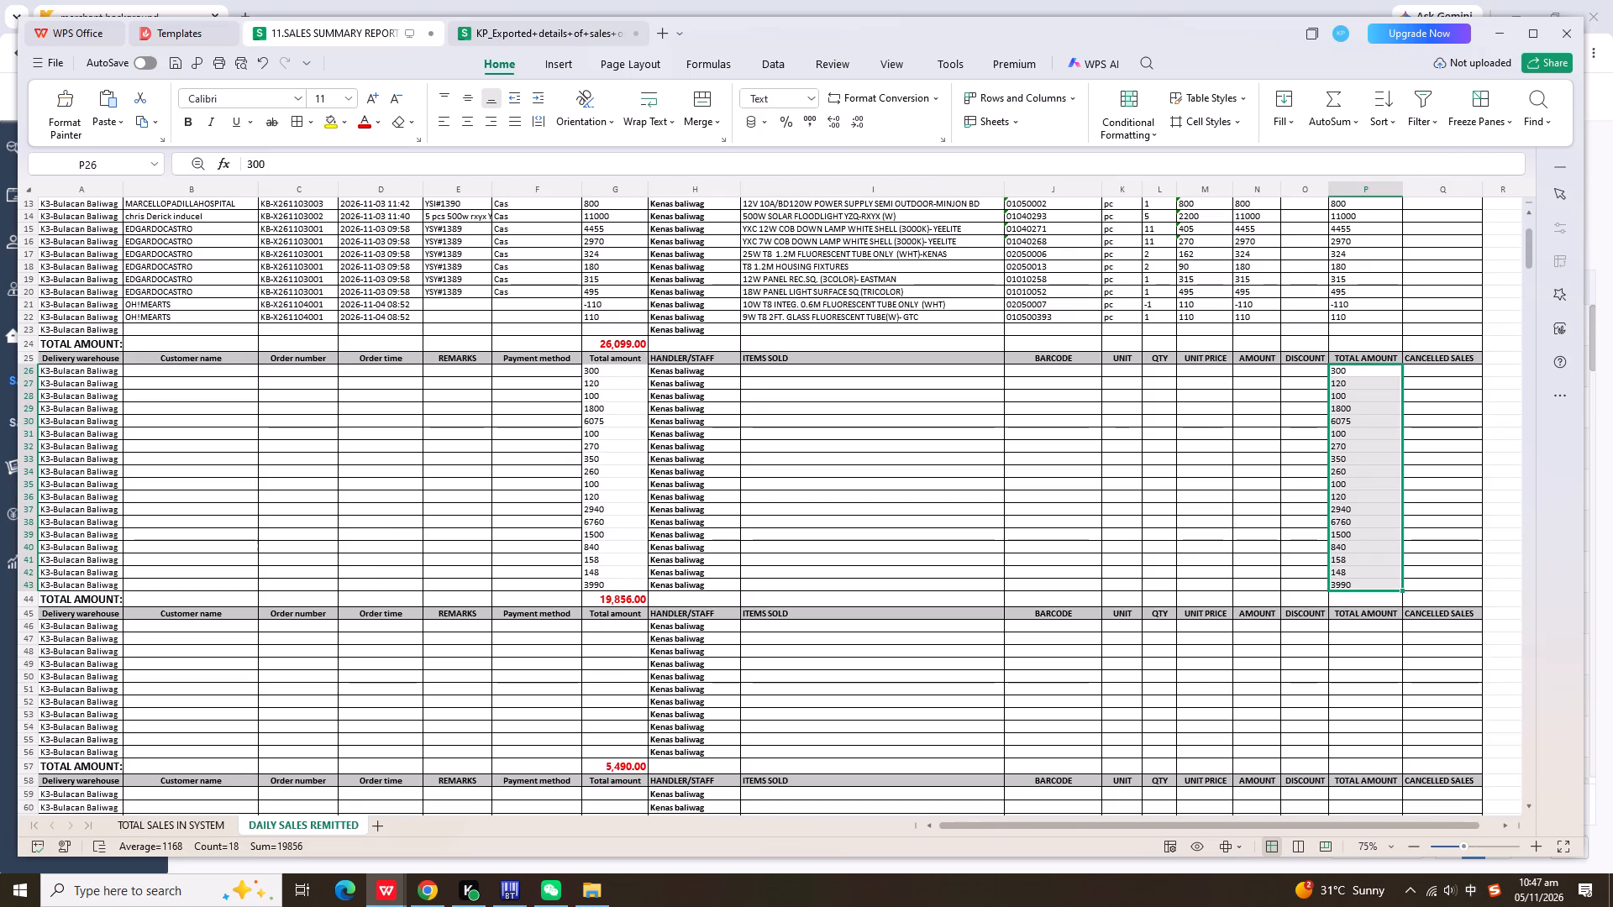
{"action": "left_click", "coordinate": [241, 370]}
{"action": "key", "text": "ctrl+v"}
Copy the exported Product name through Total amount data for rows 2–19 into the daily sales block, starting at I26.
{"action": "left_click", "coordinate": [531, 35]}
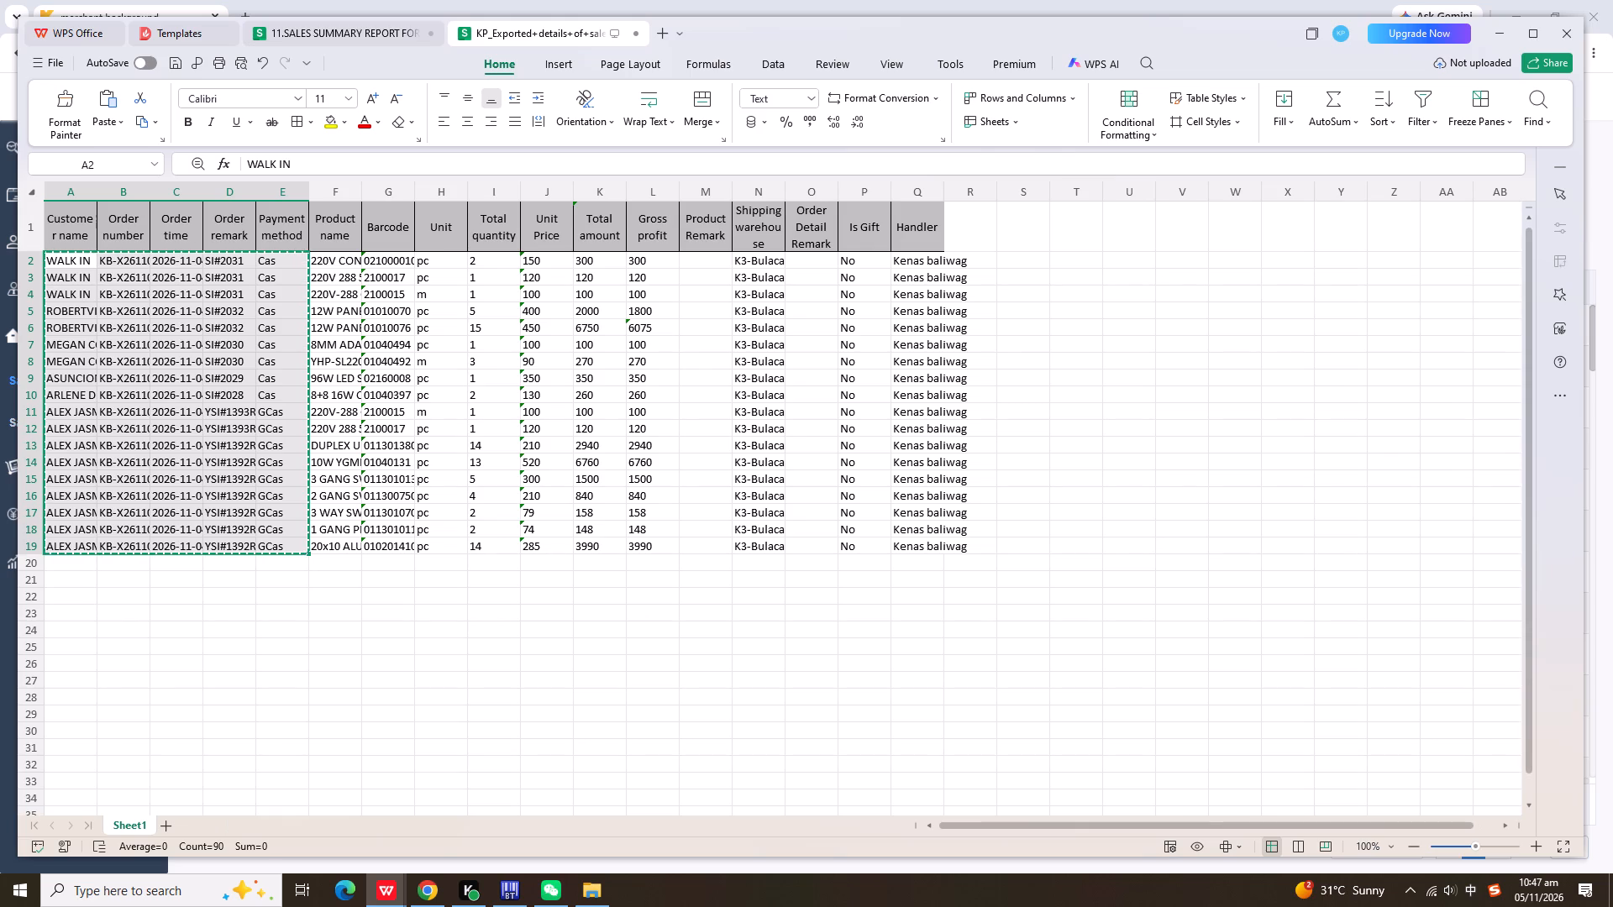
{"action": "left_click_drag", "start_coordinate": [338, 257], "coordinate": [581, 541]}
{"action": "key", "text": "ctrl+c"}
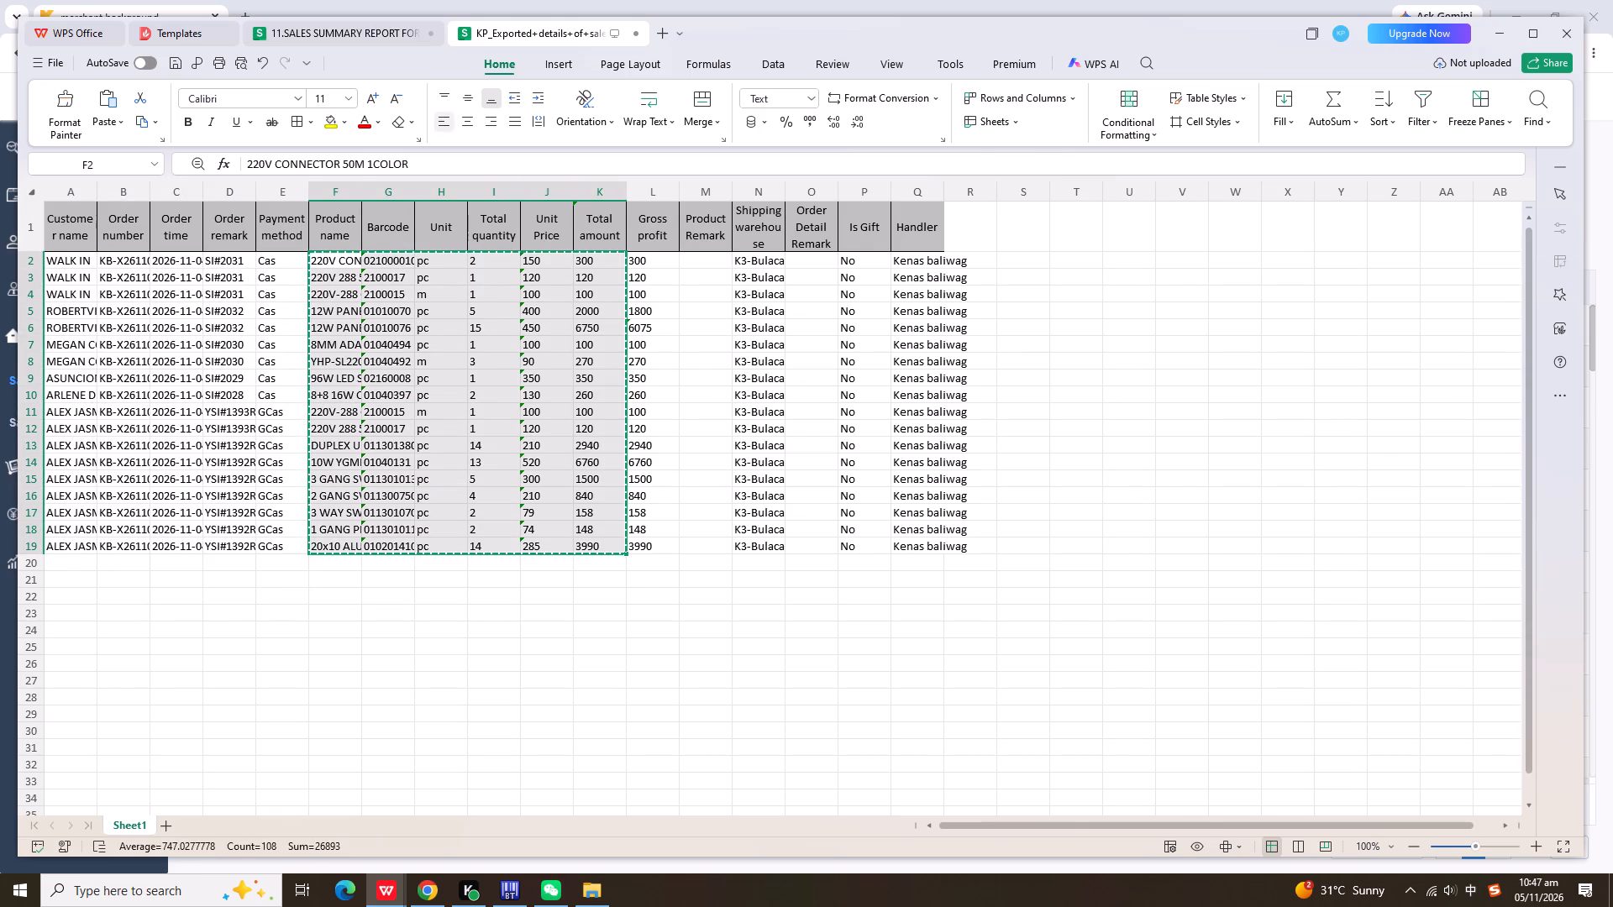
{"action": "left_click", "coordinate": [381, 39]}
{"action": "left_click", "coordinate": [821, 370]}
{"action": "key", "text": "ctrl+v"}
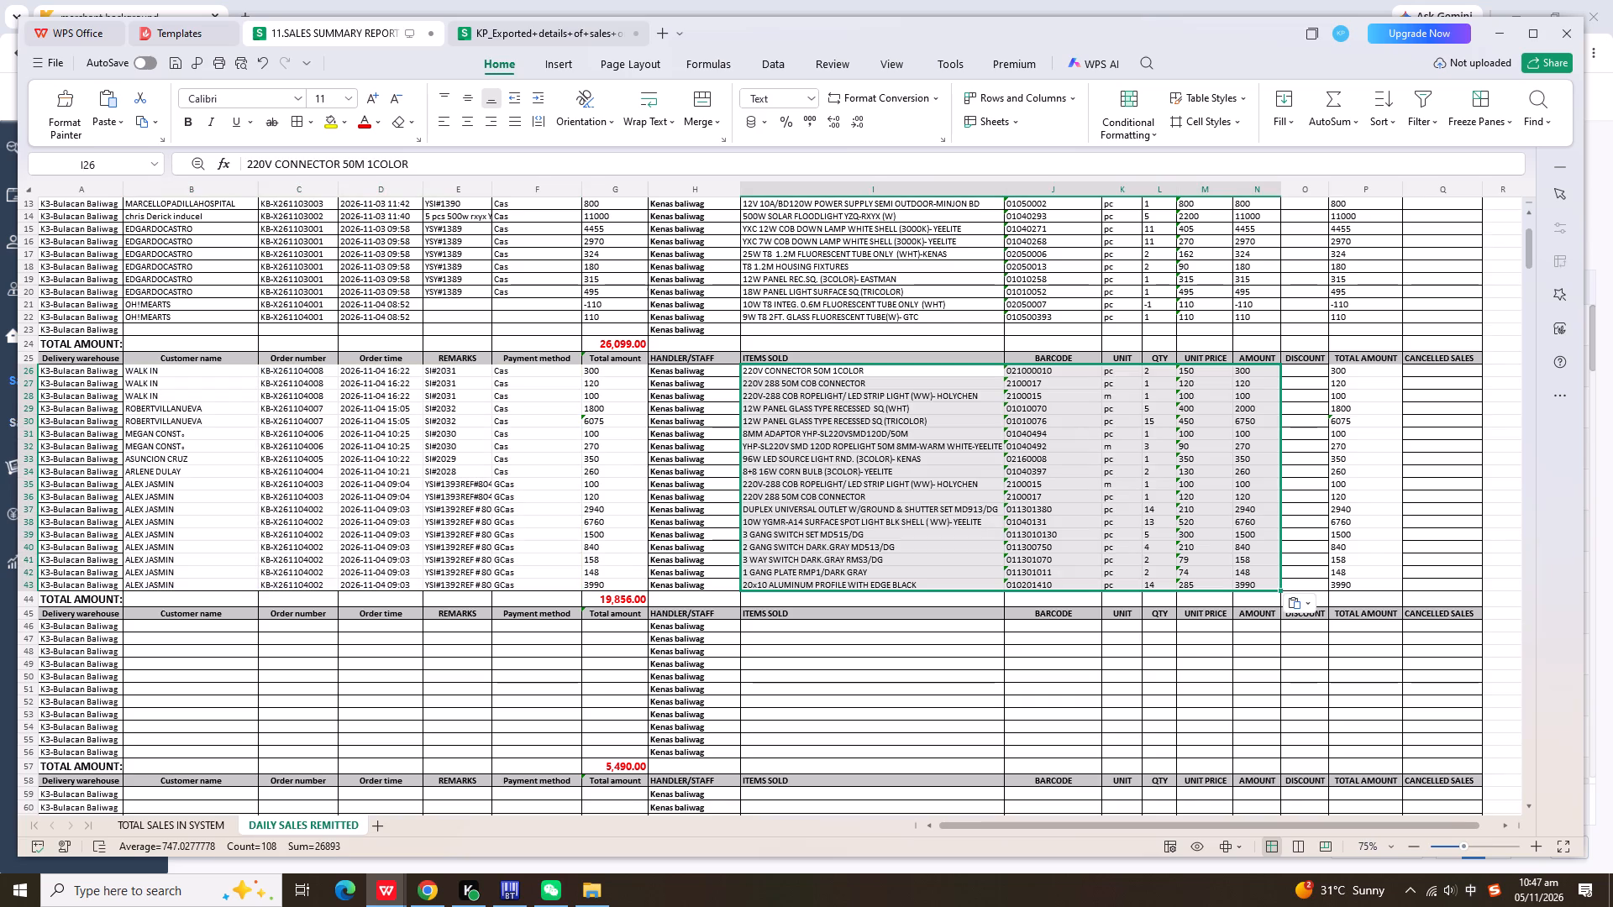
Apply cell borders to the pasted sales range B26:P43.
{"action": "left_click_drag", "start_coordinate": [244, 371], "coordinate": [1384, 582]}
{"action": "left_click", "coordinate": [298, 121]}
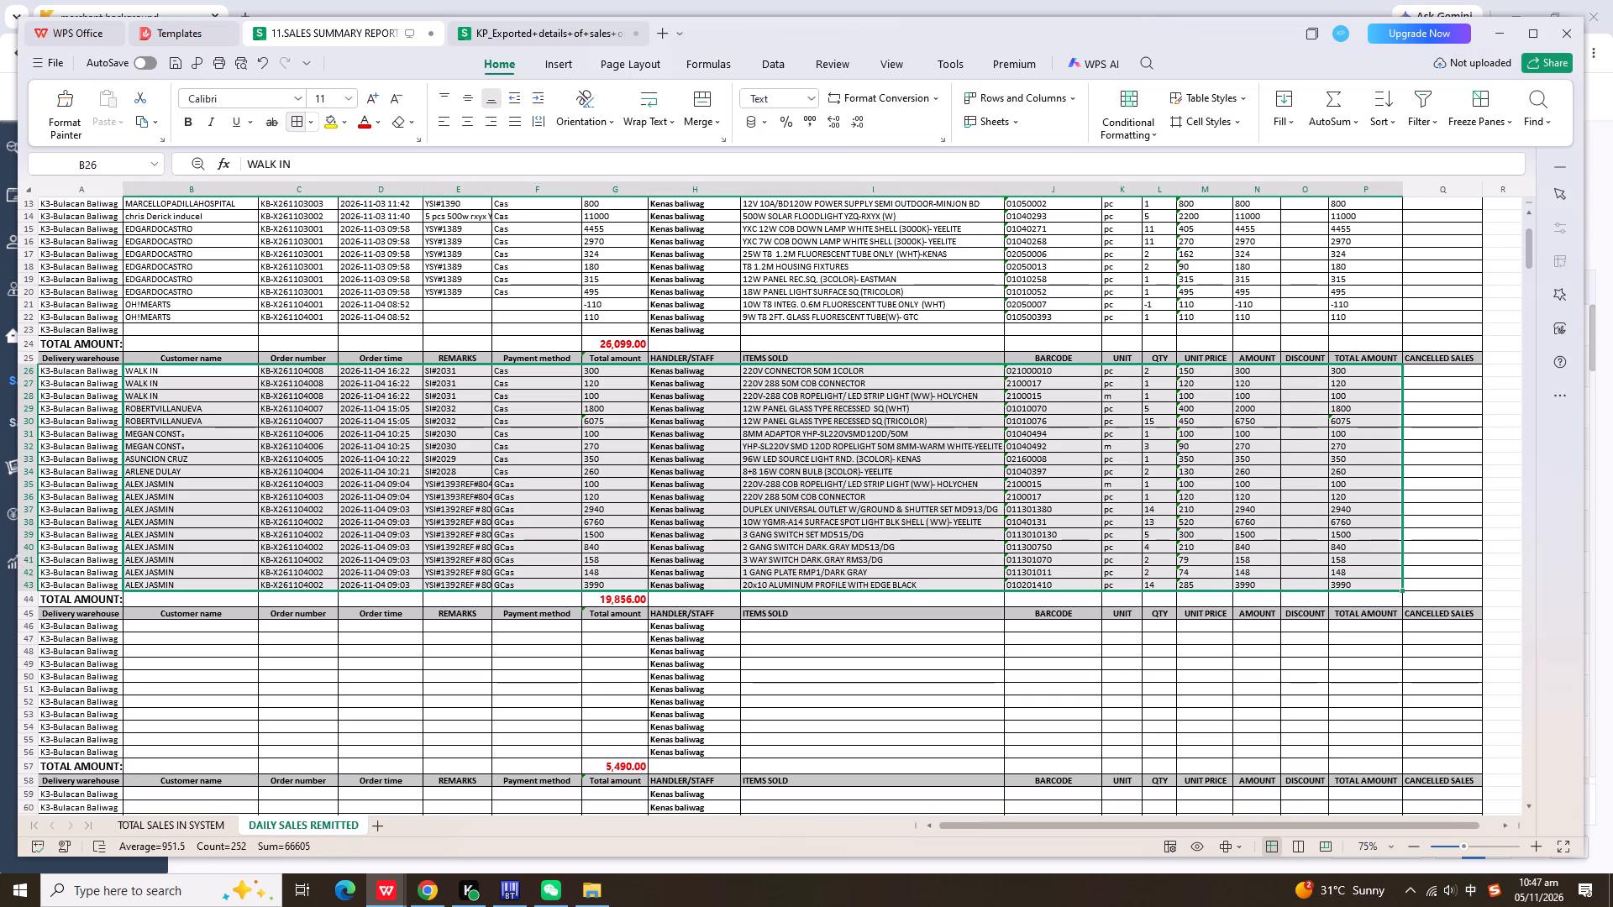
Add 6075 to the SUM formula in the second block's TOTAL AMOUNT cell, G44.
{"action": "left_click", "coordinate": [631, 595]}
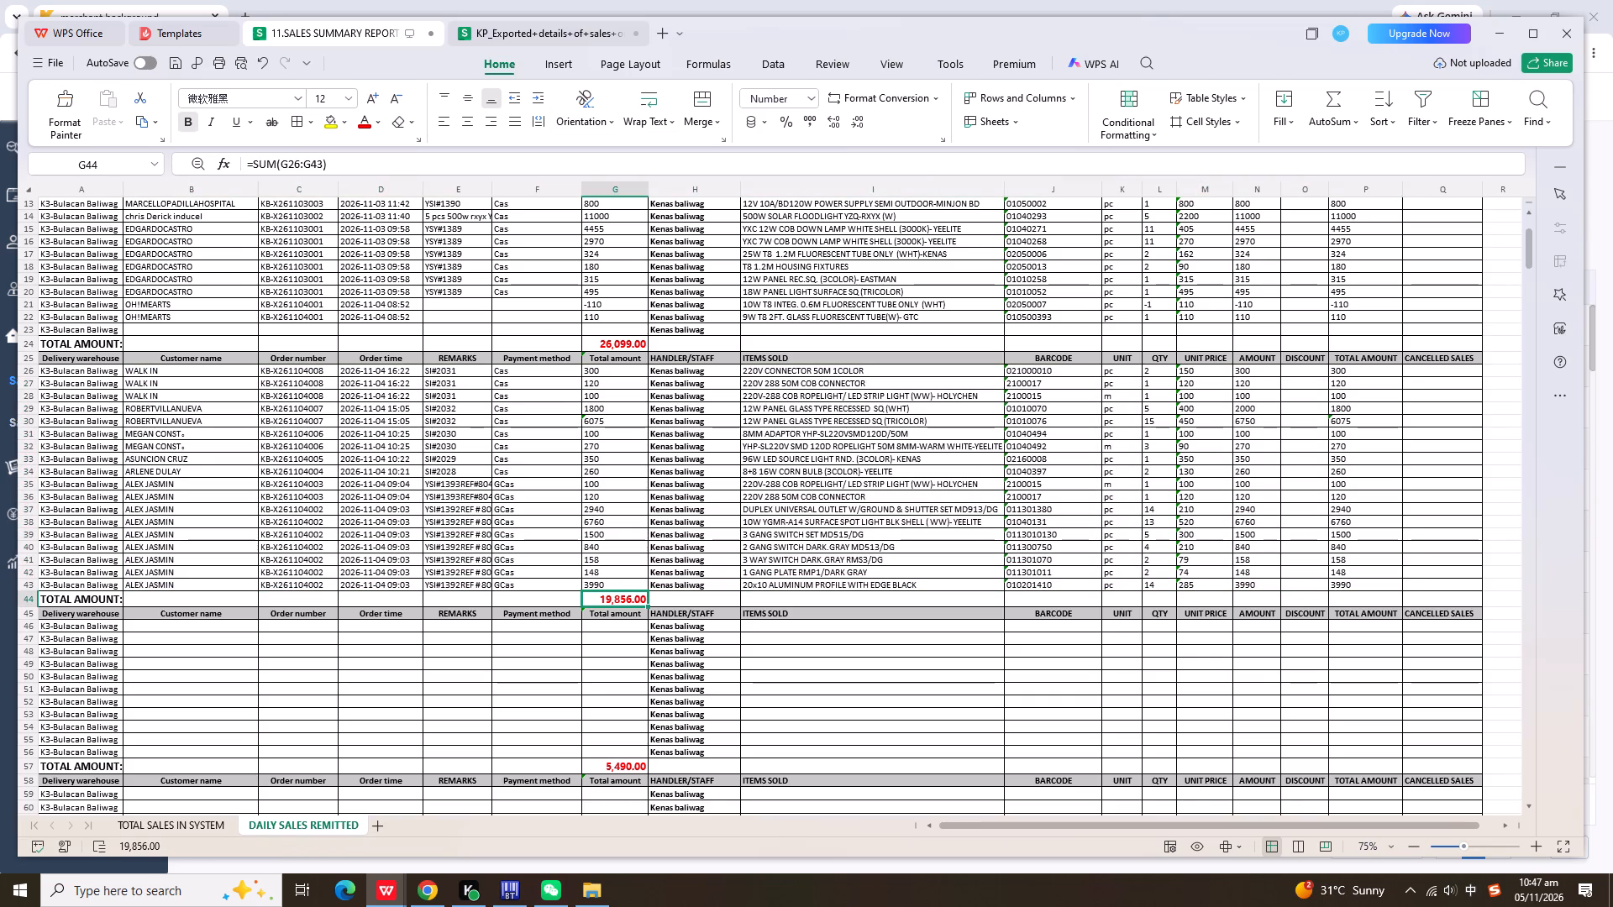
{"action": "left_click", "coordinate": [344, 162]}
{"action": "key", "text": "shift+plus"}
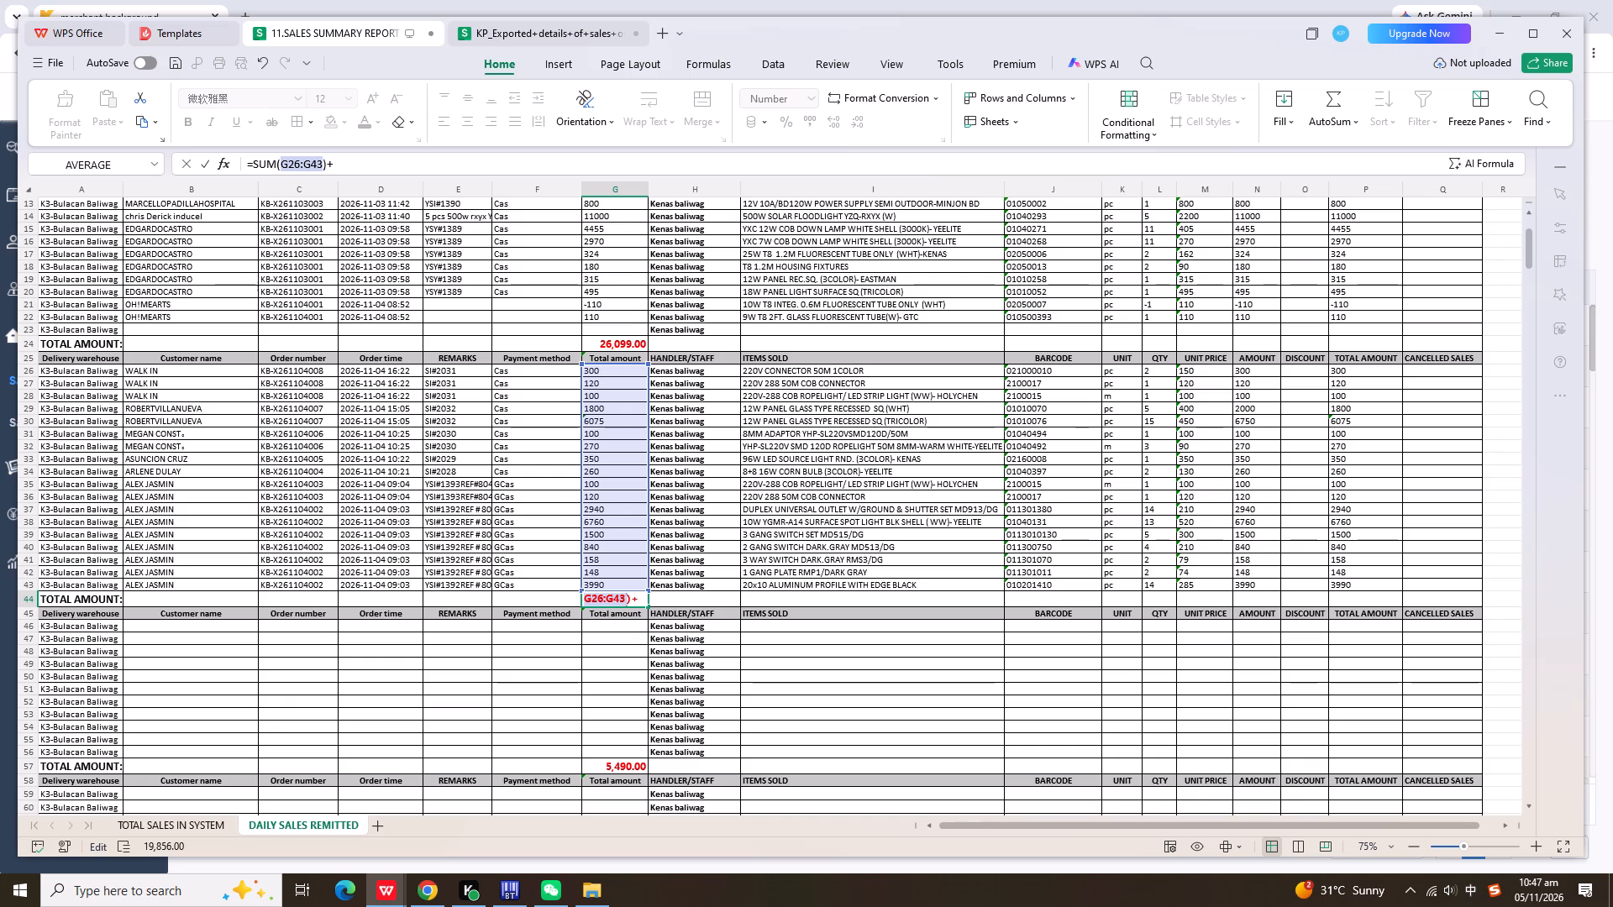
{"action": "type", "text": "6075"}
{"action": "key", "text": "Return"}
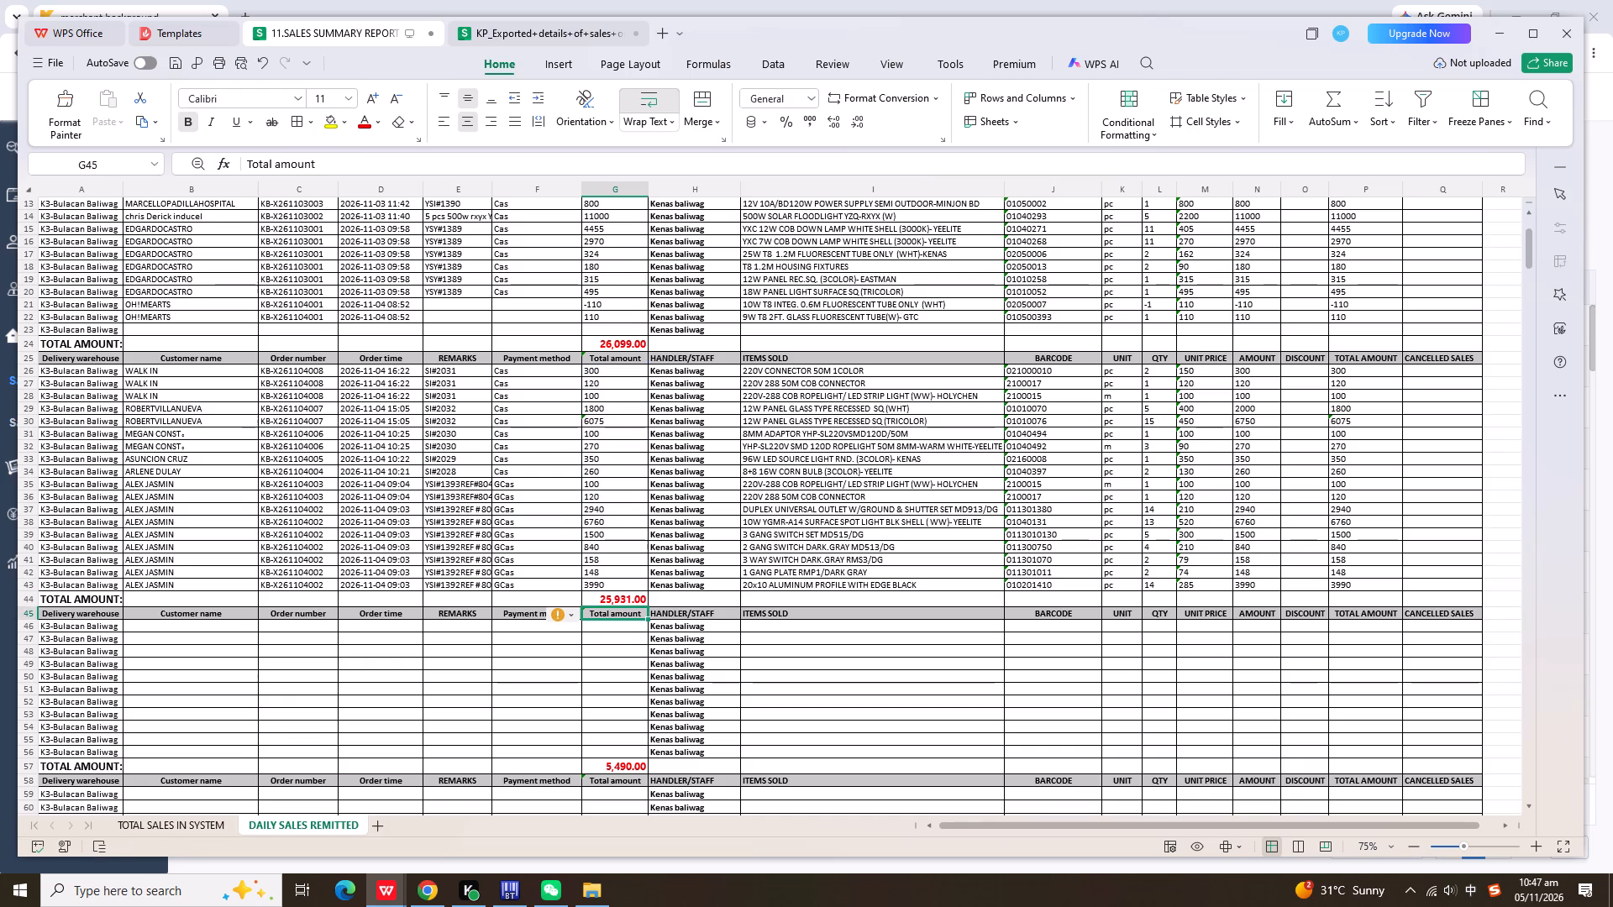
Sum the GCash amounts in G35:G43 and enter 16556 under Gcash/Bank Transfer for 04/11/2026 on the TOTAL SALES IN SYSTEM sheet.
{"action": "left_click_drag", "start_coordinate": [605, 485], "coordinate": [618, 590]}
{"action": "left_click", "coordinate": [192, 823]}
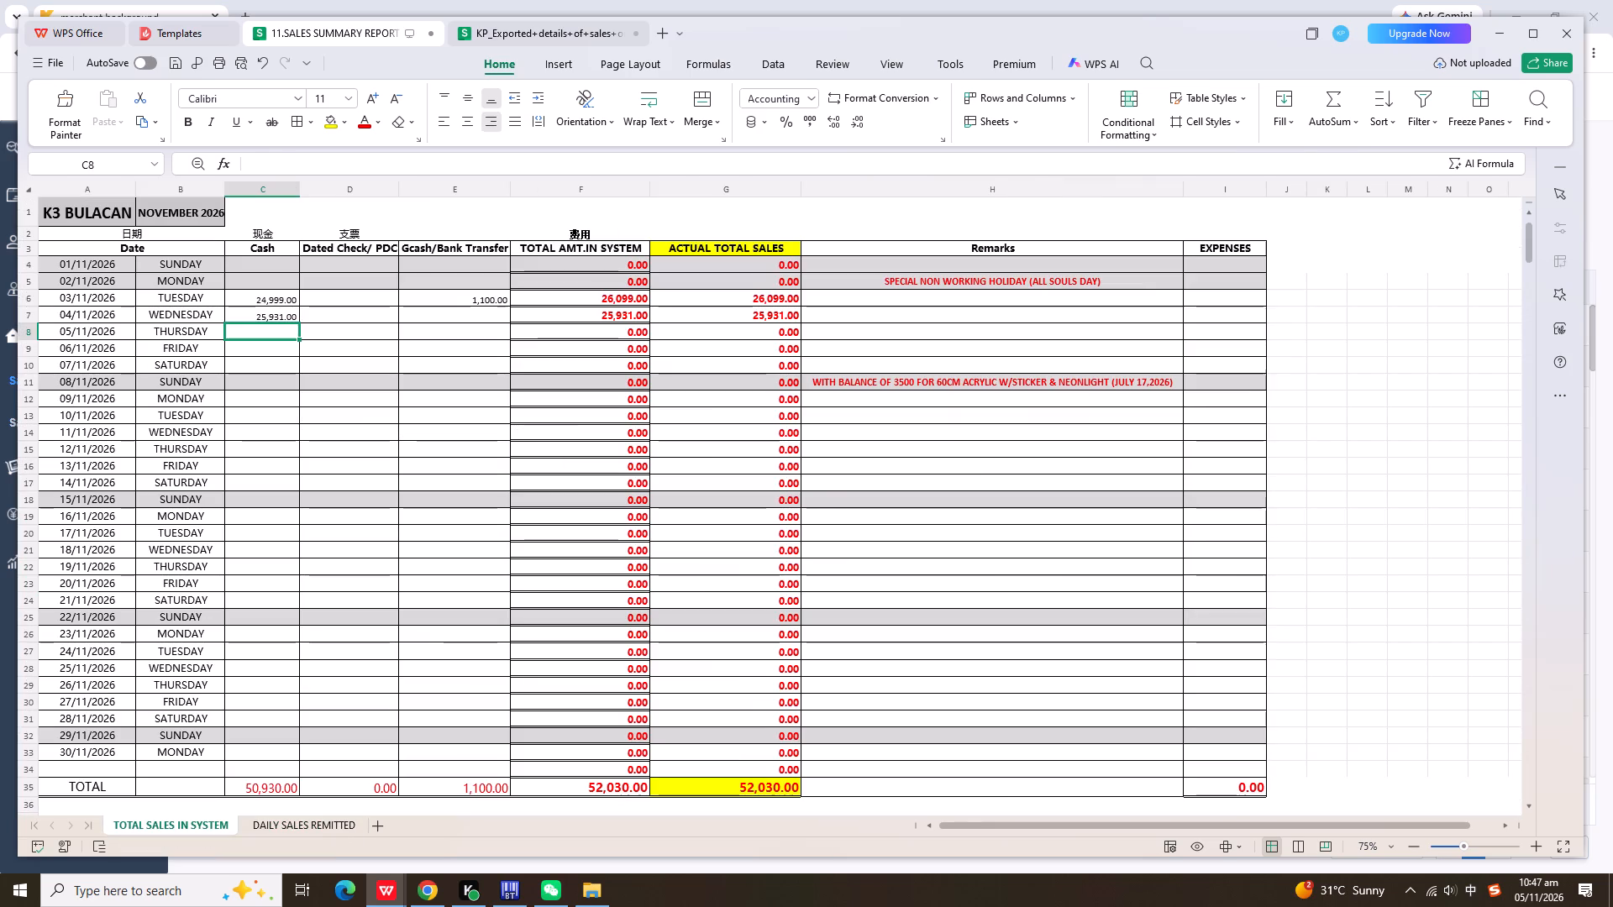
{"action": "left_click", "coordinate": [468, 313]}
{"action": "type", "text": "16556"}
{"action": "key", "text": "Left"}
{"action": "key", "text": "Left"}
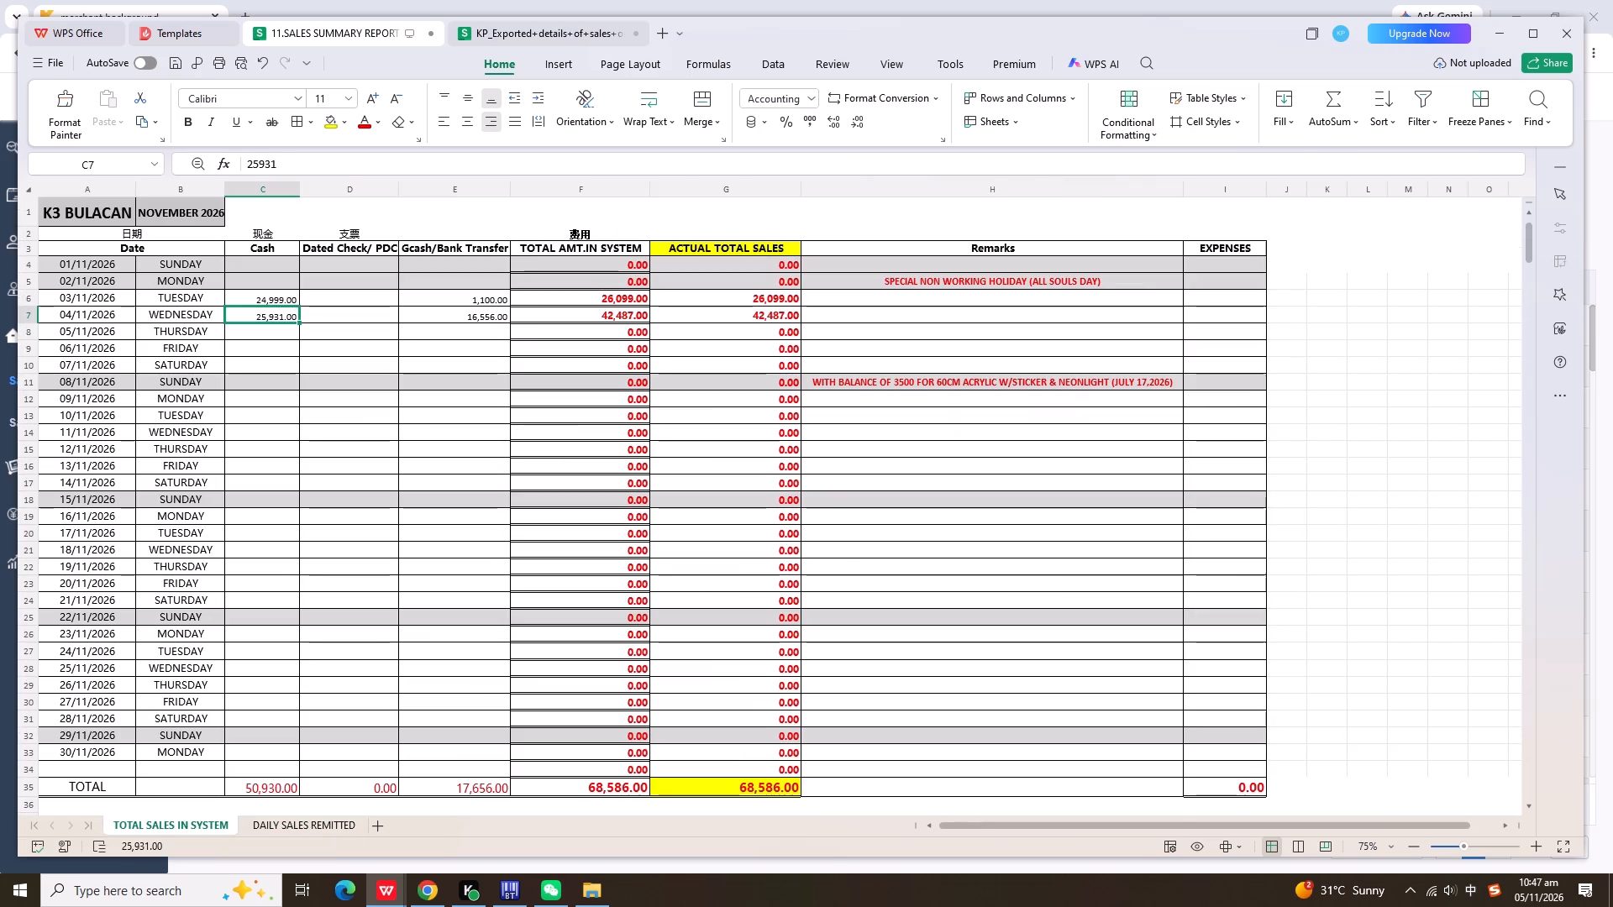
Recheck the GCash sum on the daily sheet and set the 04/11/2026 Cash amount to 9375.
{"action": "left_click", "coordinate": [325, 826]}
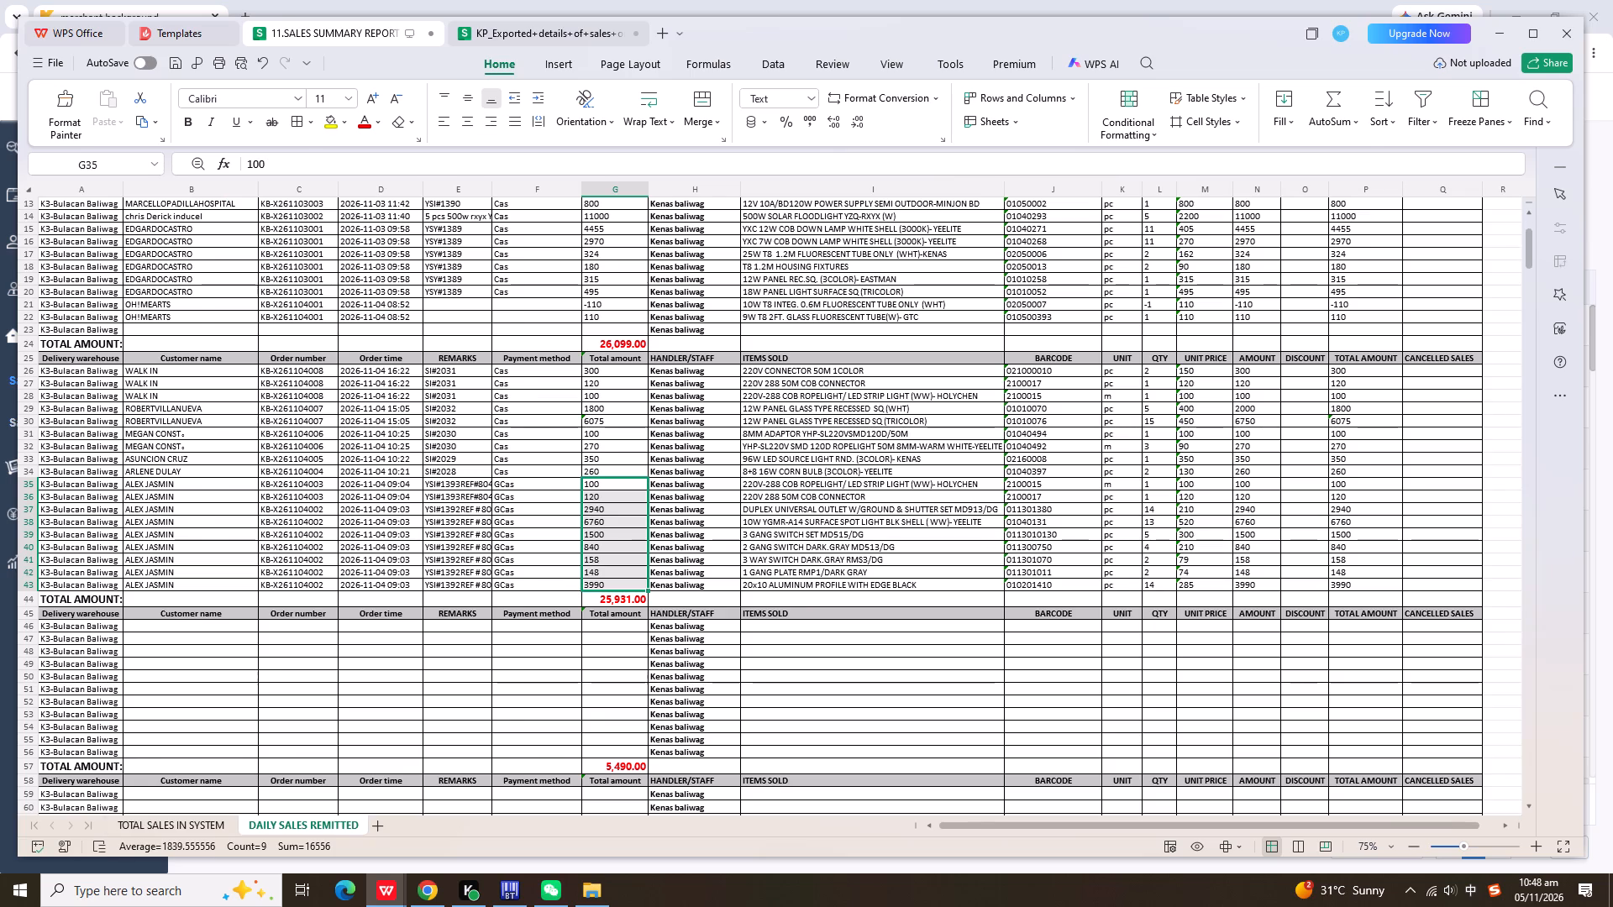
{"action": "left_click", "coordinate": [219, 824]}
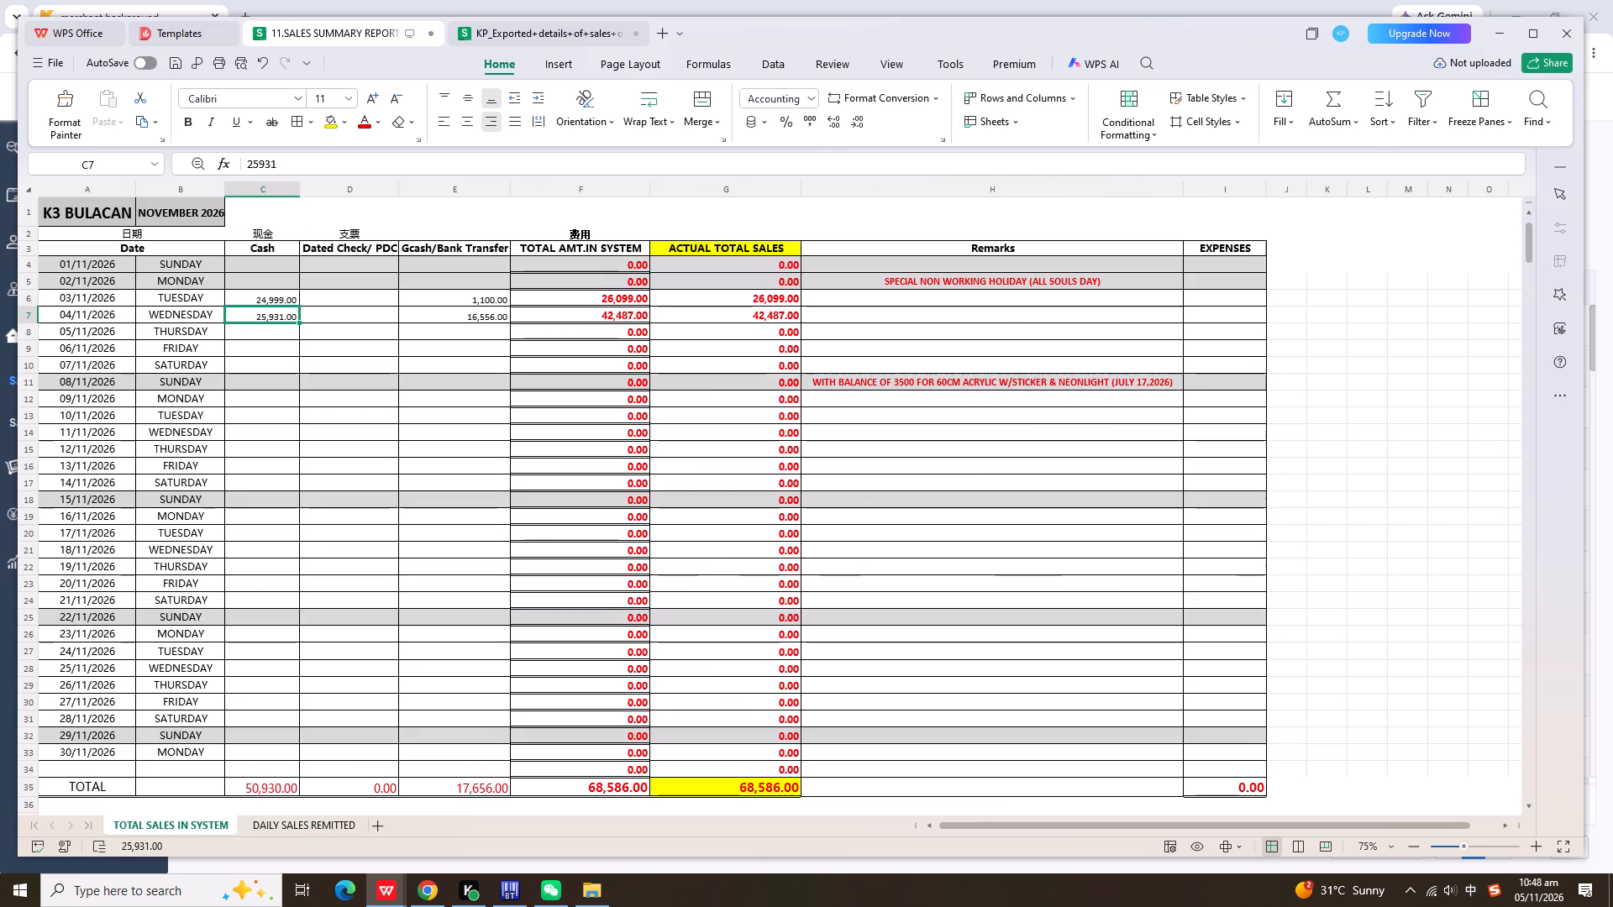
{"action": "type", "text": "9375"}
{"action": "key", "text": "Return"}
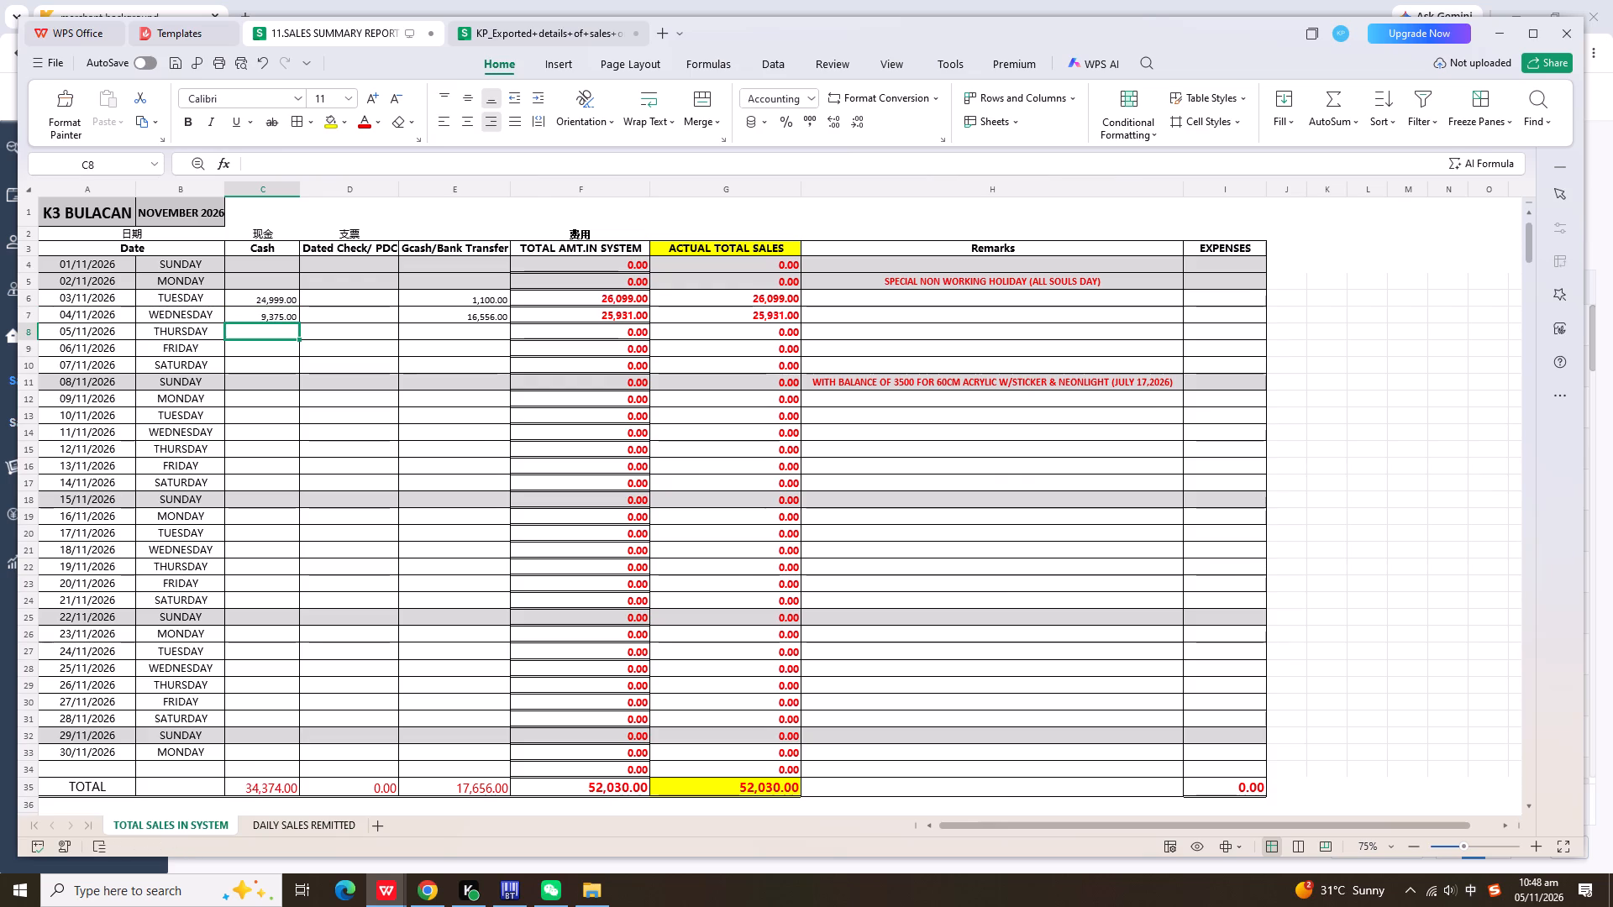
Save the K3 Bulacan summary workbook and close it together with the exported sales details file.
{"action": "key", "text": "ctrl+s"}
{"action": "left_click", "coordinate": [1573, 31]}
{"action": "left_click", "coordinate": [849, 452]}
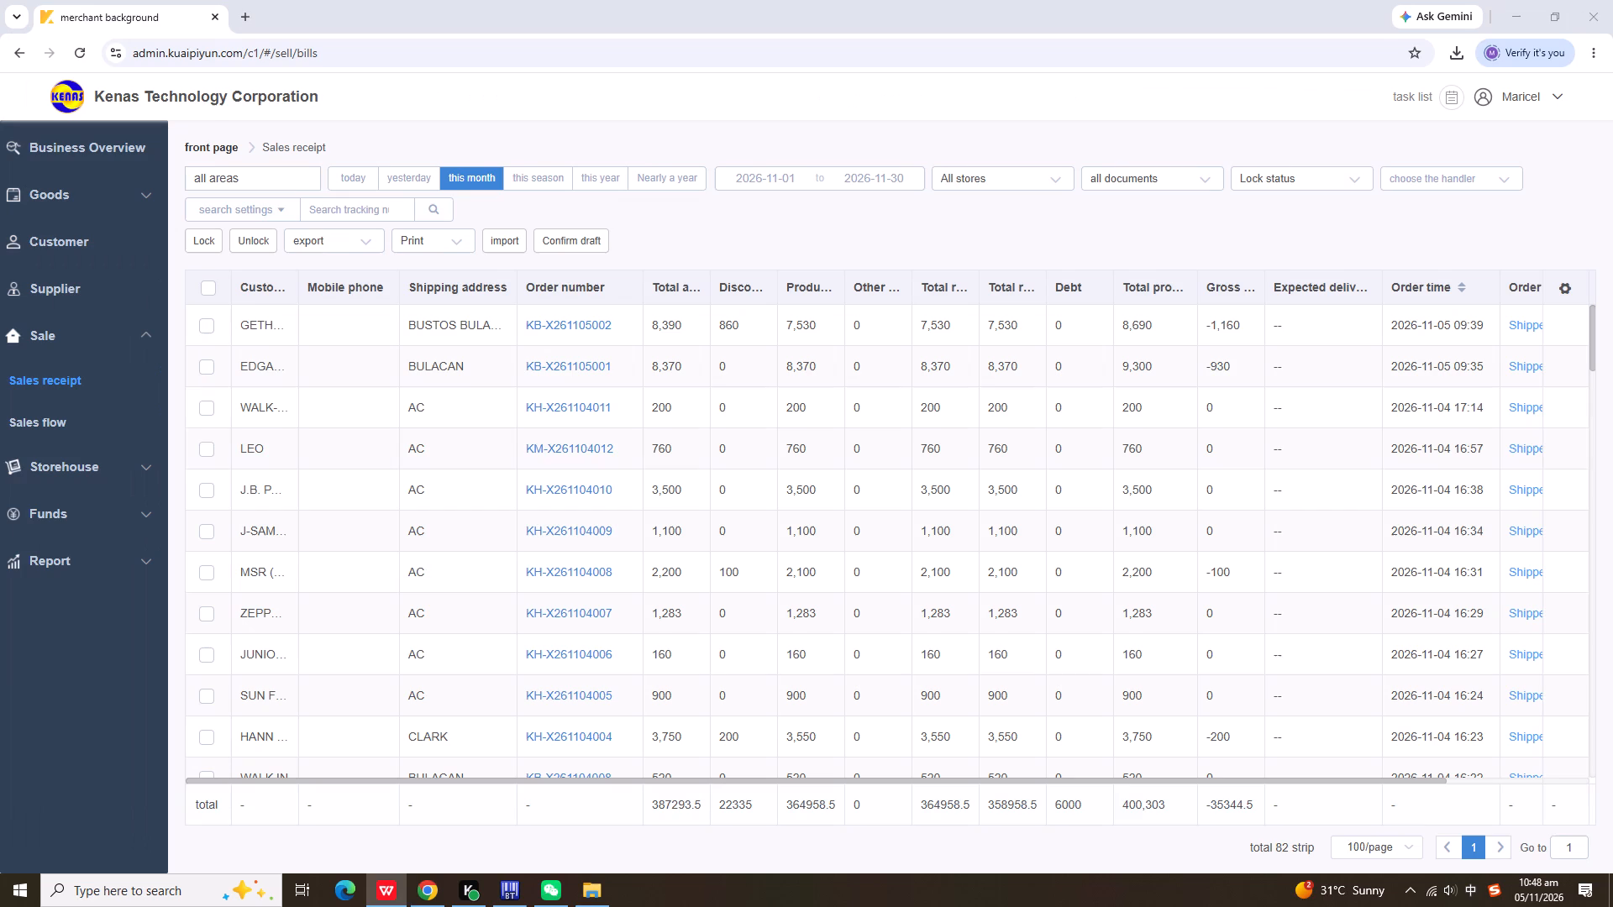
Open the November 2026 sales summary report from the K4 MEXICO 2026 folder.
{"action": "left_click", "coordinate": [590, 897]}
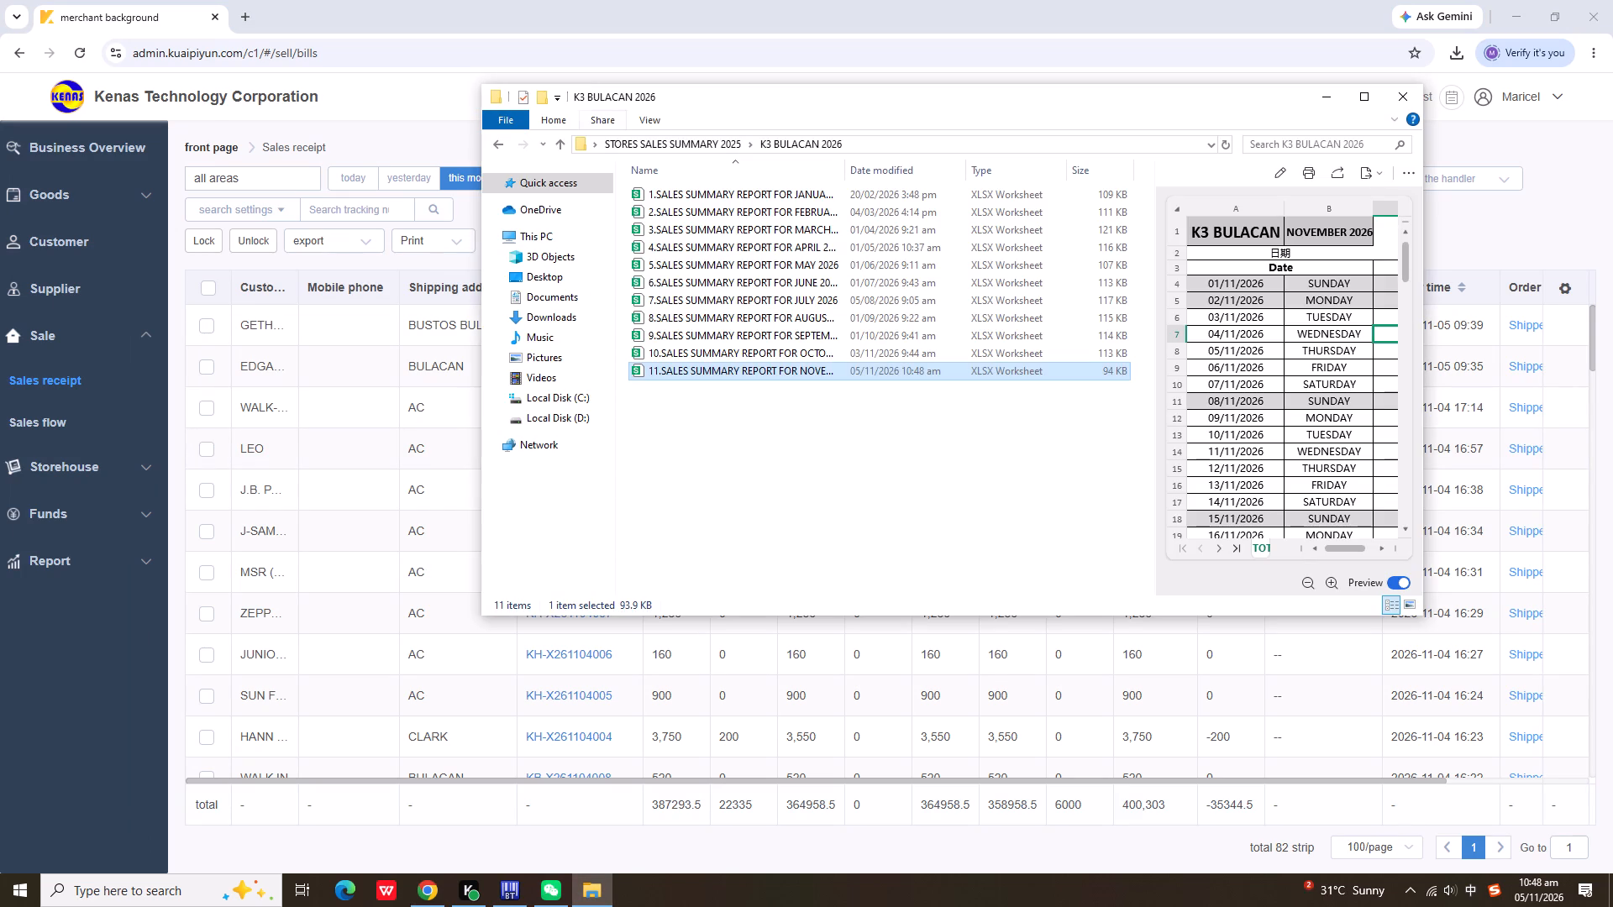
{"action": "left_click", "coordinate": [498, 139]}
{"action": "double_click", "coordinate": [707, 246]}
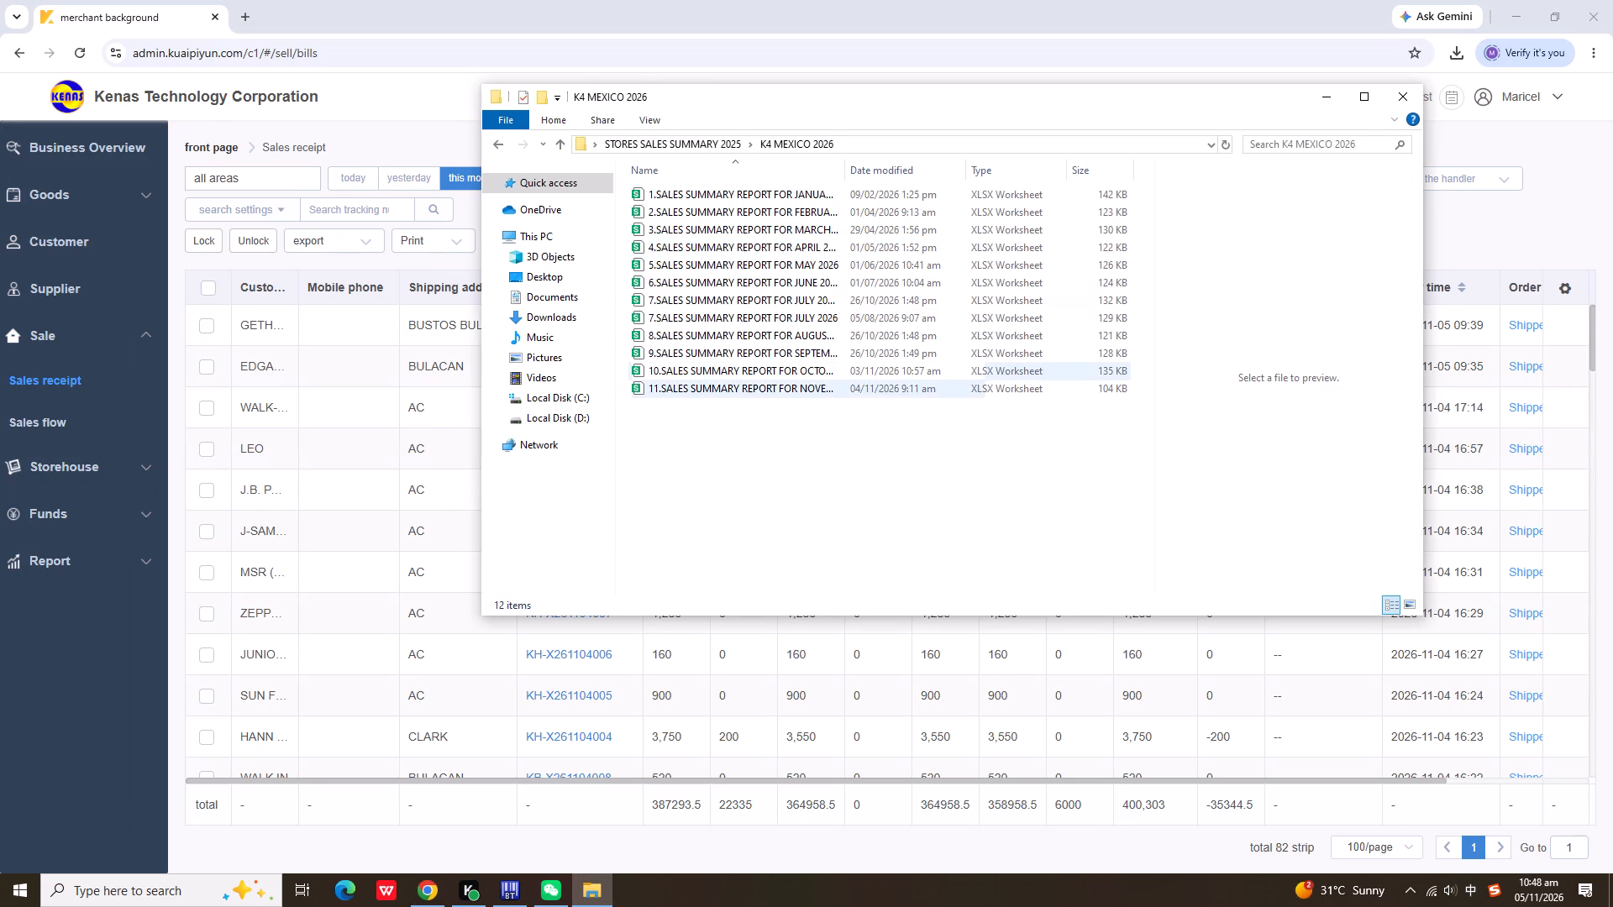
{"action": "double_click", "coordinate": [759, 393]}
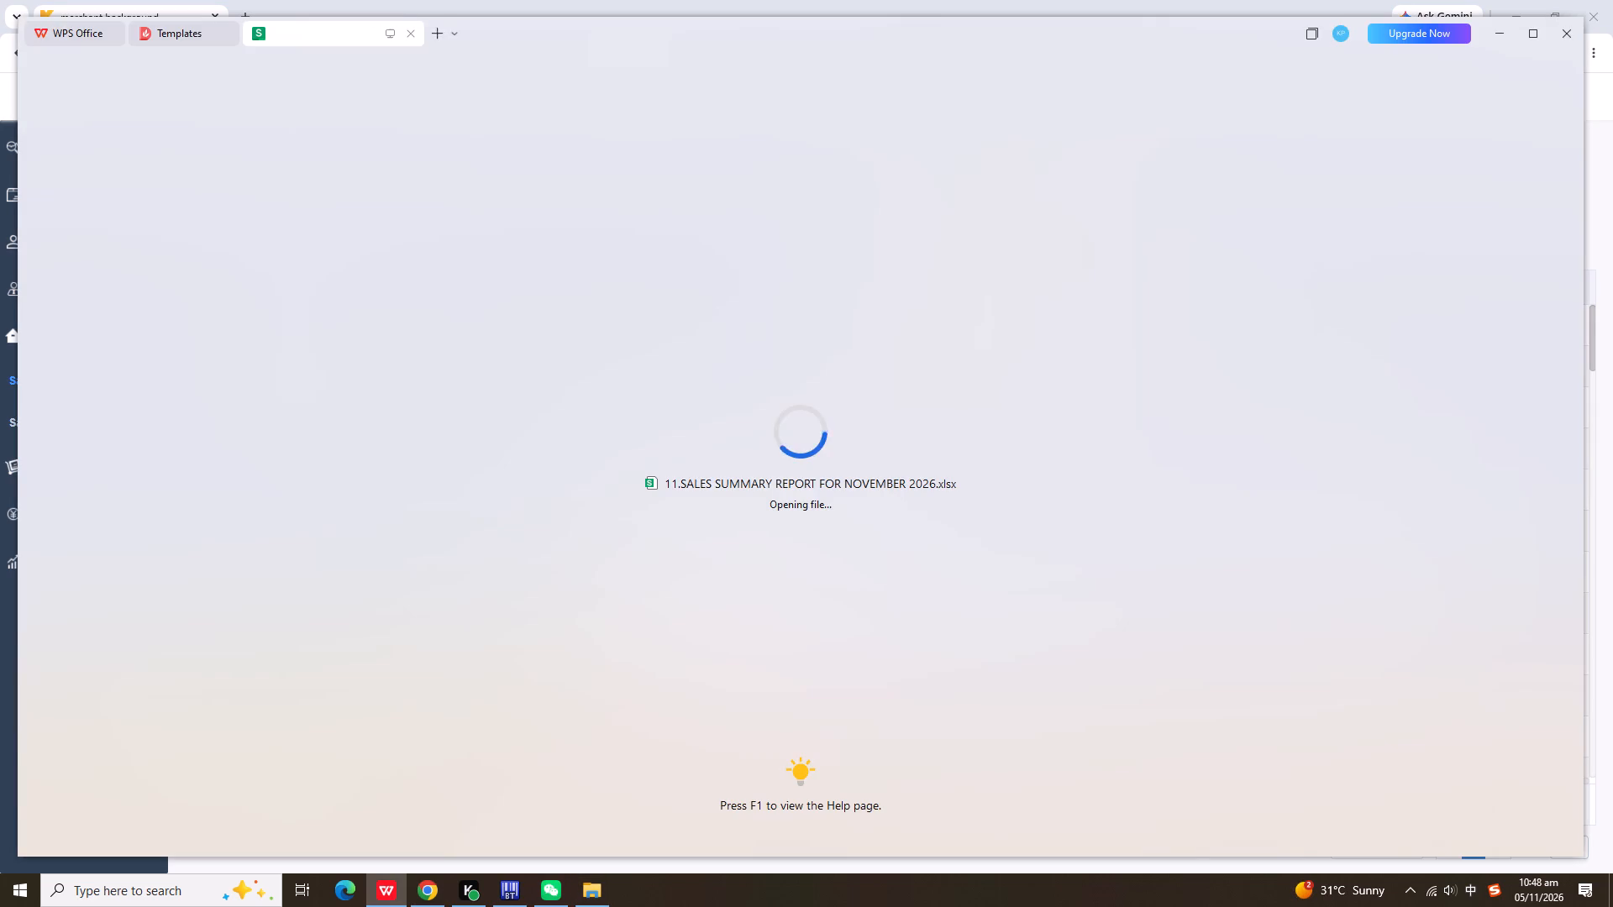
Enter 37244.50 as the Cash amount for 04/11/2026 on the K4 San Fernando TOTAL SALES IN SYSTEM sheet.
{"action": "left_click", "coordinate": [361, 310]}
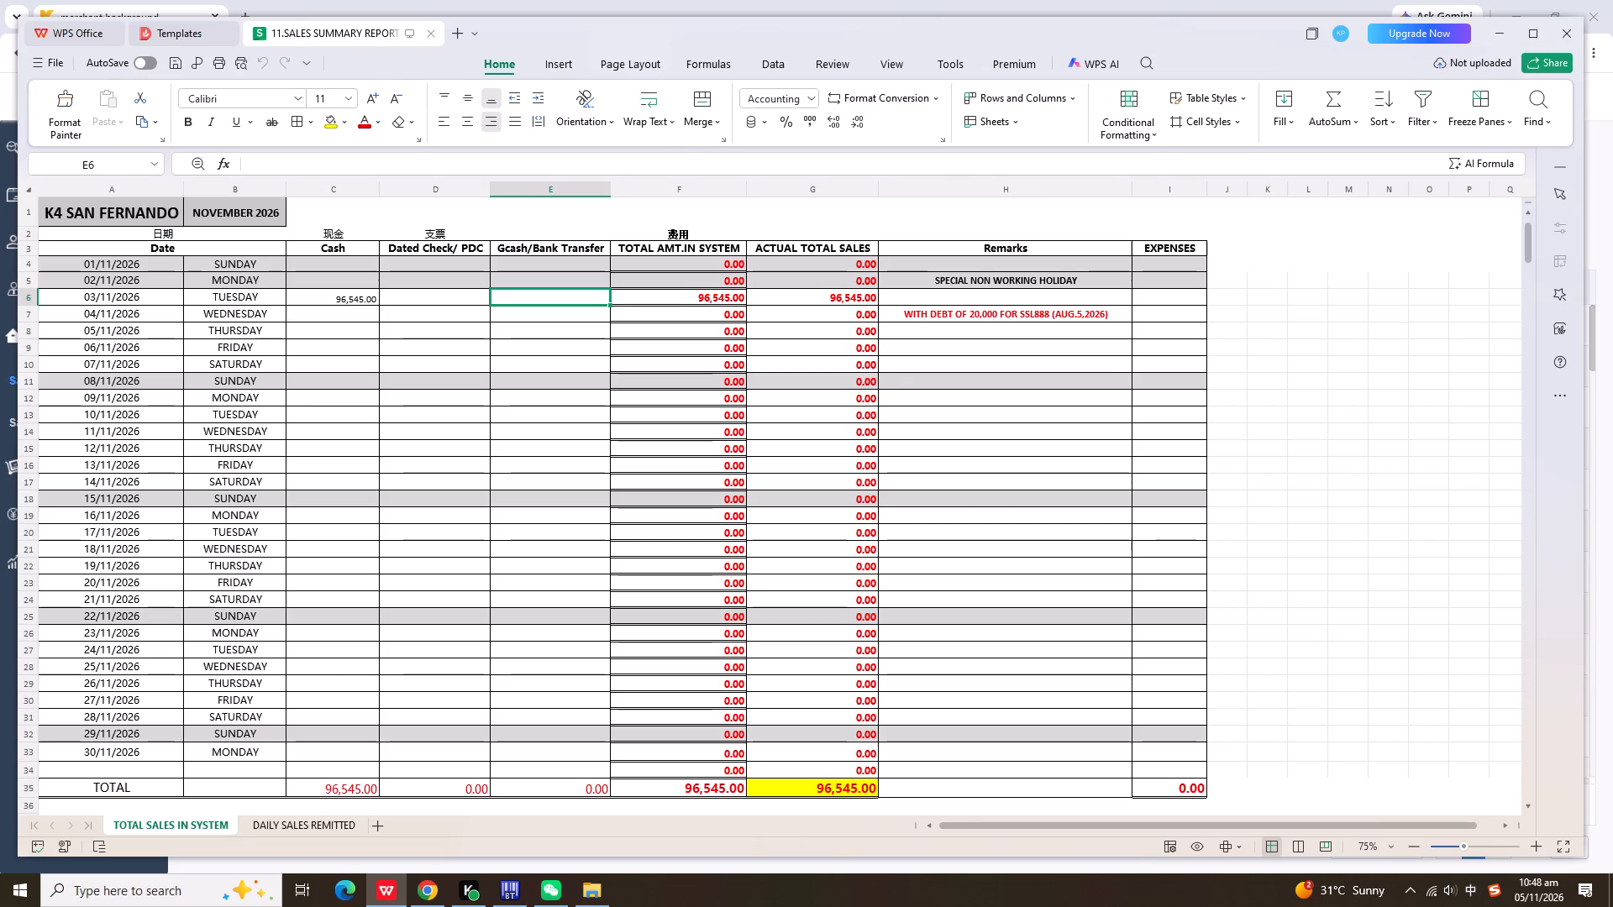
{"action": "type", "text": "37"}
{"action": "type", "text": "244.50"}
{"action": "key", "text": "Return"}
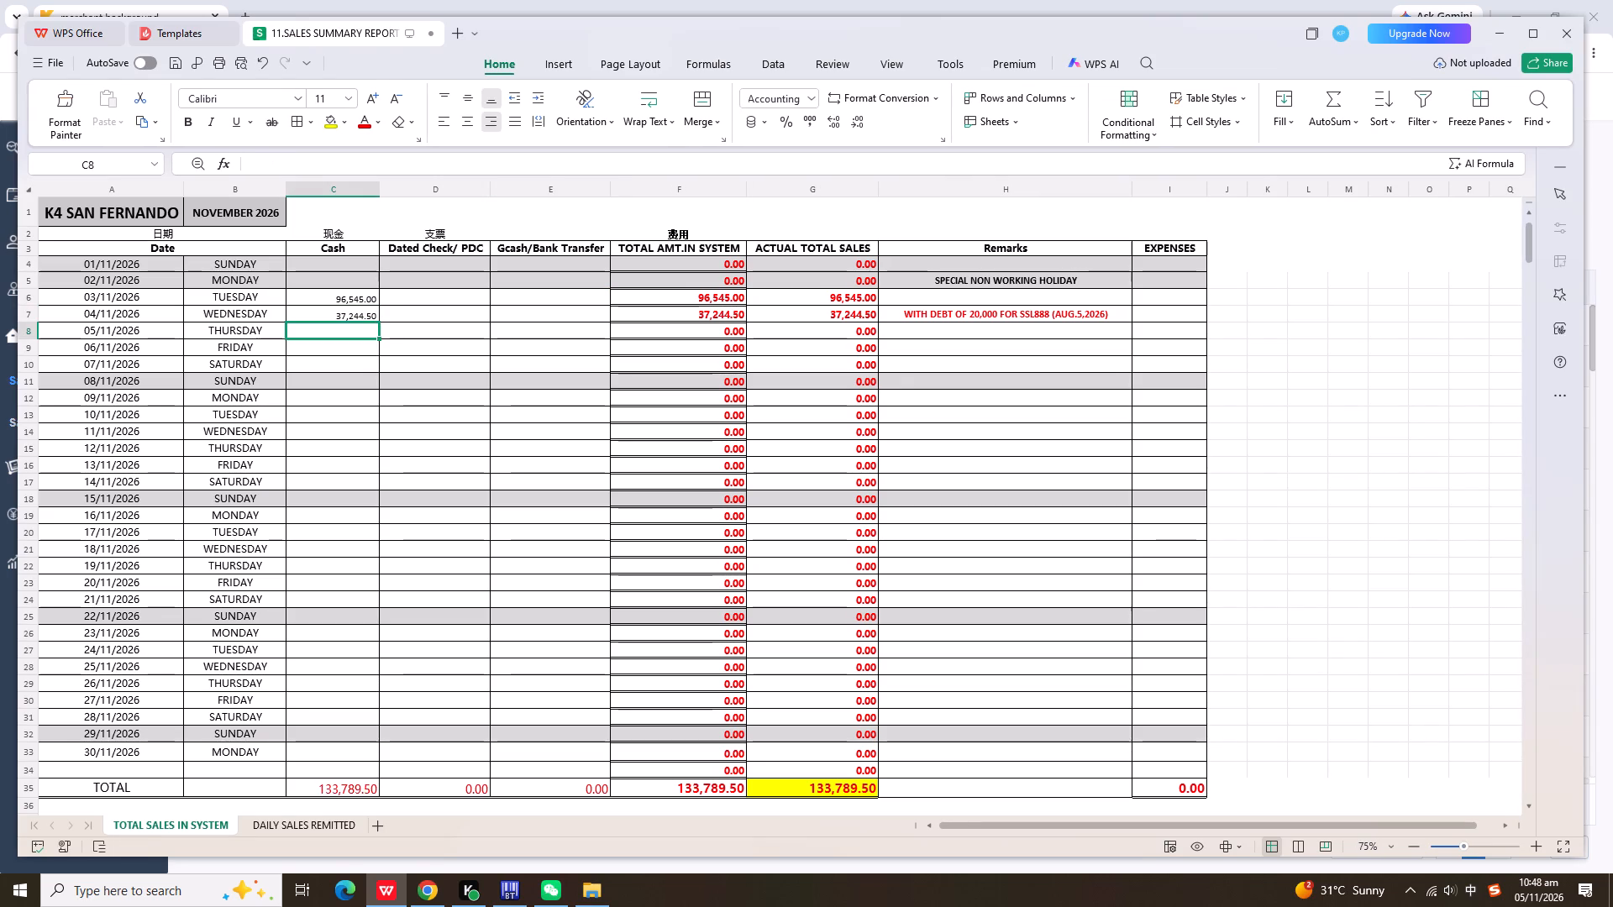
Download the newest sales order details export from the web admin's task list and open it in the spreadsheet app.
{"action": "left_click", "coordinate": [539, 312]}
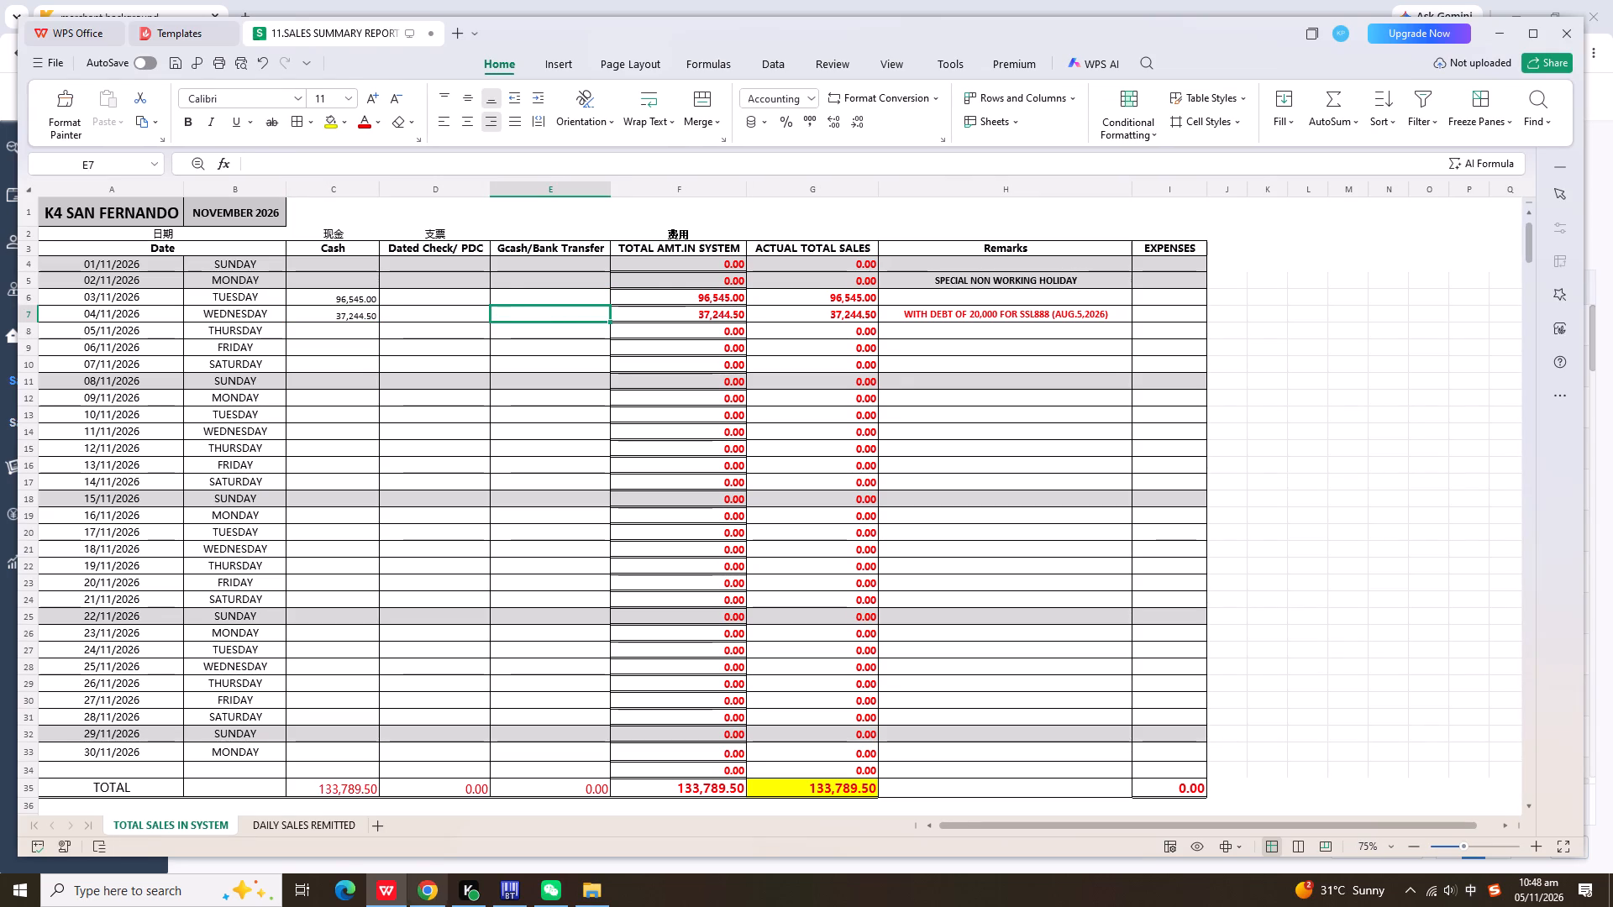
{"action": "left_click", "coordinate": [431, 888]}
{"action": "left_click", "coordinate": [1450, 101]}
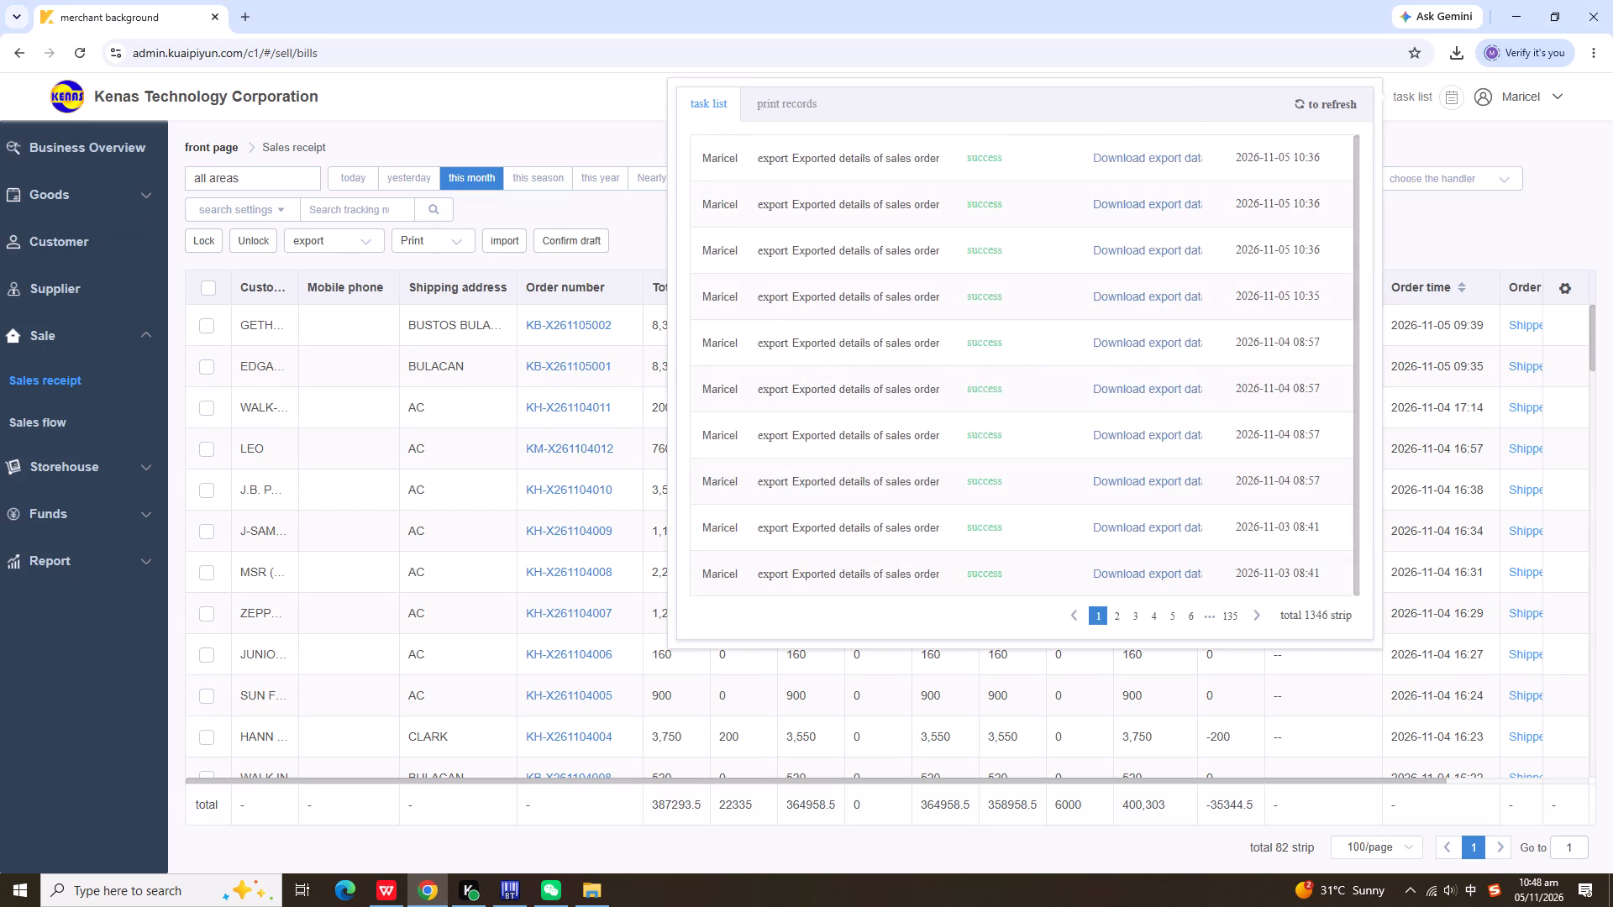
{"action": "left_click", "coordinate": [1184, 155]}
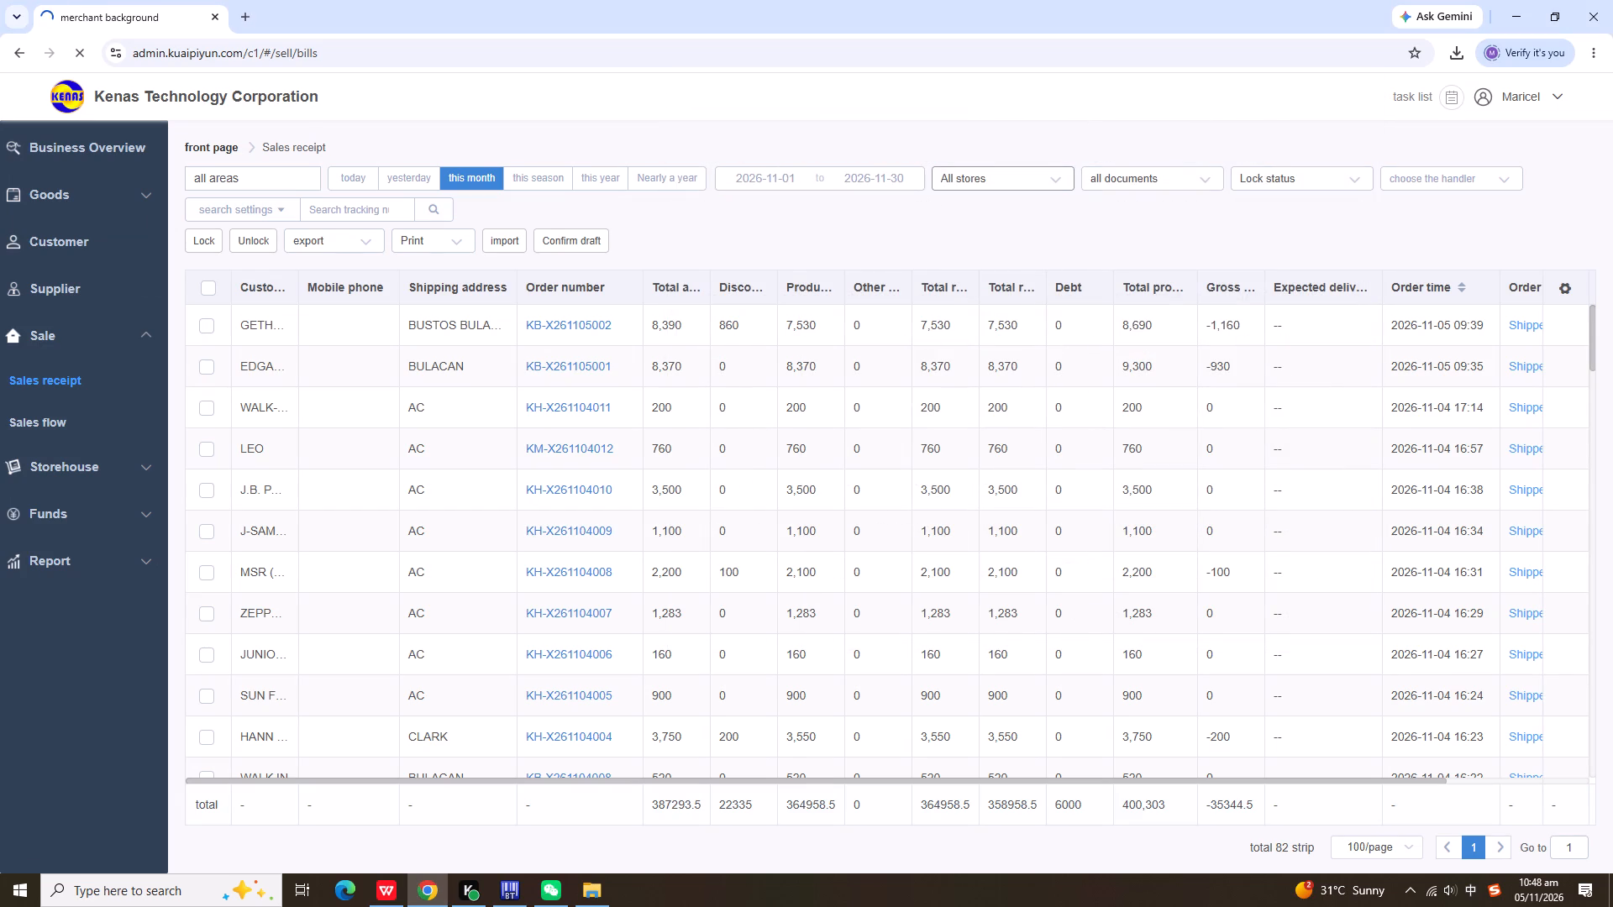
{"action": "left_click", "coordinate": [1258, 102]}
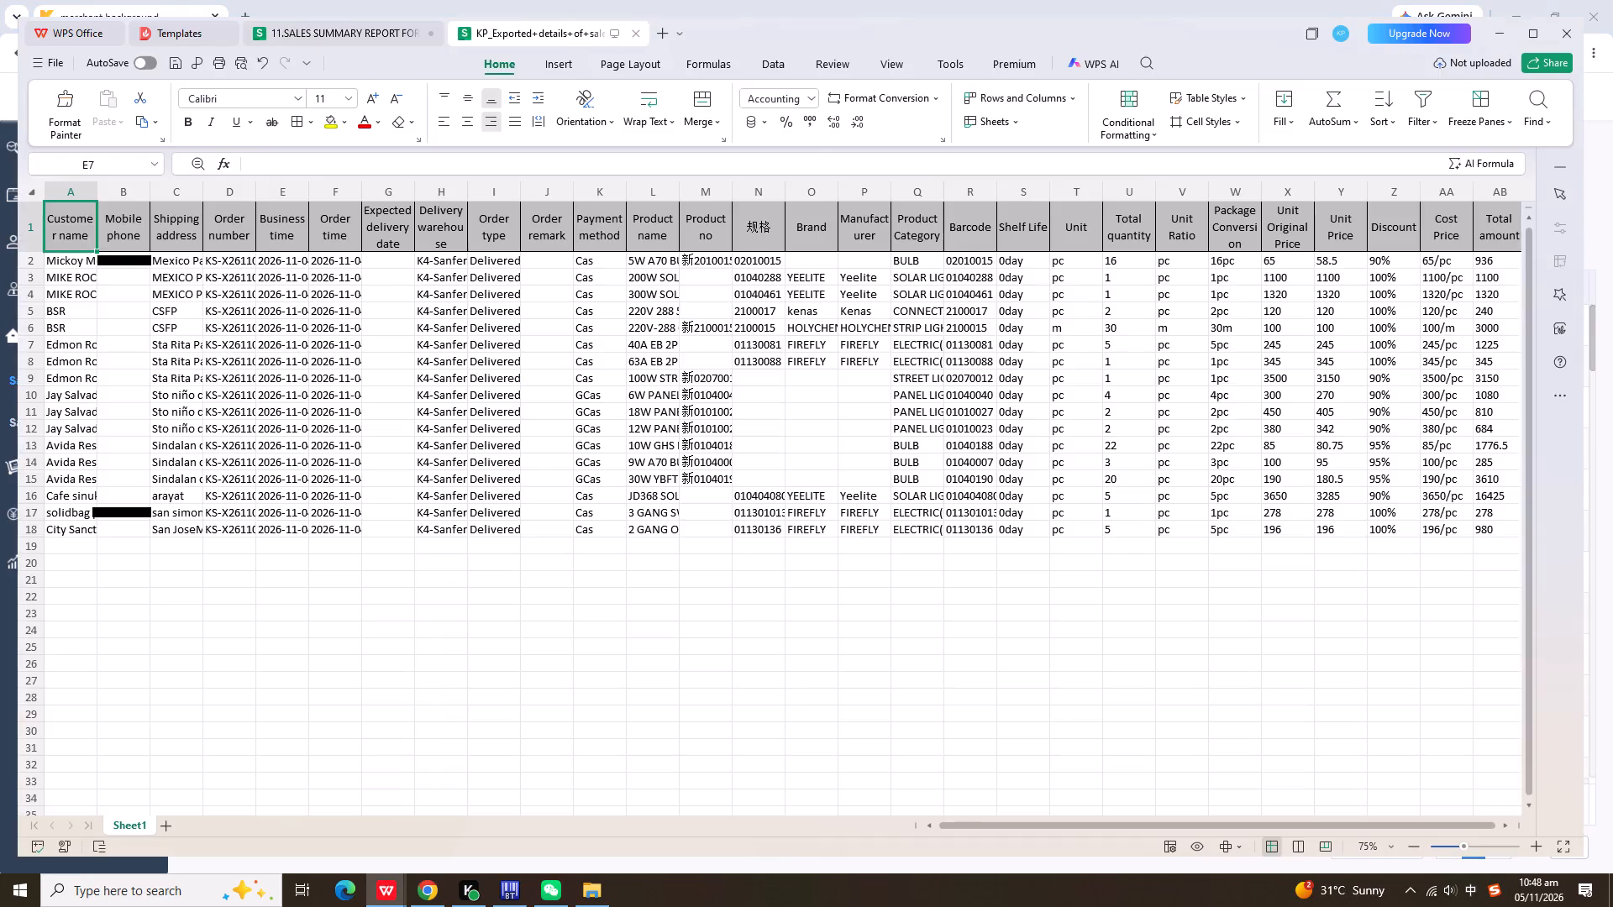
Delete the Mobile phone, Shipping address, Business time, Expected delivery date, Delivery warehouse and Order type columns from the exported details.
{"action": "left_click_drag", "start_coordinate": [139, 191], "coordinate": [171, 192]}
{"action": "right_click", "coordinate": [171, 192]}
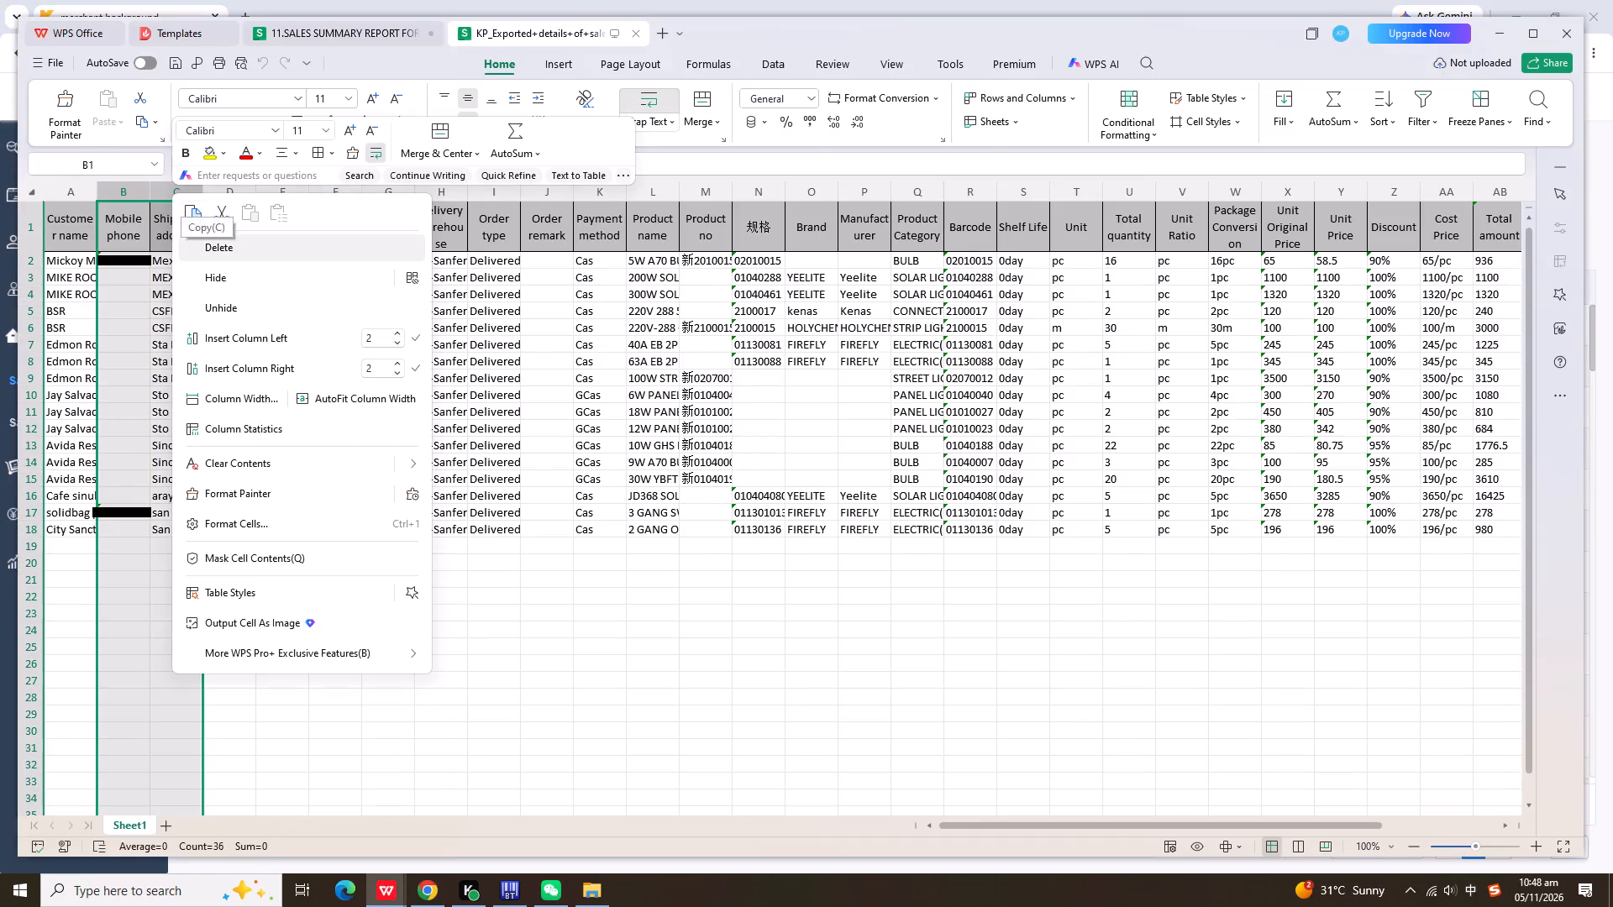
{"action": "left_click", "coordinate": [210, 240]}
{"action": "left_click", "coordinate": [183, 194]}
{"action": "right_click_drag", "start_coordinate": [183, 194], "coordinate": [182, 206]}
{"action": "left_click", "coordinate": [214, 252]}
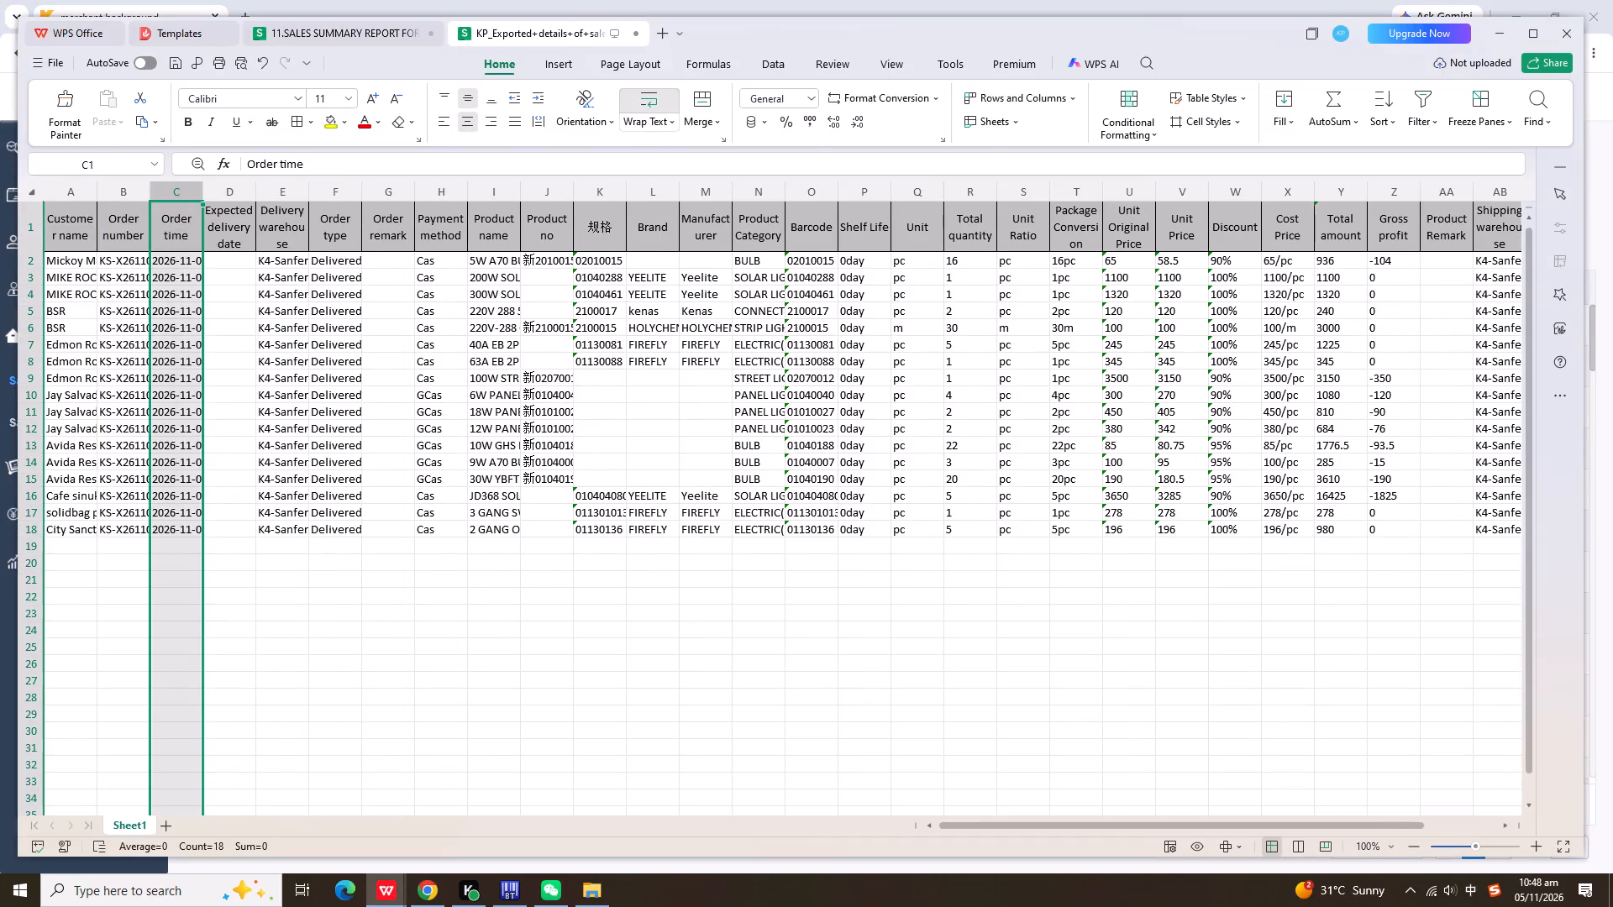
{"action": "left_click_drag", "start_coordinate": [239, 194], "coordinate": [337, 196]}
{"action": "right_click", "coordinate": [337, 196]}
{"action": "left_click", "coordinate": [379, 249]}
Delete the columns from Product no through Product Category, plus the Shelf Life column, from the exported details.
{"action": "left_click_drag", "start_coordinate": [401, 201], "coordinate": [581, 202]}
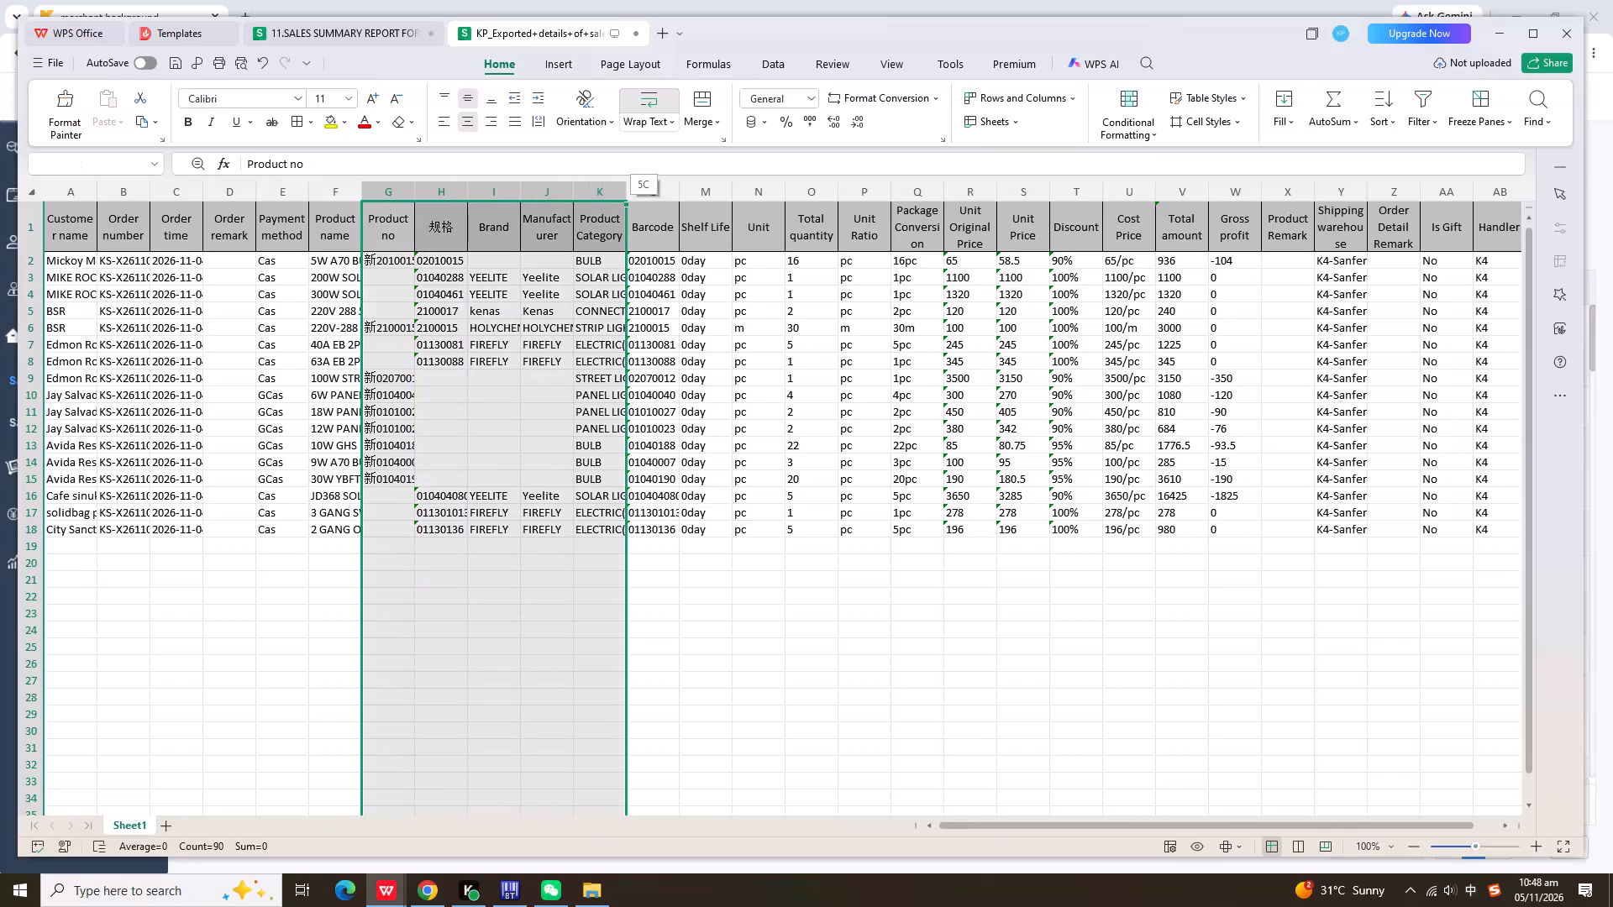
{"action": "left_click_drag", "start_coordinate": [581, 202], "coordinate": [583, 202]}
{"action": "right_click", "coordinate": [583, 202]}
{"action": "right_click", "coordinate": [612, 194]}
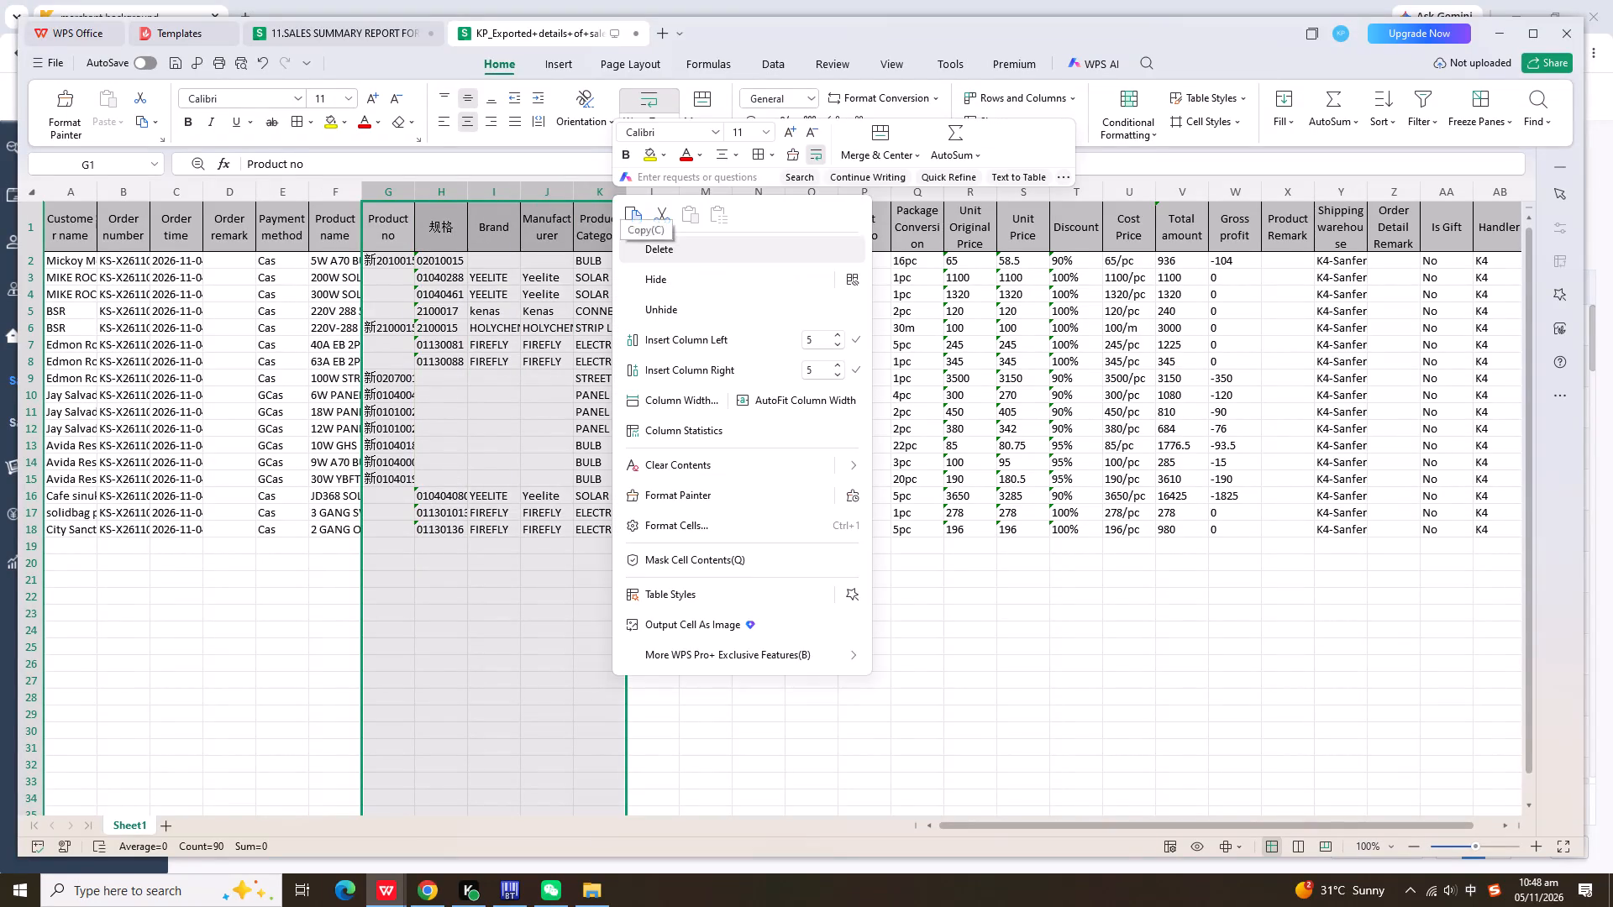
{"action": "left_click", "coordinate": [649, 248]}
{"action": "left_click", "coordinate": [452, 197]}
{"action": "right_click", "coordinate": [452, 197]}
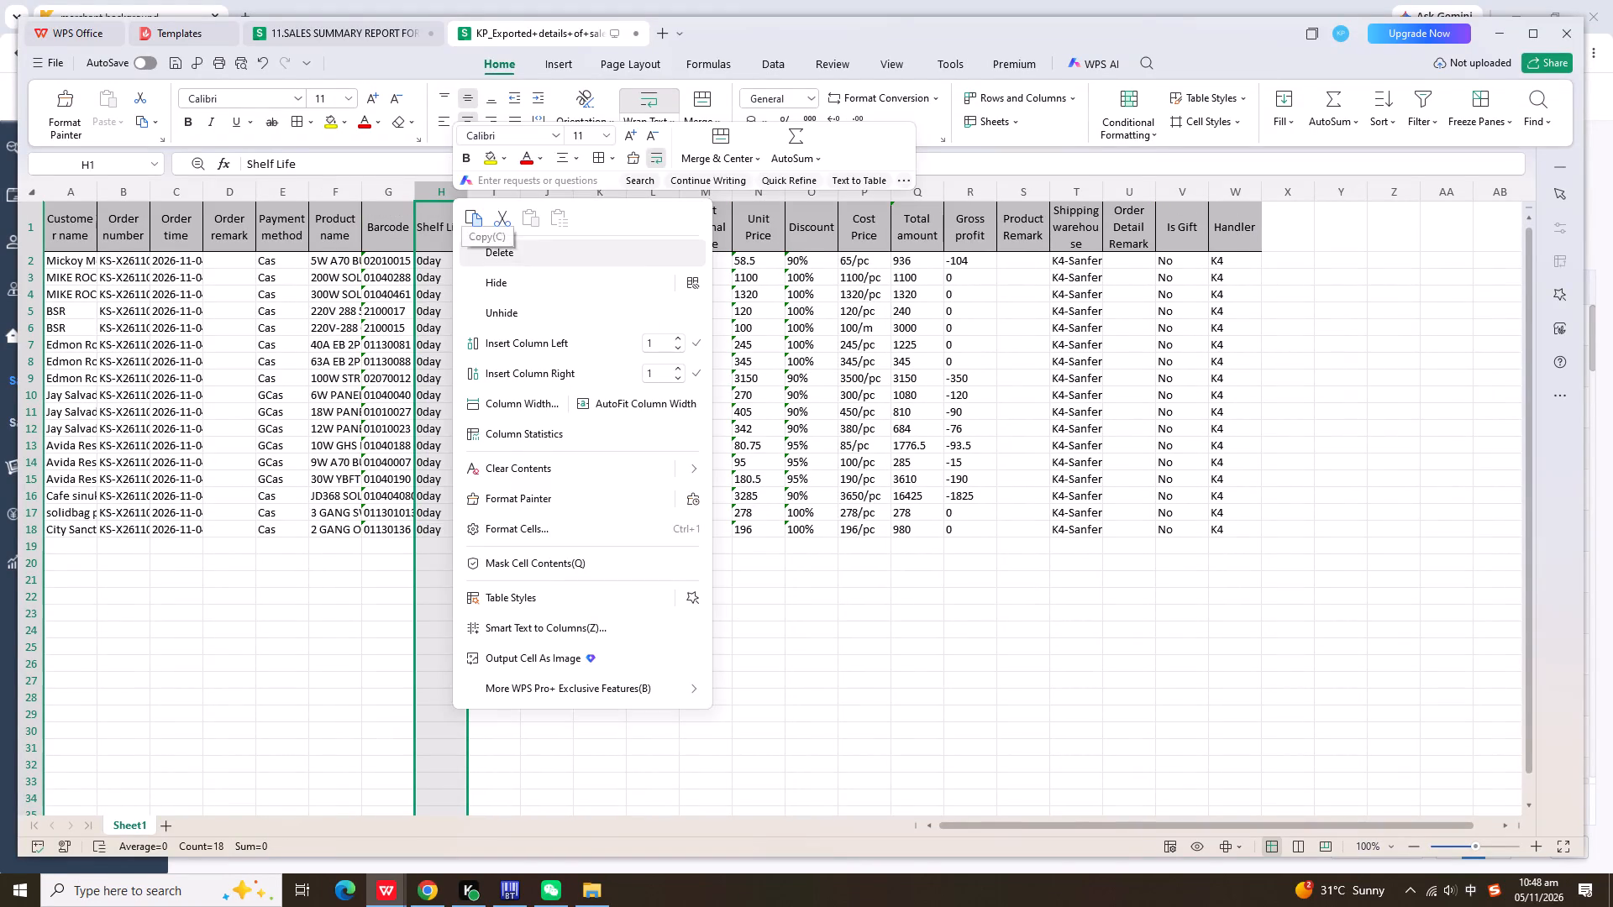
{"action": "left_click", "coordinate": [486, 247]}
Delete the Unit Ratio, Package Conversion, Unit Original Price, Discount and Cost Price columns from the exported details.
{"action": "left_click_drag", "start_coordinate": [543, 200], "coordinate": [658, 205]}
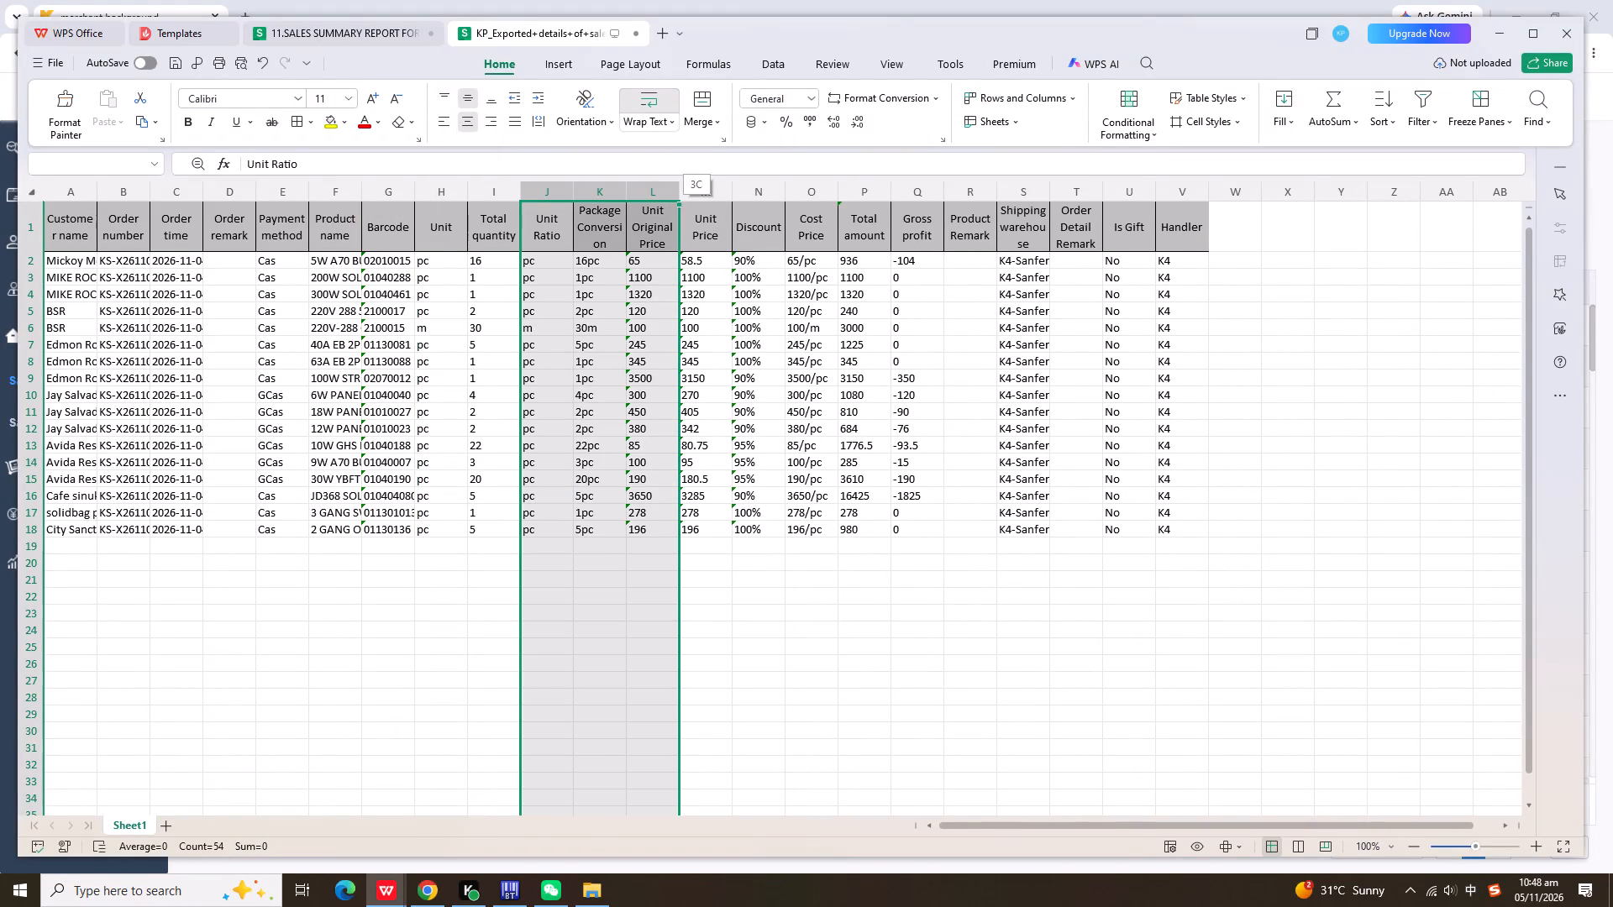
{"action": "left_click_drag", "start_coordinate": [658, 205], "coordinate": [655, 202]}
{"action": "right_click", "coordinate": [655, 202]}
{"action": "right_click", "coordinate": [652, 199]}
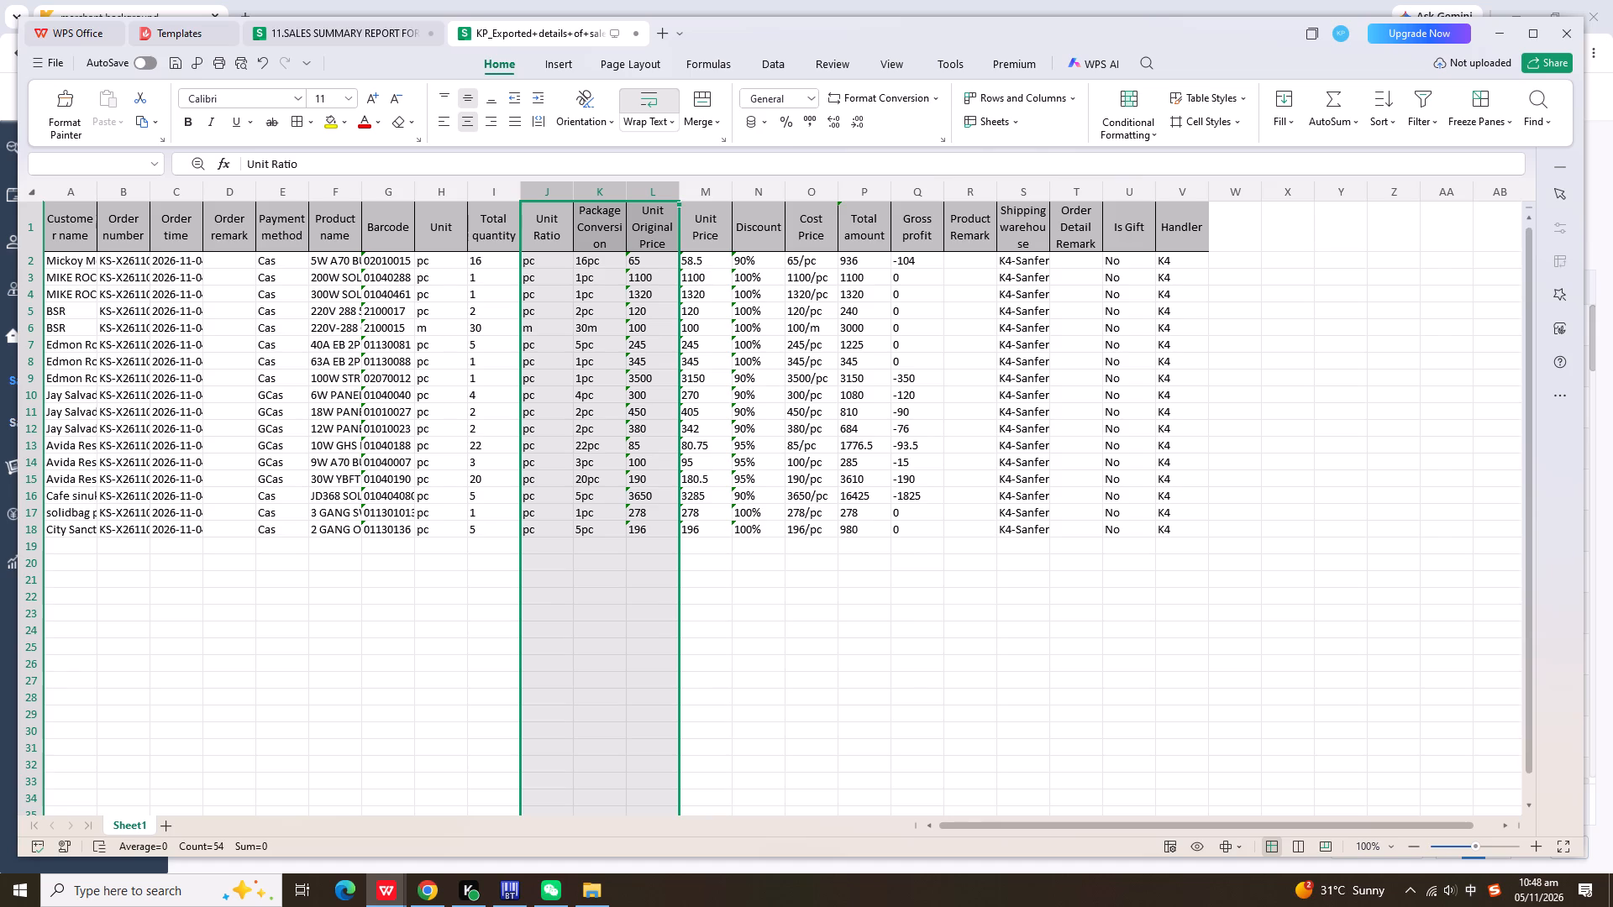
{"action": "right_click", "coordinate": [649, 197]}
{"action": "left_click", "coordinate": [693, 249]}
{"action": "left_click_drag", "start_coordinate": [619, 195], "coordinate": [637, 197]}
{"action": "right_click", "coordinate": [637, 197]}
{"action": "left_click", "coordinate": [687, 249]}
Copy the Total amount values in rows 2 to 18 over the Gross profit values beside them.
{"action": "left_click_drag", "start_coordinate": [608, 260], "coordinate": [600, 483]}
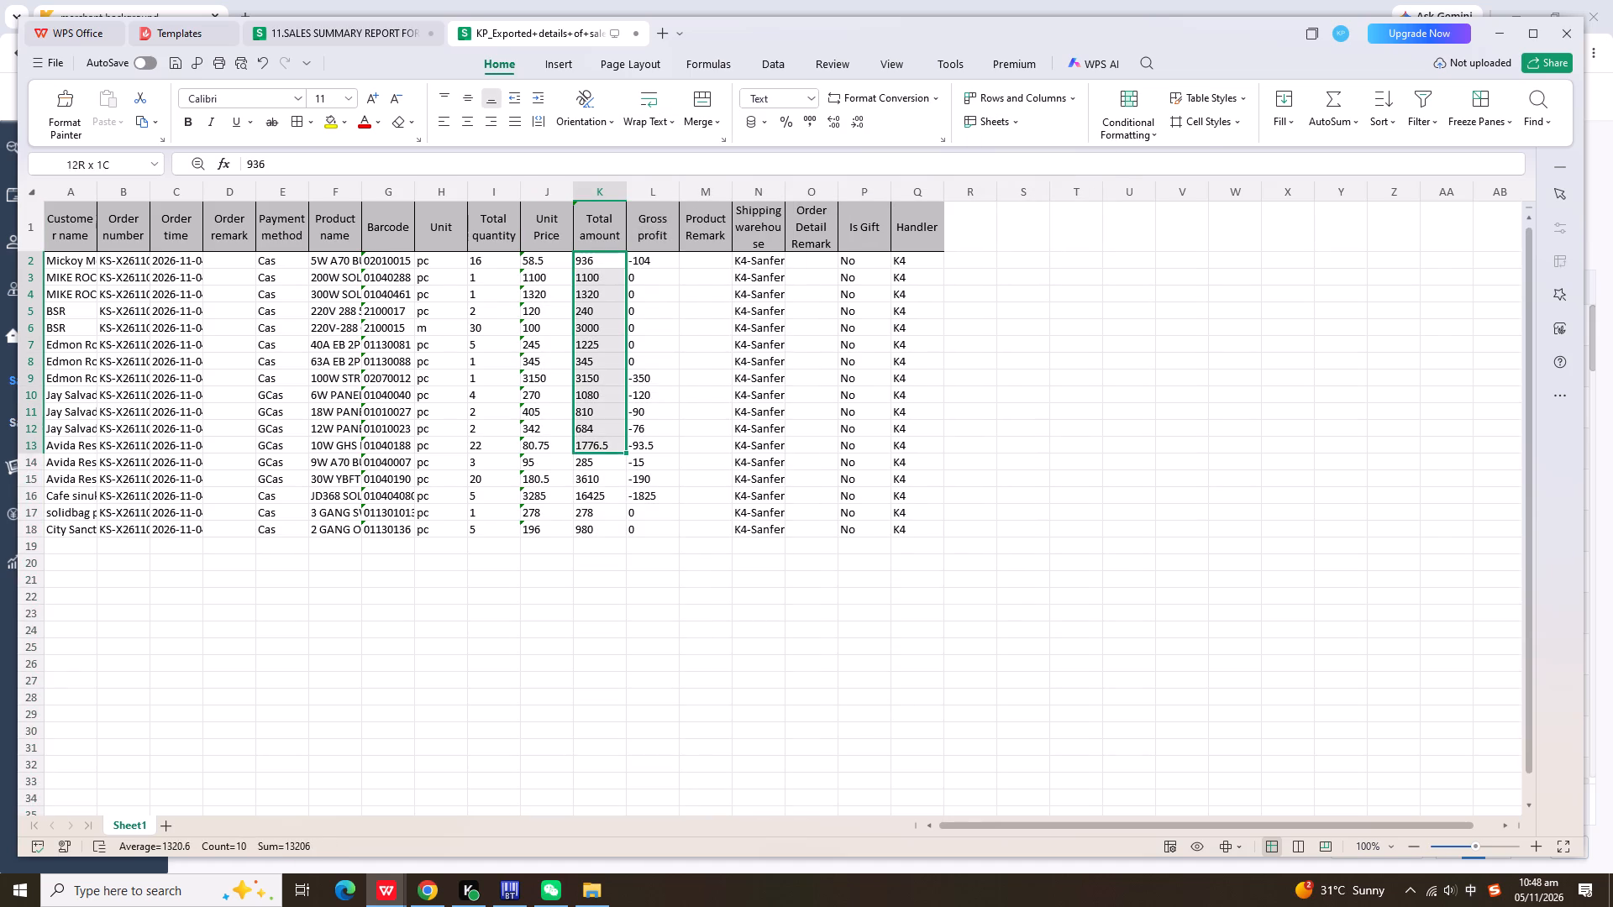
{"action": "left_click_drag", "start_coordinate": [600, 483], "coordinate": [599, 530]}
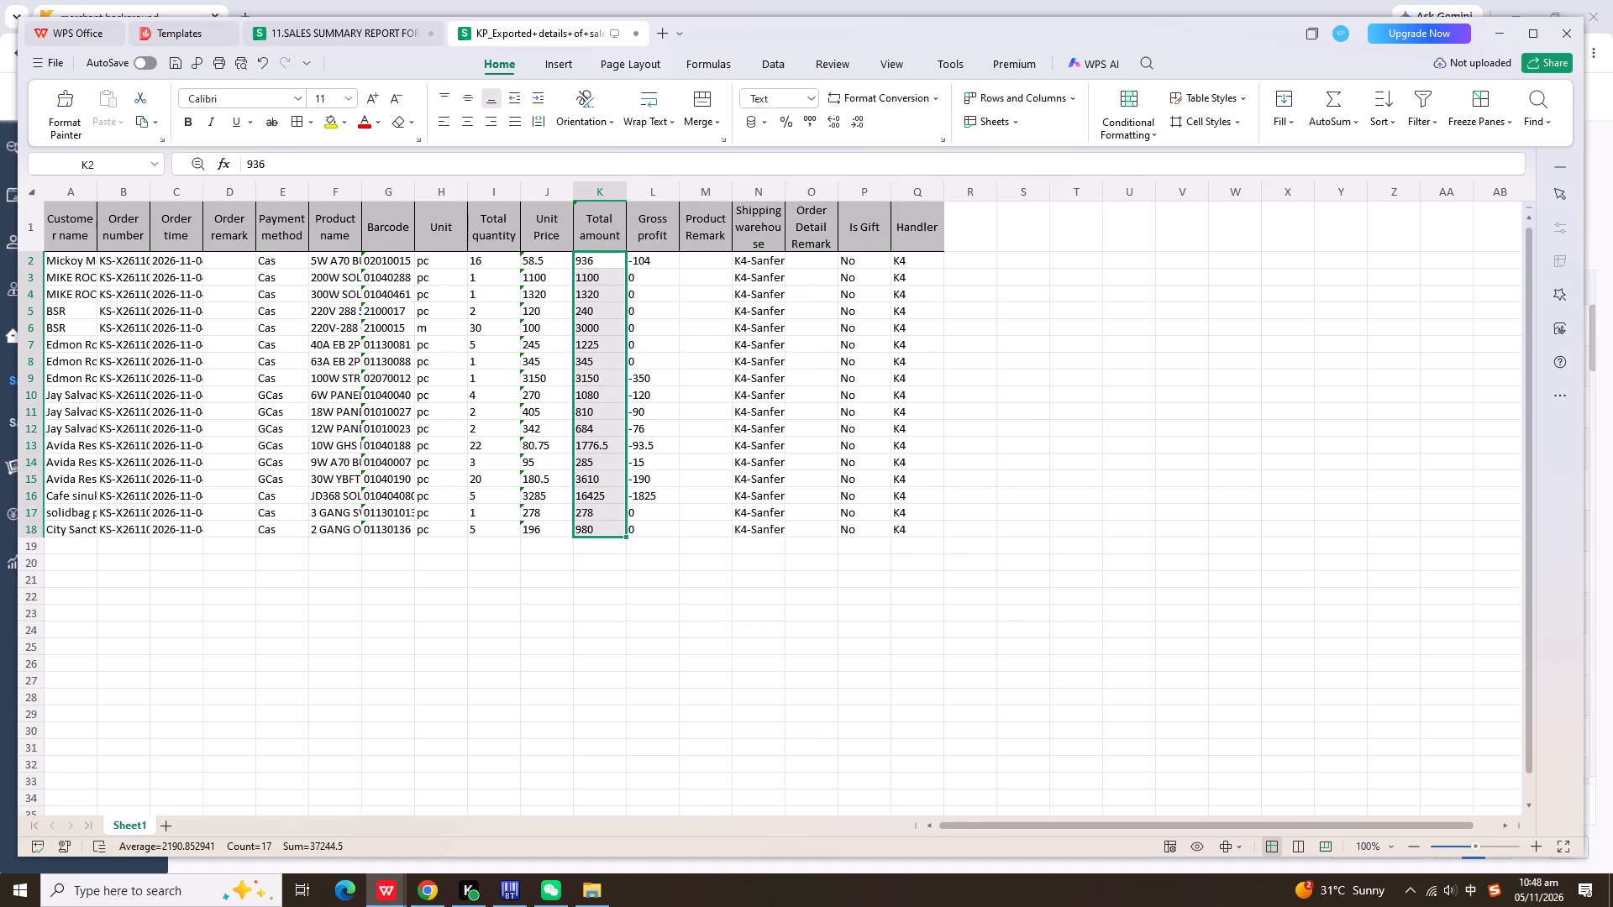
{"action": "key", "text": "ctrl+c"}
{"action": "left_click", "coordinate": [665, 255]}
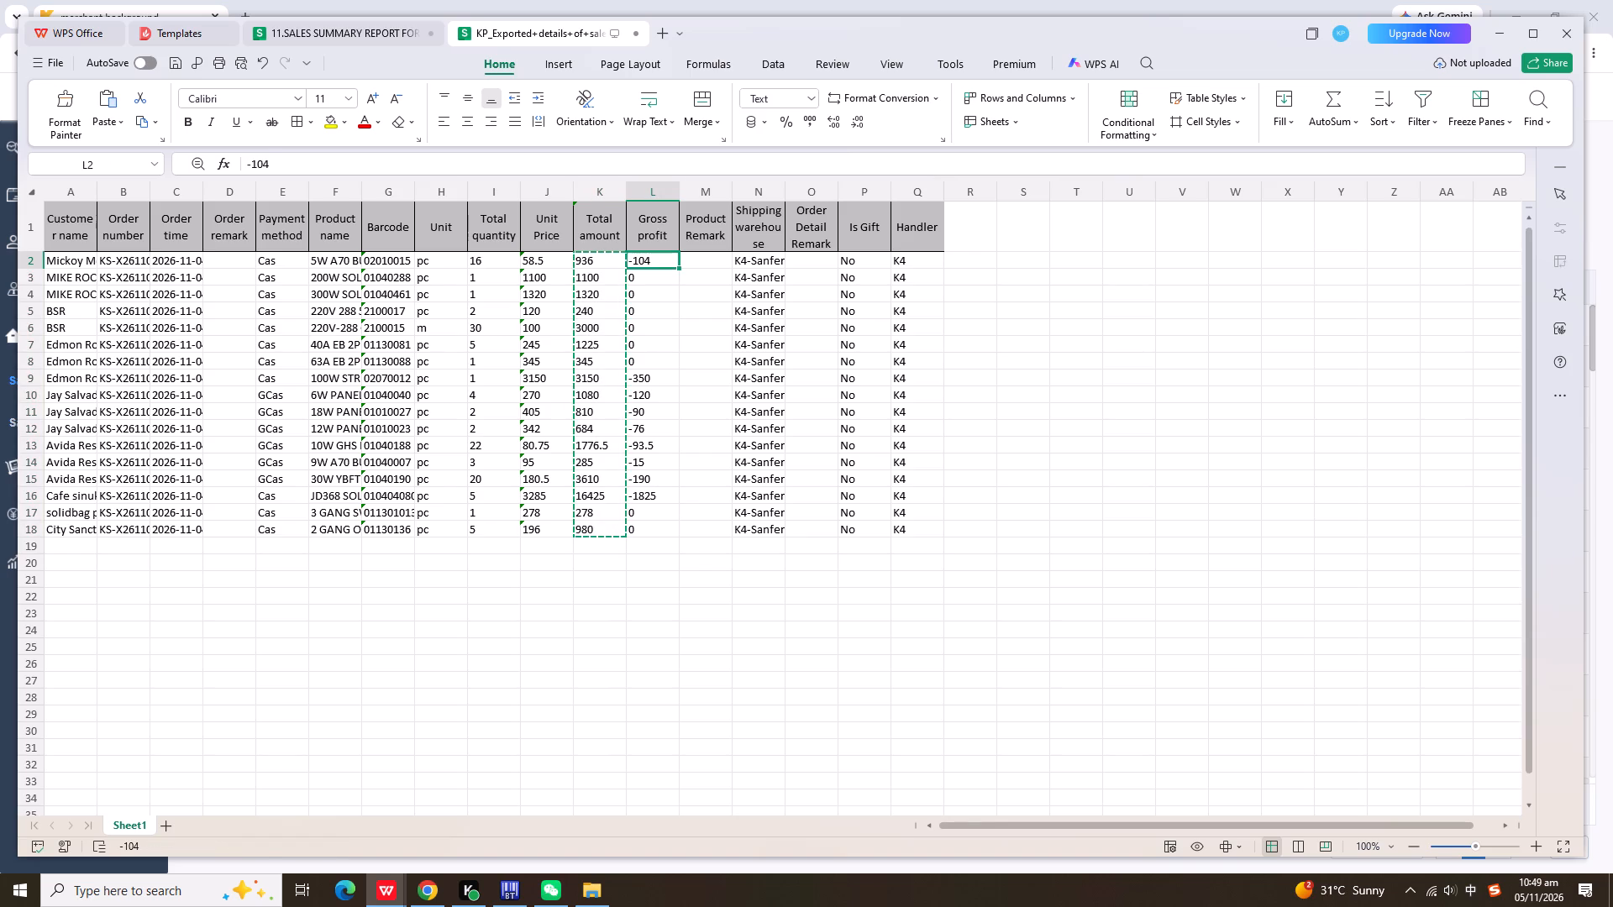
{"action": "key", "text": "ctrl+v"}
Paste the copied amounts into both total amount columns from row 26 of K4's DAILY SALES REMITTED sheet.
{"action": "left_click", "coordinate": [370, 31]}
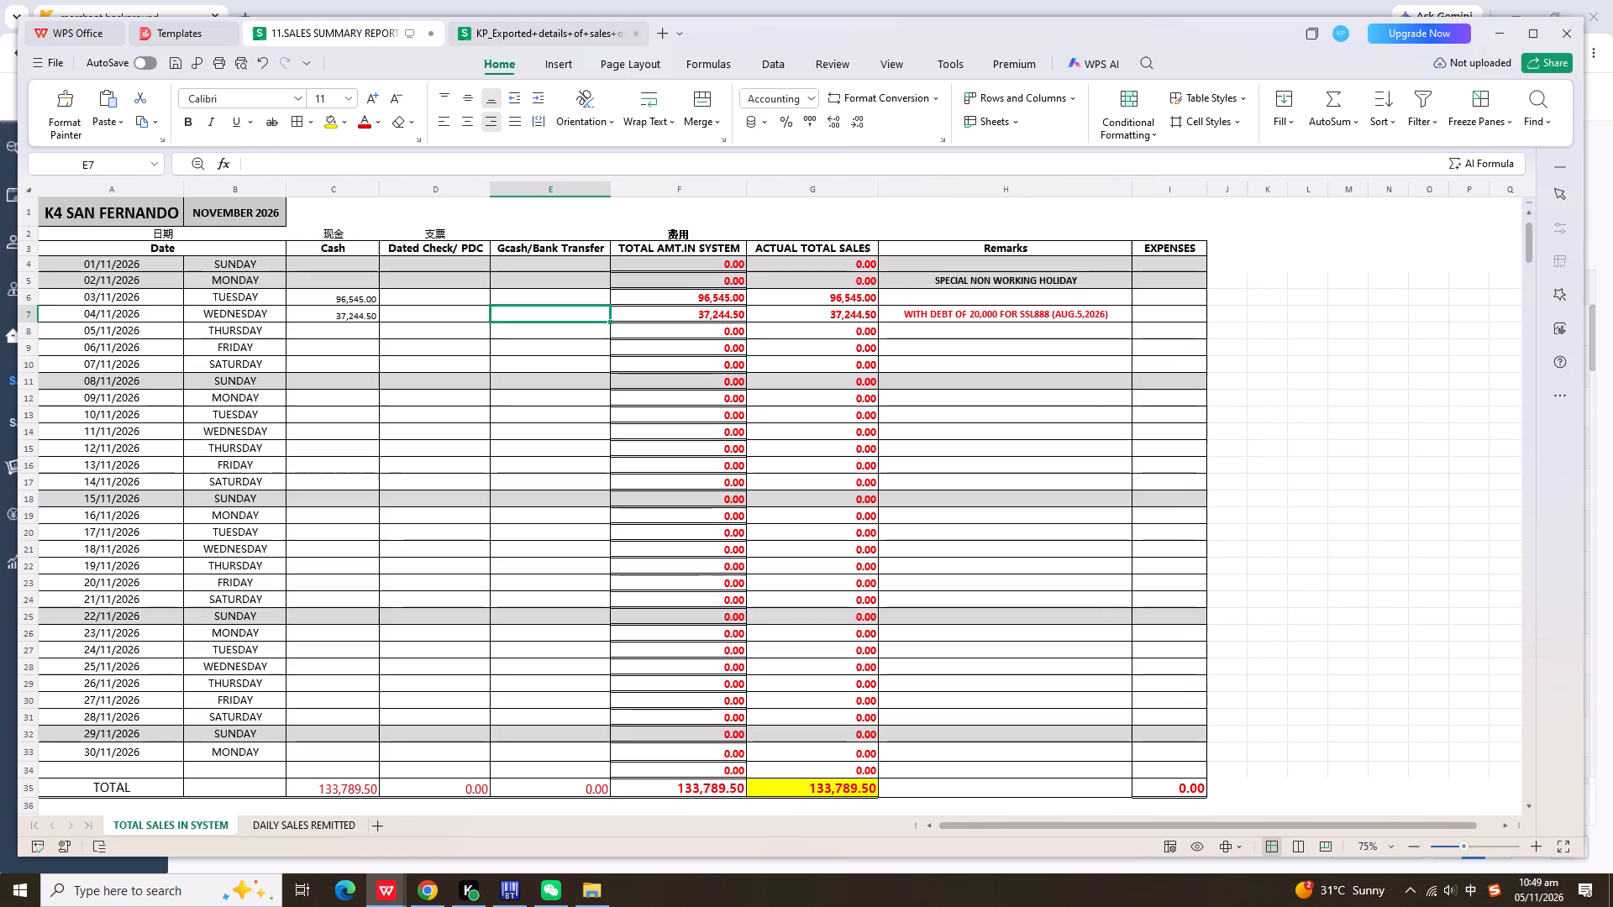
{"action": "left_click", "coordinate": [302, 820]}
{"action": "scroll", "coordinate": [490, 484], "scroll_direction": "down", "scroll_amount": 2}
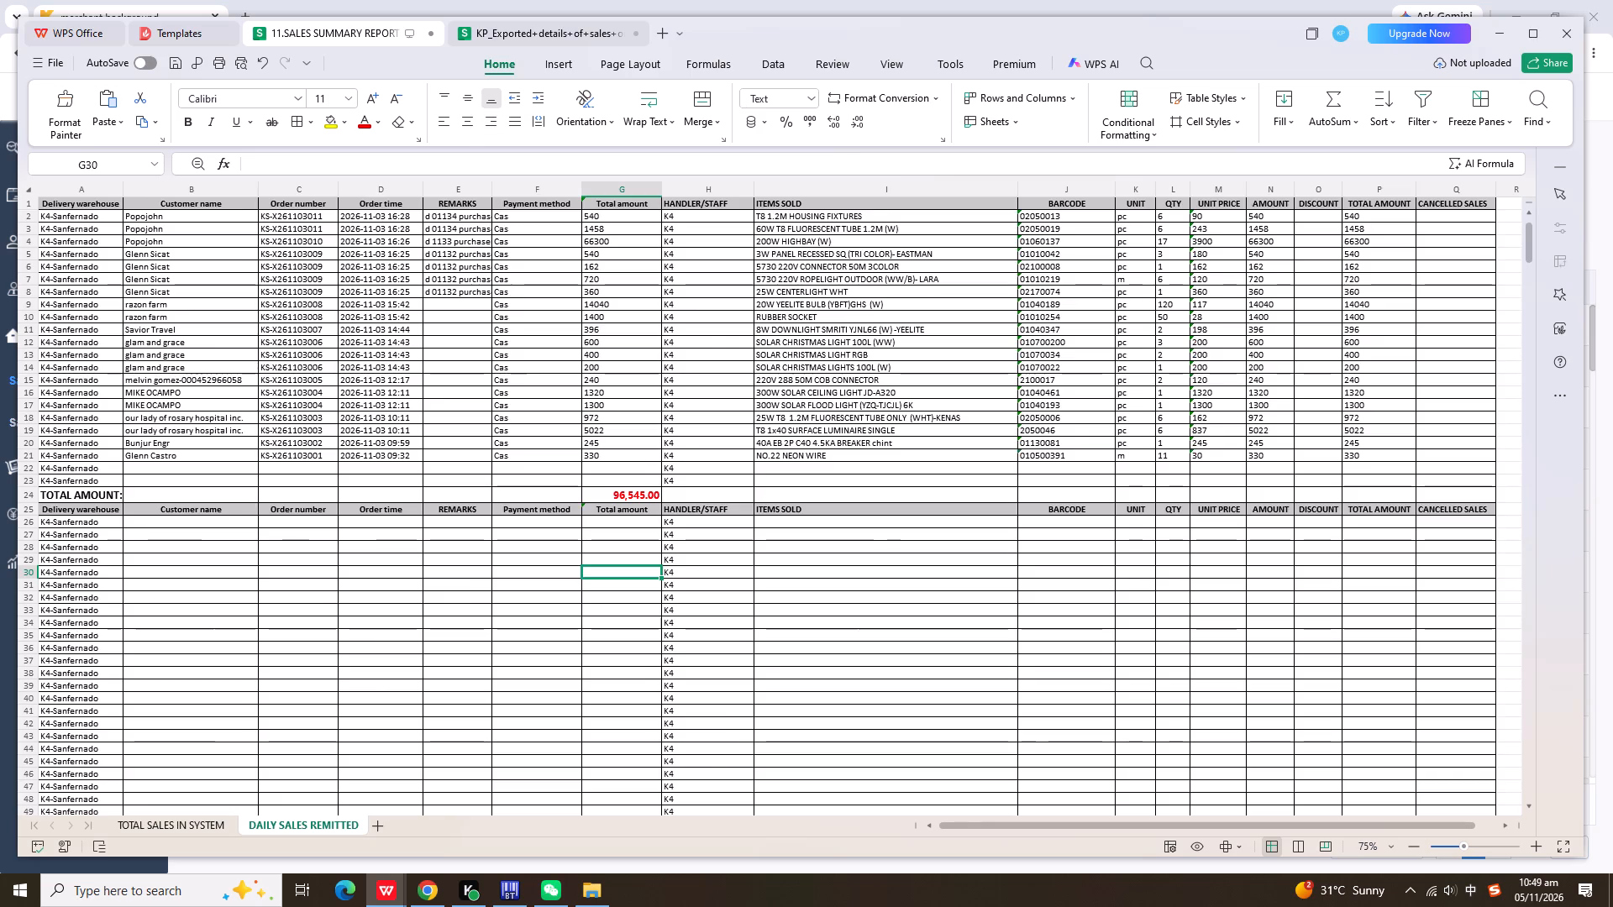
{"action": "scroll", "coordinate": [490, 484], "scroll_direction": "down", "scroll_amount": 4}
{"action": "left_click", "coordinate": [645, 230]}
{"action": "key", "text": "ctrl+v"}
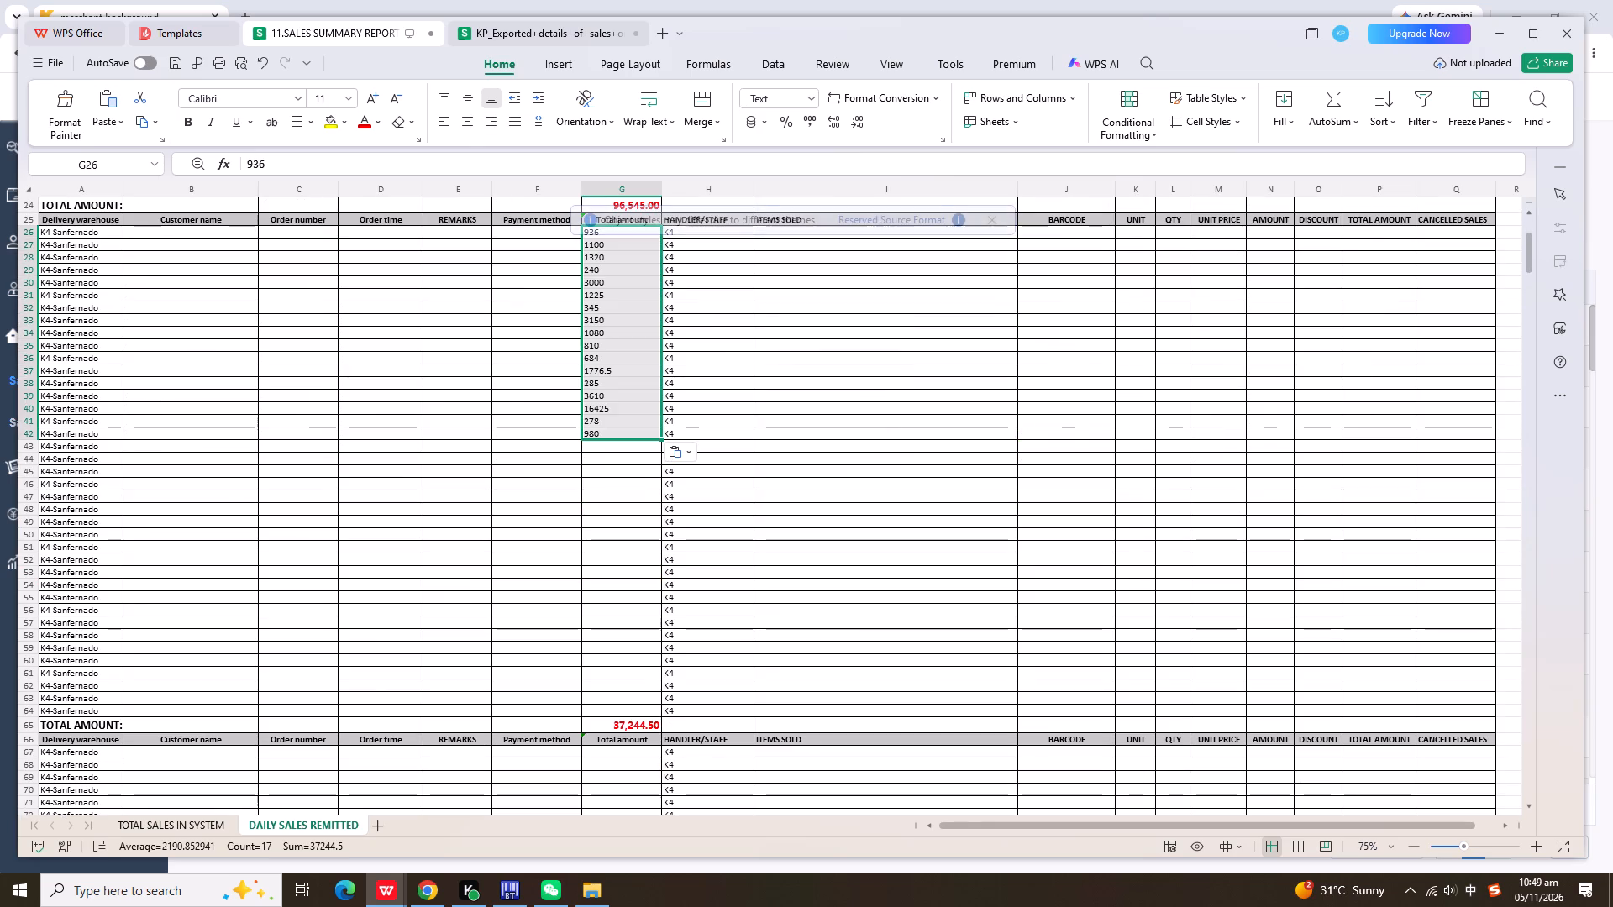
{"action": "left_click", "coordinate": [1365, 228]}
{"action": "key", "text": "ctrl+v"}
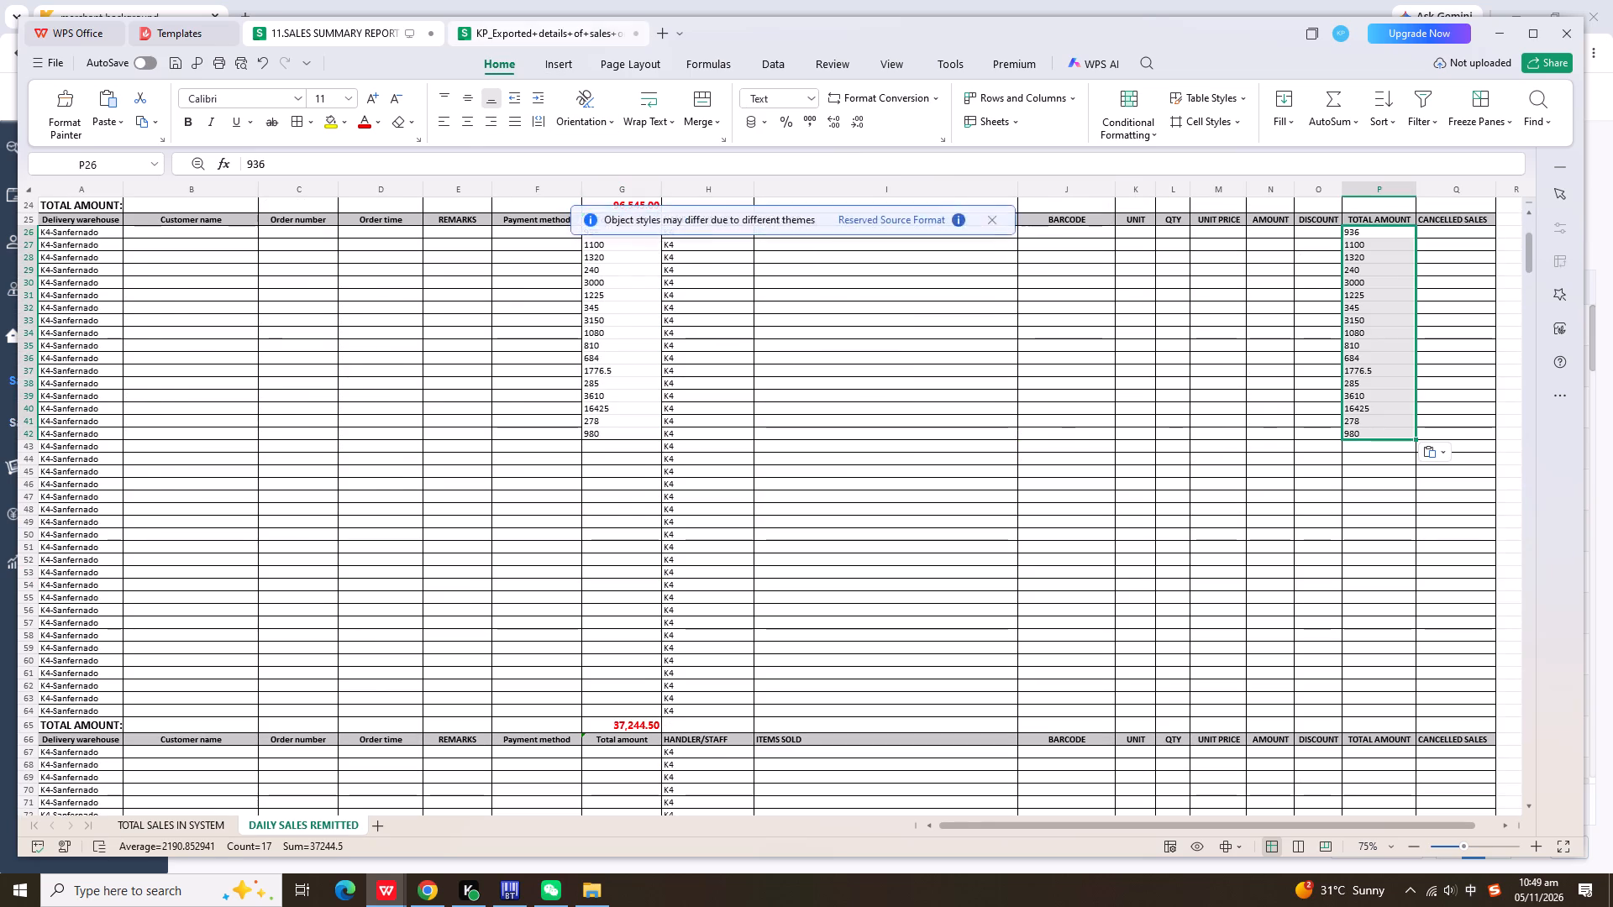
Copy the exported Customer name through Payment method values into the daily sheet, starting at the Customer name cell in row 26.
{"action": "left_click", "coordinate": [554, 35]}
{"action": "left_click_drag", "start_coordinate": [58, 261], "coordinate": [272, 533]}
{"action": "key", "text": "ctrl+c"}
{"action": "left_click", "coordinate": [344, 34]}
{"action": "left_click", "coordinate": [246, 228]}
{"action": "key", "text": "ctrl+v"}
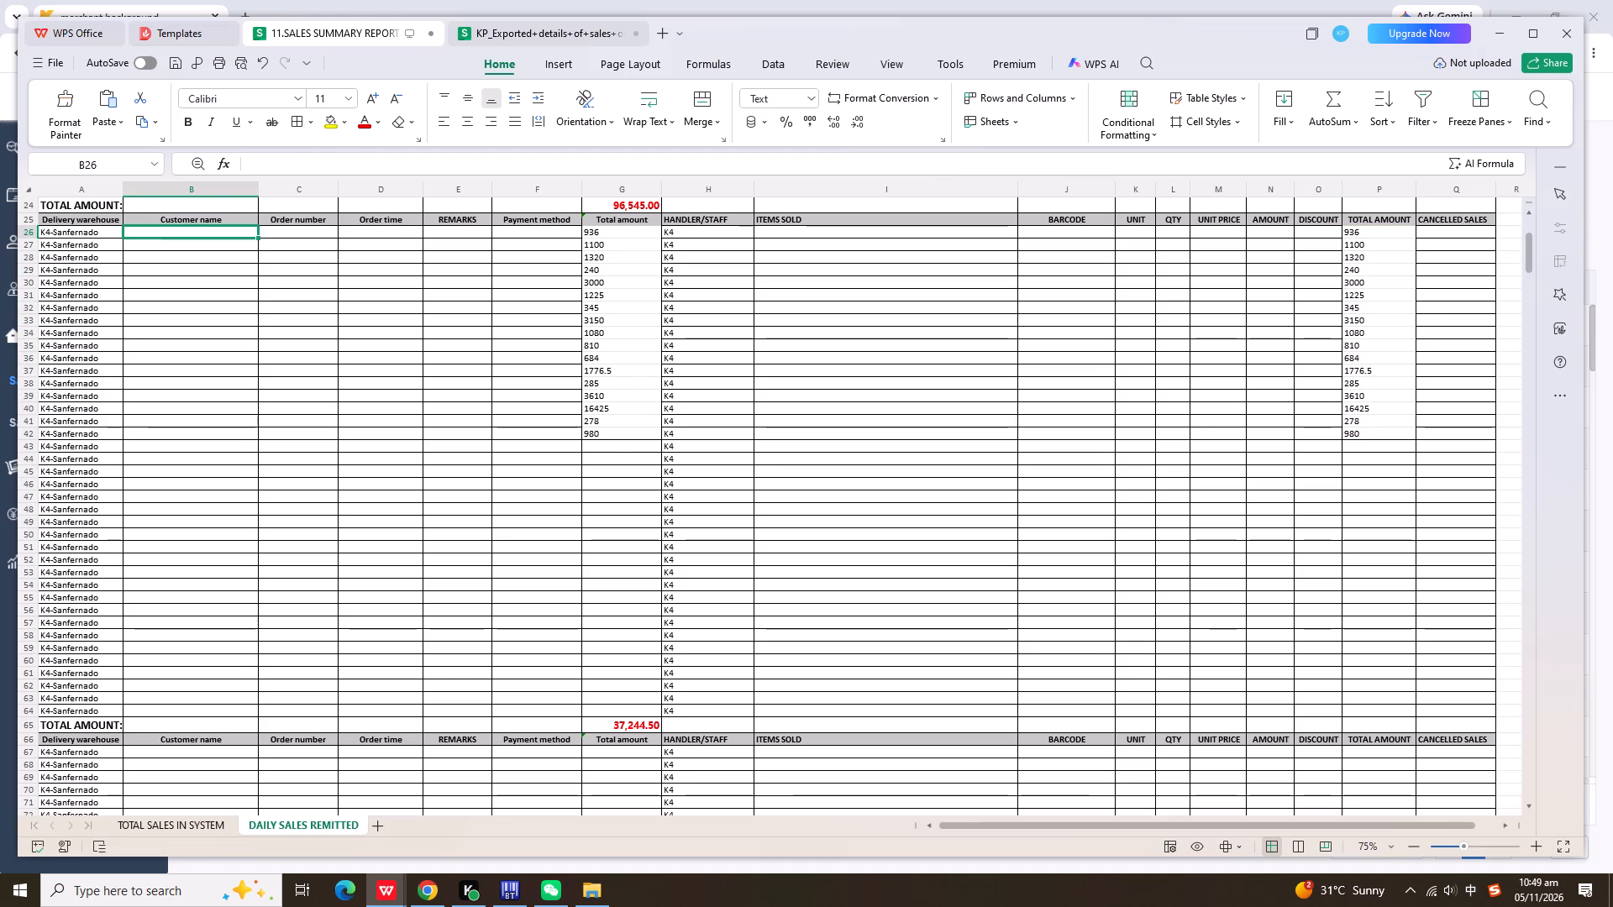
Copy the exported Product name through Total amount values into the daily sheet, starting at the ITEMS SOLD cell in row 26.
{"action": "left_click", "coordinate": [528, 30]}
{"action": "left_click_drag", "start_coordinate": [332, 254], "coordinate": [520, 447]}
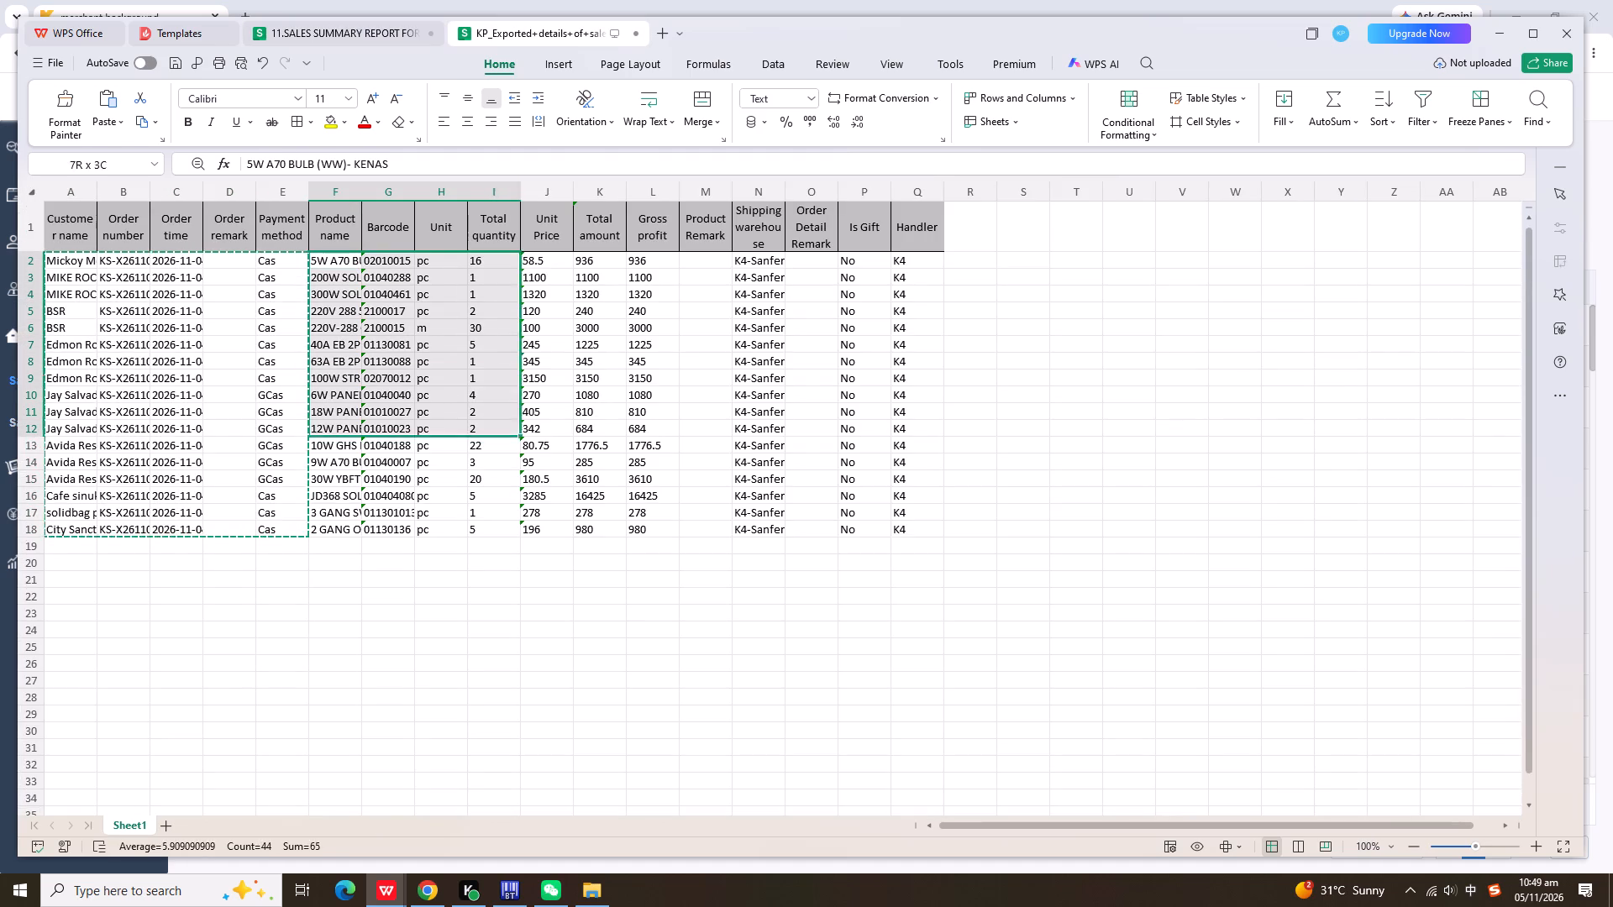
{"action": "left_click_drag", "start_coordinate": [520, 447], "coordinate": [599, 529]}
{"action": "key", "text": "ctrl+c"}
{"action": "left_click", "coordinate": [377, 40]}
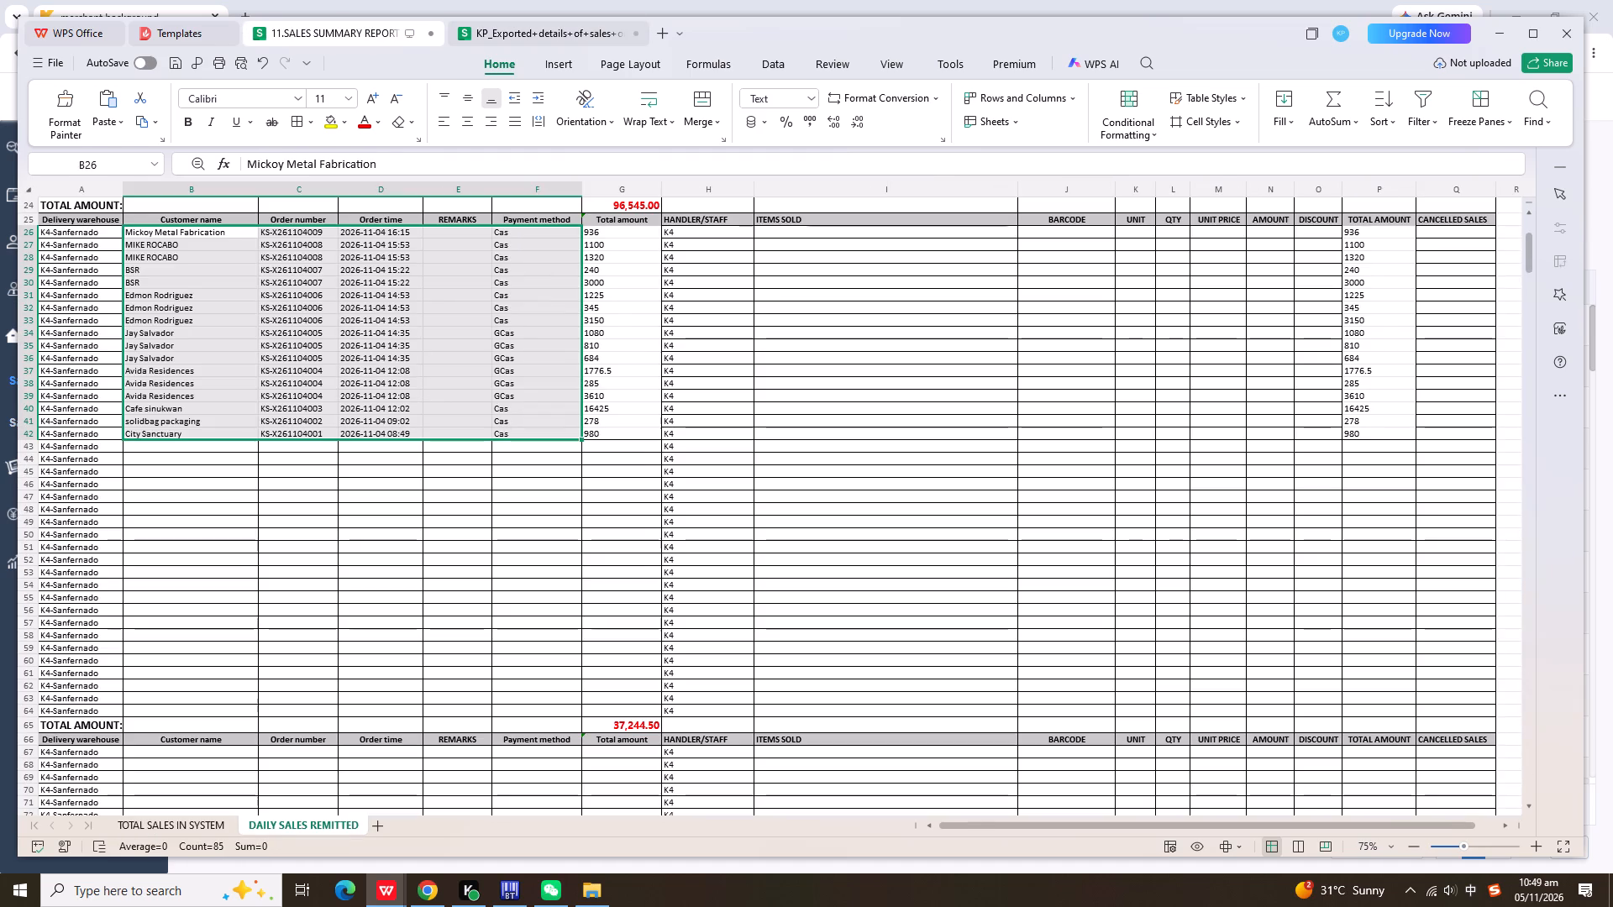
{"action": "left_click", "coordinate": [863, 230]}
{"action": "key", "text": "ctrl+v"}
Apply borders to the pasted entries from Customer name through TOTAL AMOUNT in rows 26 to 42.
{"action": "left_click_drag", "start_coordinate": [236, 233], "coordinate": [989, 380]}
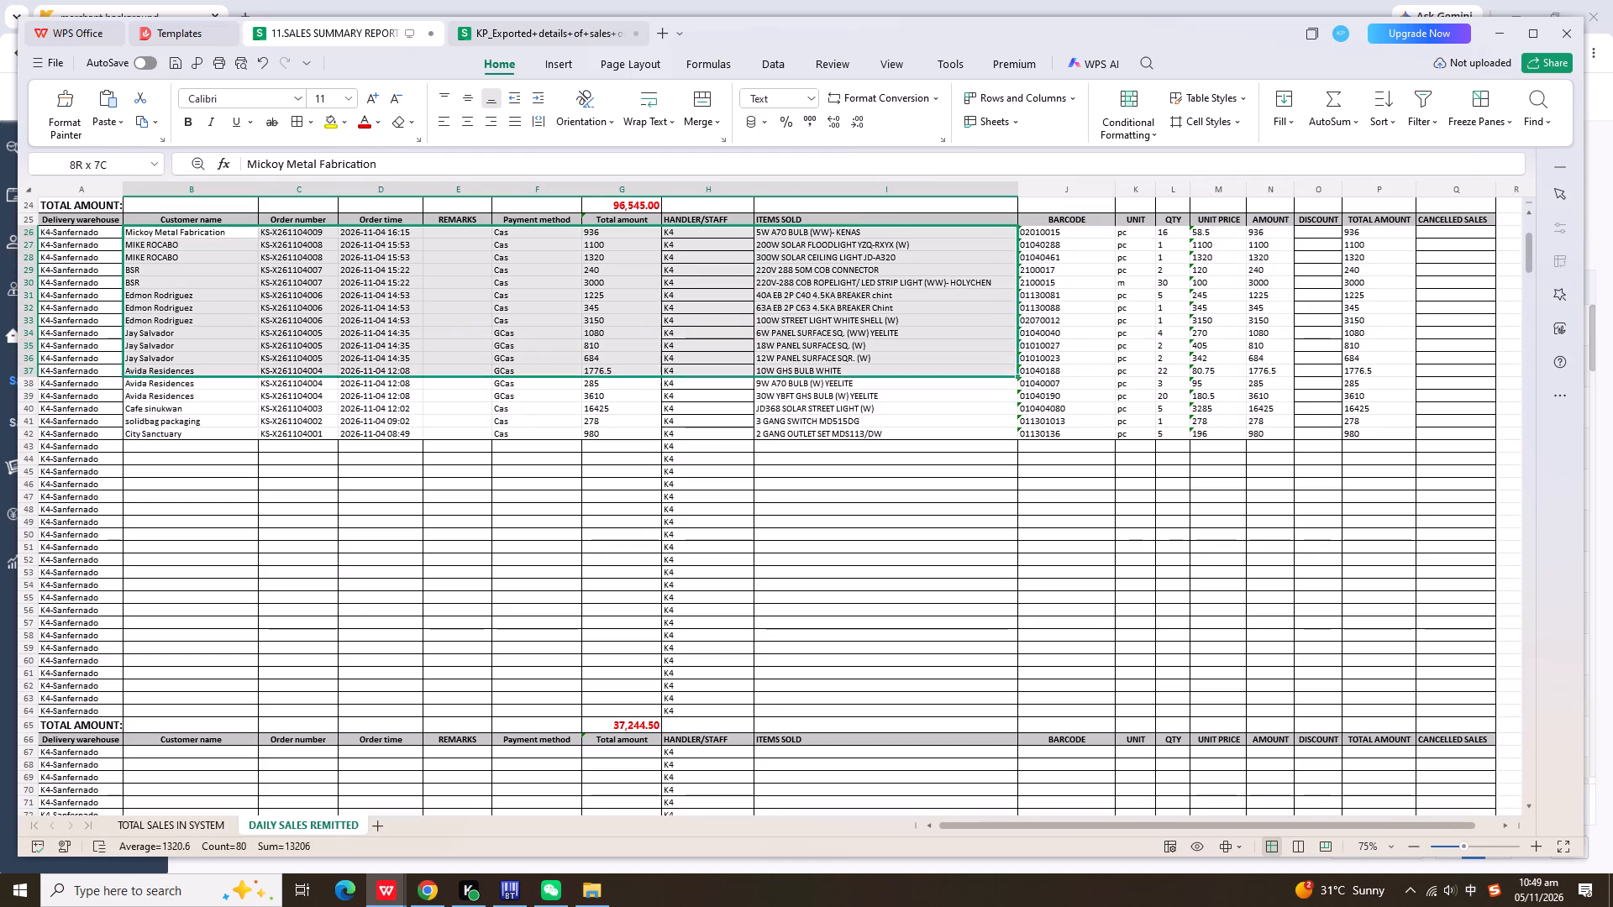
{"action": "left_click_drag", "start_coordinate": [989, 380], "coordinate": [1408, 438]}
{"action": "left_click", "coordinate": [301, 124]}
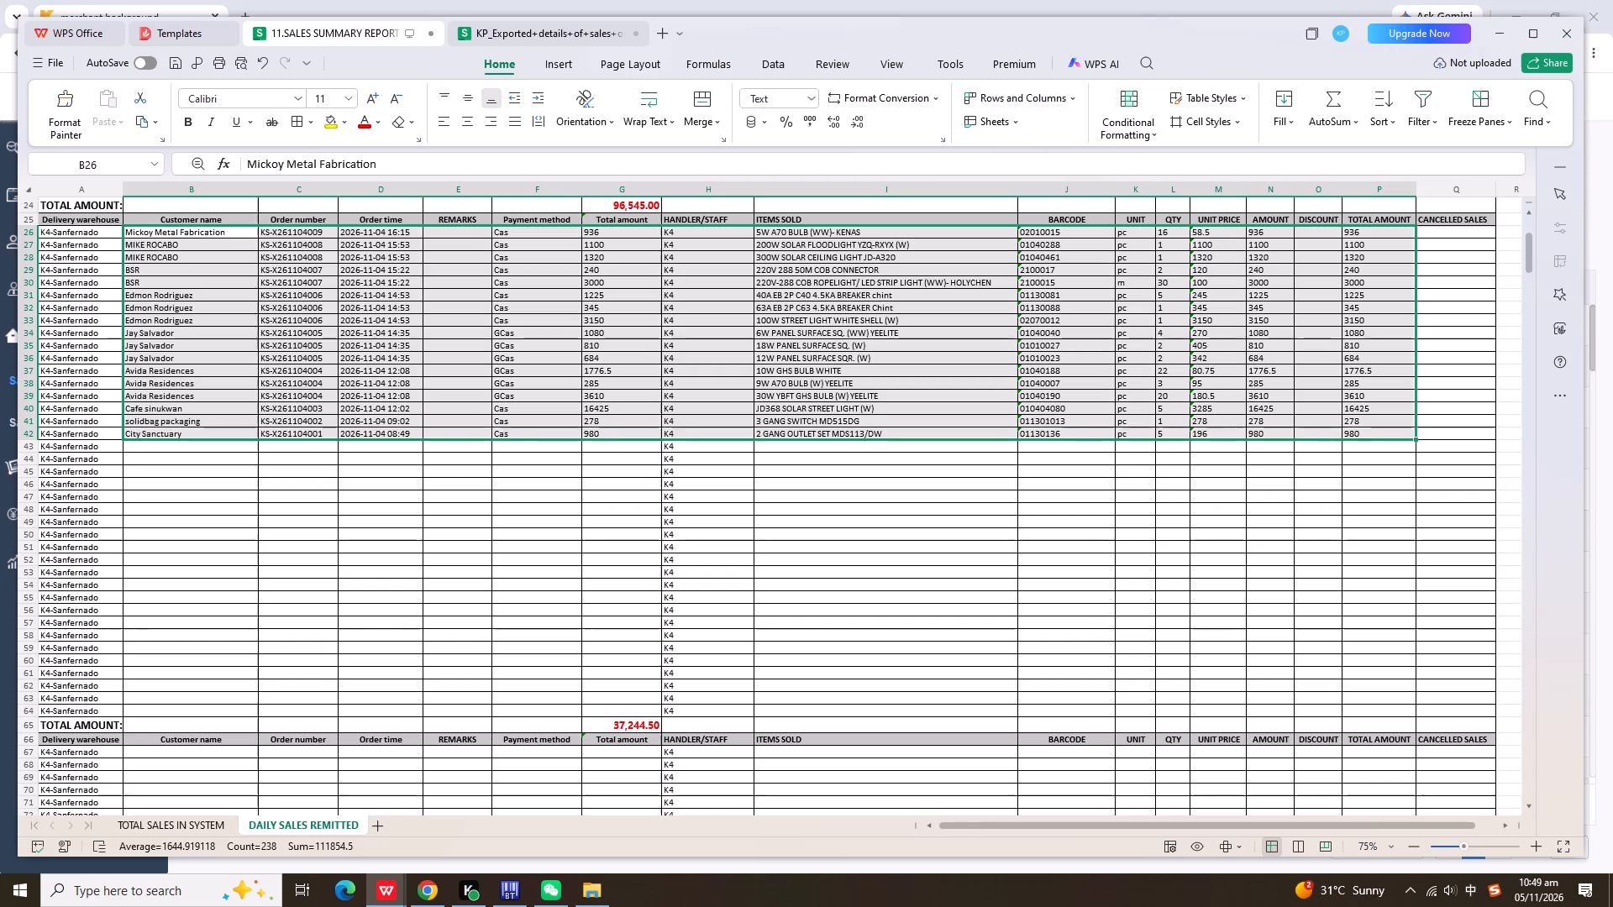
Delete the unused rows 44 to 64 of the 04/11/2026 block and check its TOTAL AMOUNT formula.
{"action": "left_click_drag", "start_coordinate": [31, 459], "coordinate": [22, 705]}
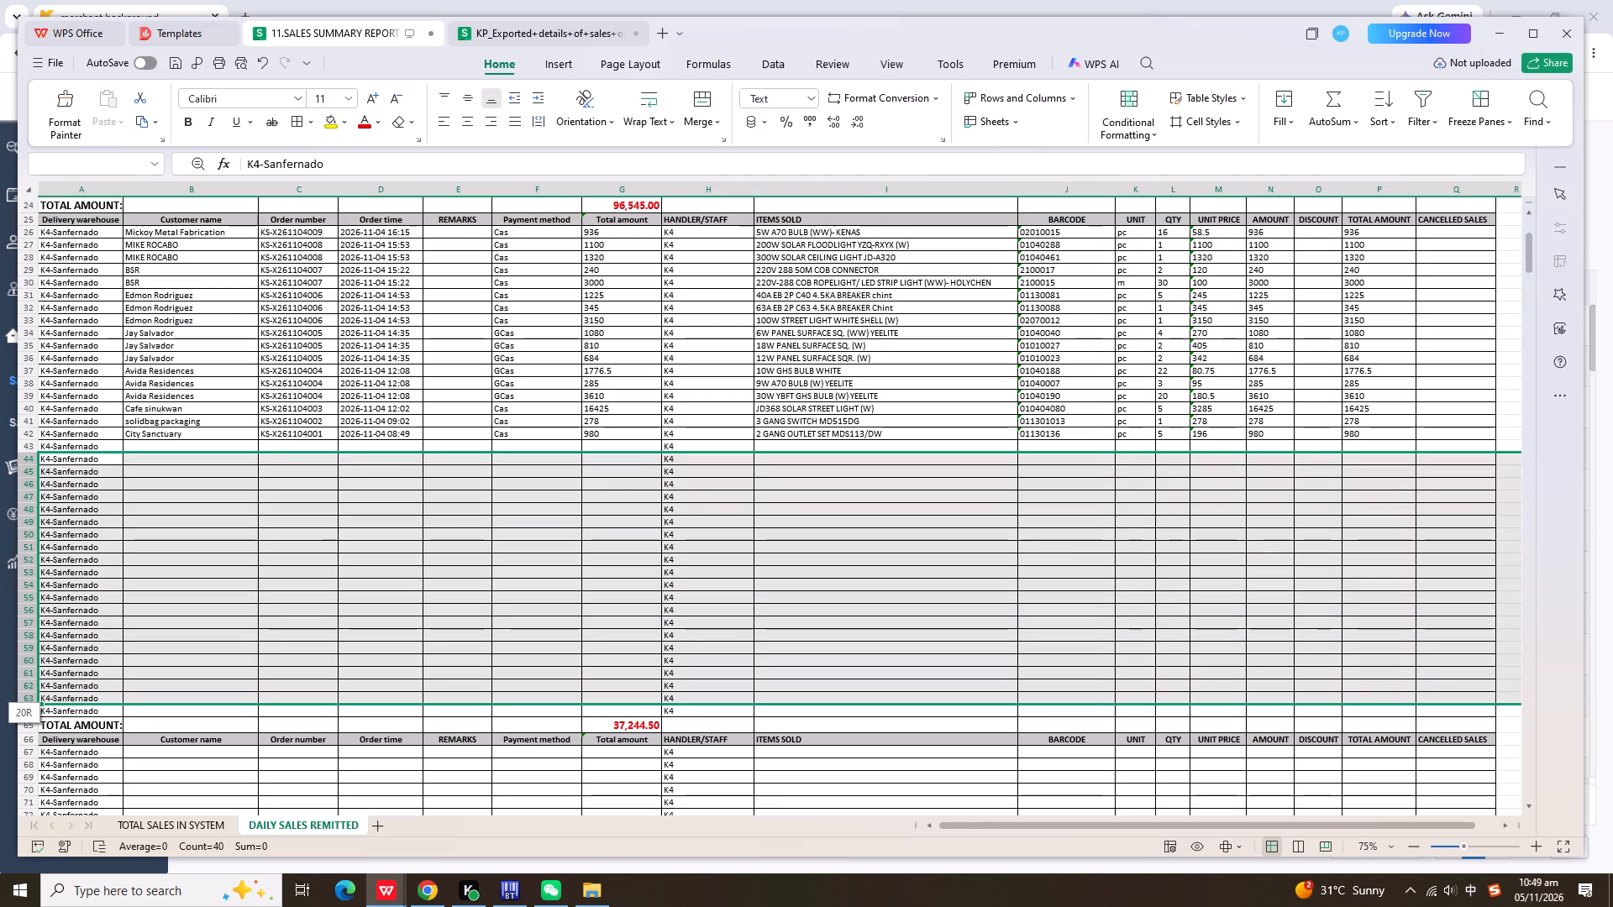
{"action": "left_click_drag", "start_coordinate": [22, 705], "coordinate": [17, 709]}
{"action": "right_click", "coordinate": [17, 709]}
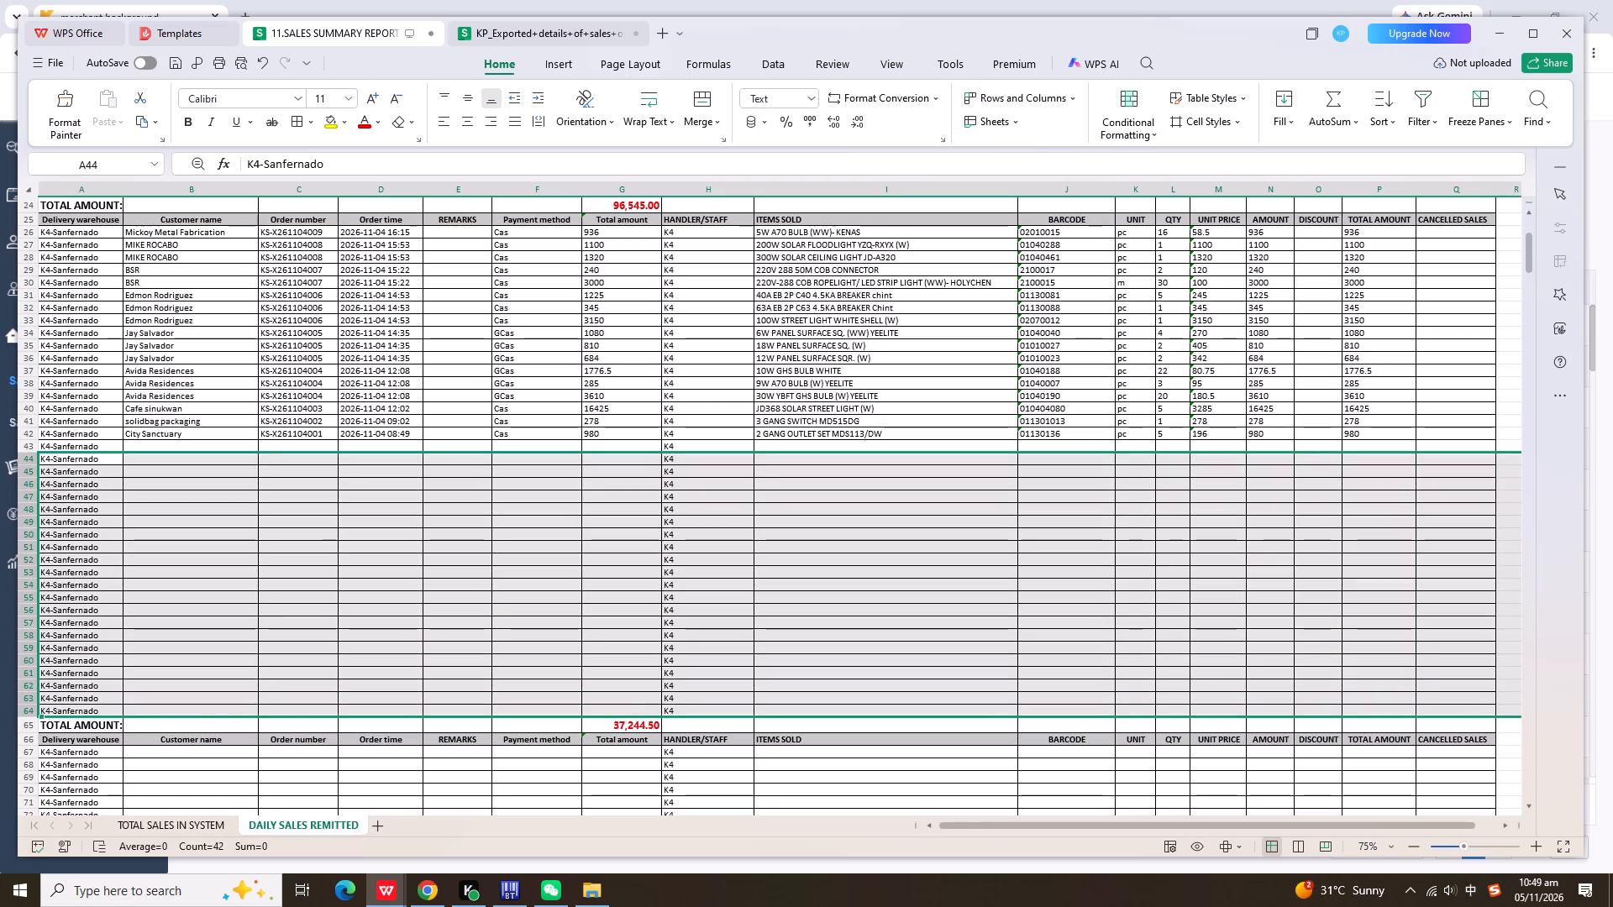
{"action": "right_click", "coordinate": [24, 706]}
{"action": "left_click", "coordinate": [87, 349]}
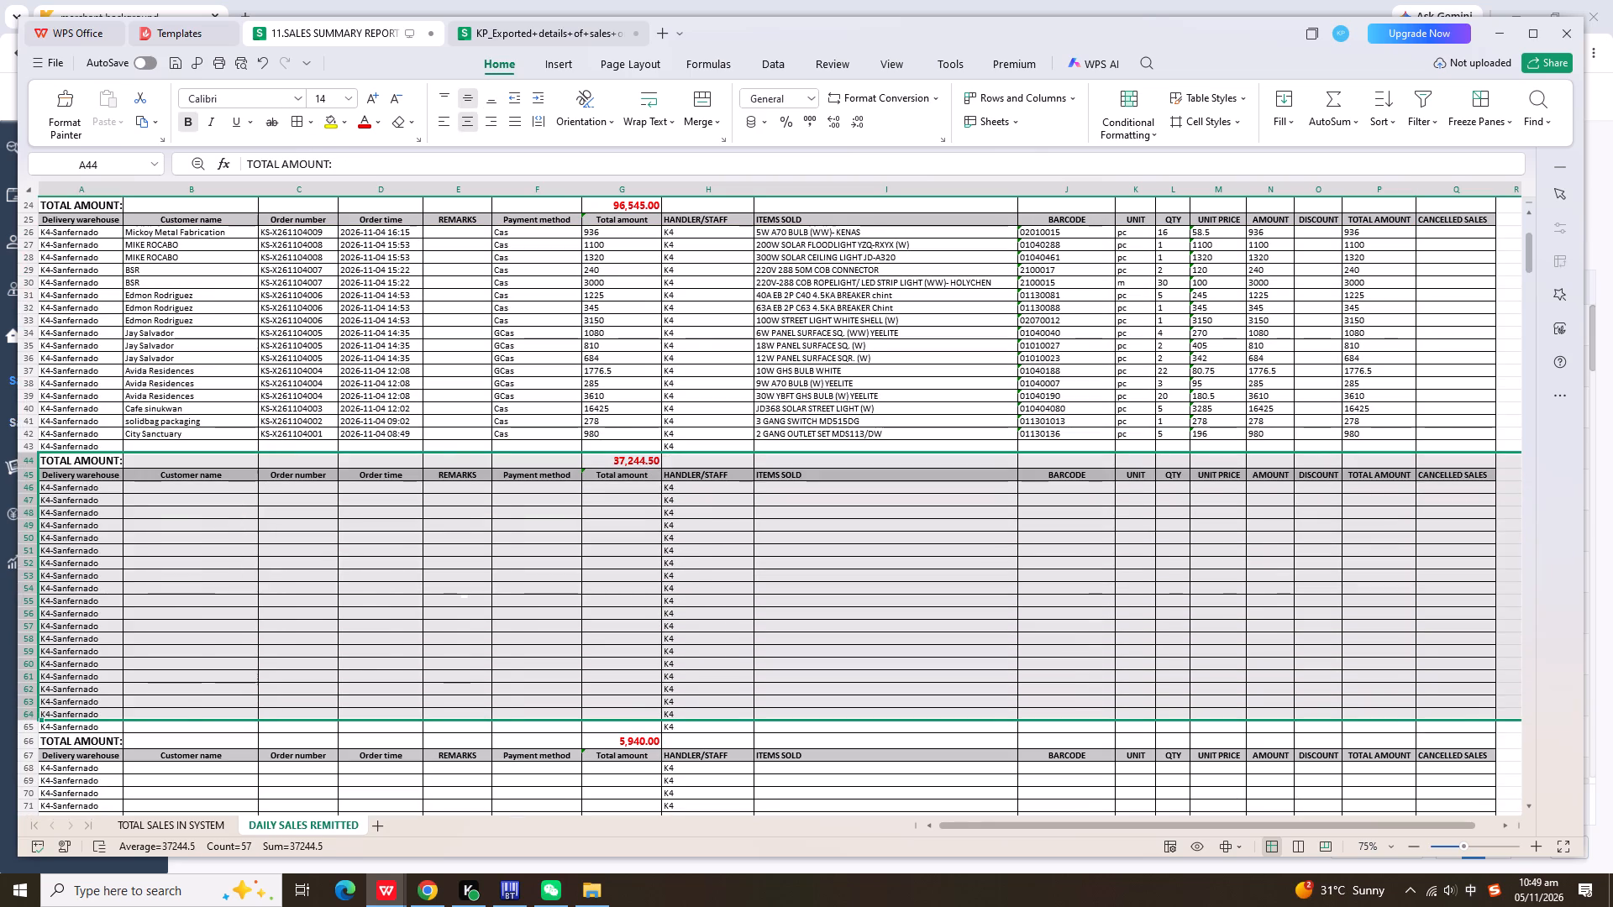
{"action": "left_click", "coordinate": [641, 460]}
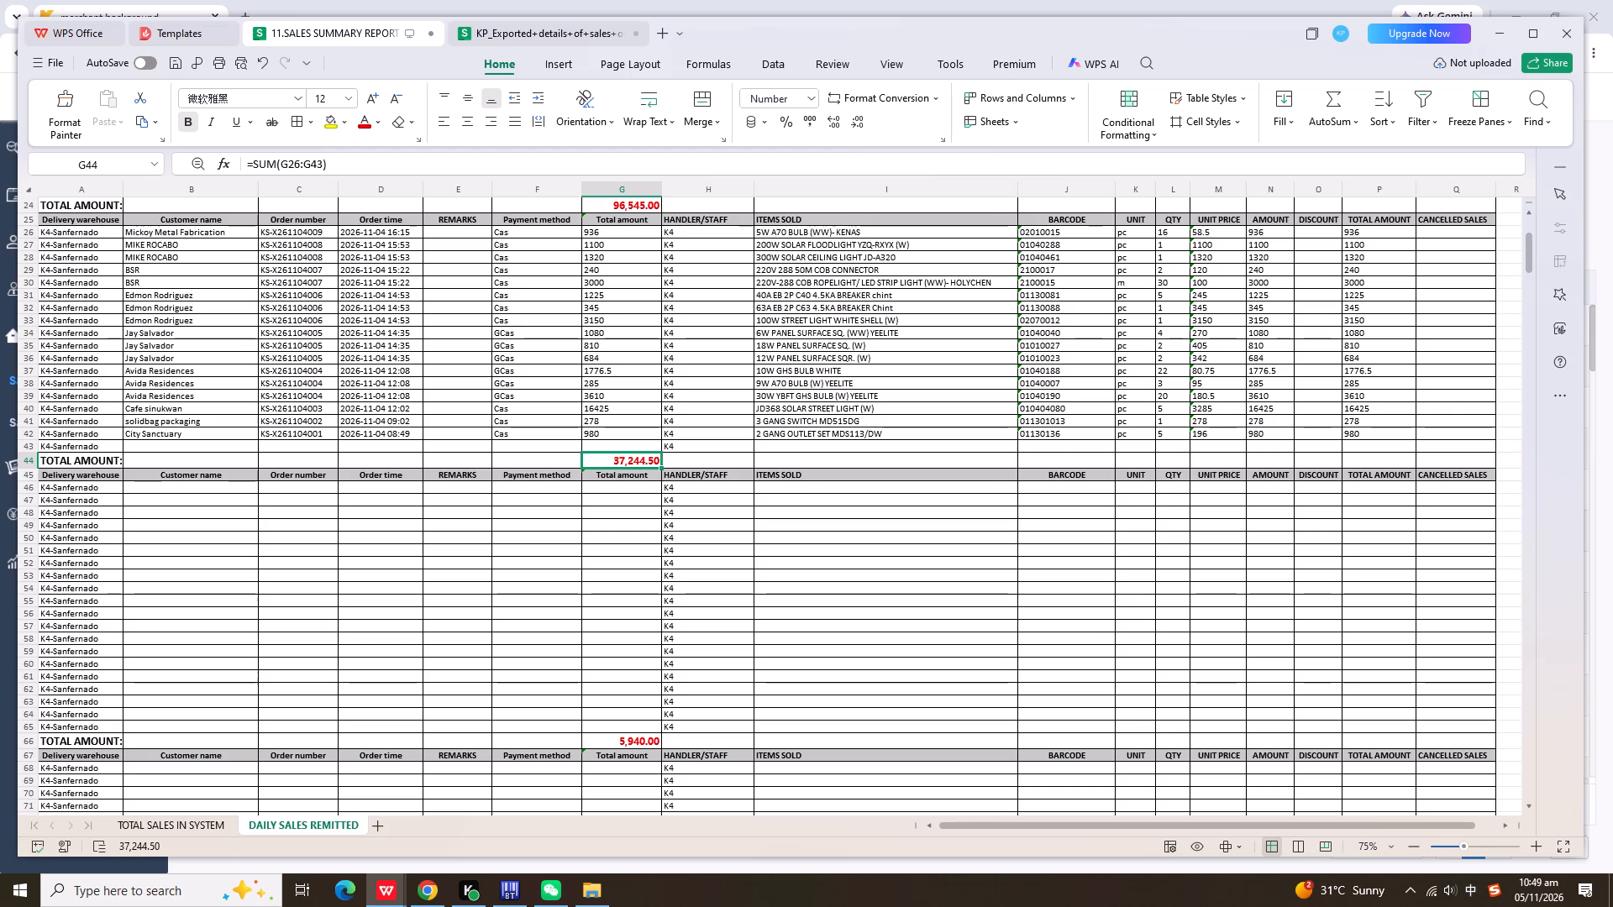
Sum the GCash amounts, then record 8245.50 as Gcash/Bank Transfer and 28999 as Cash for 04/11/2026 on TOTAL SALES IN SYSTEM.
{"action": "left_click_drag", "start_coordinate": [601, 335], "coordinate": [608, 400]}
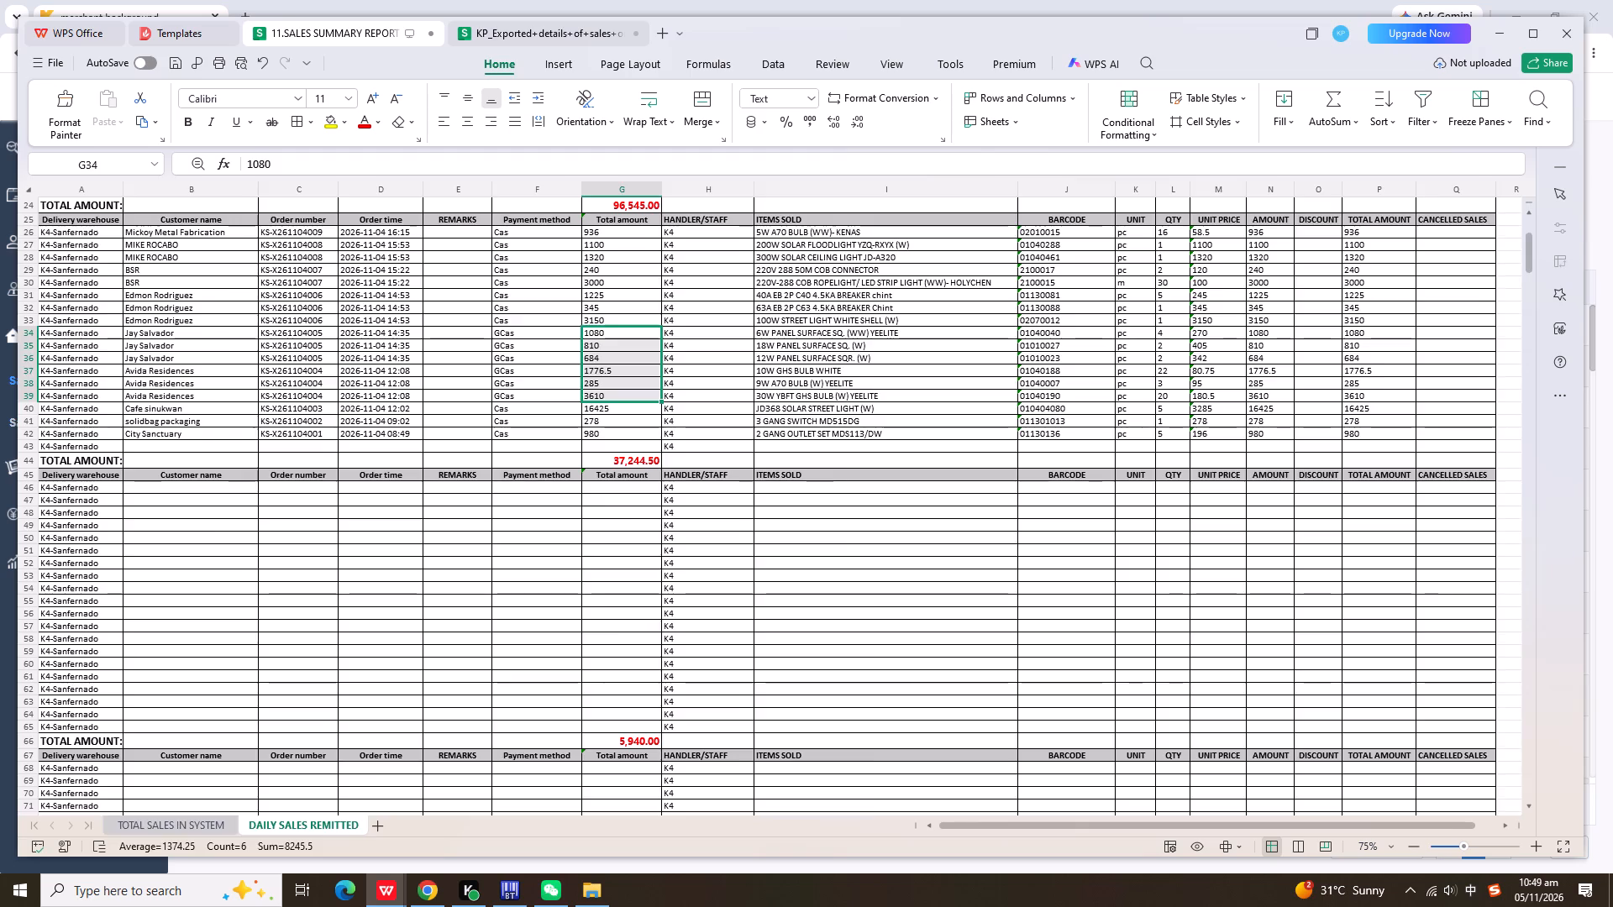
{"action": "left_click", "coordinate": [181, 824]}
{"action": "type", "text": "8245.50"}
{"action": "key", "text": "Left"}
{"action": "key", "text": "Left"}
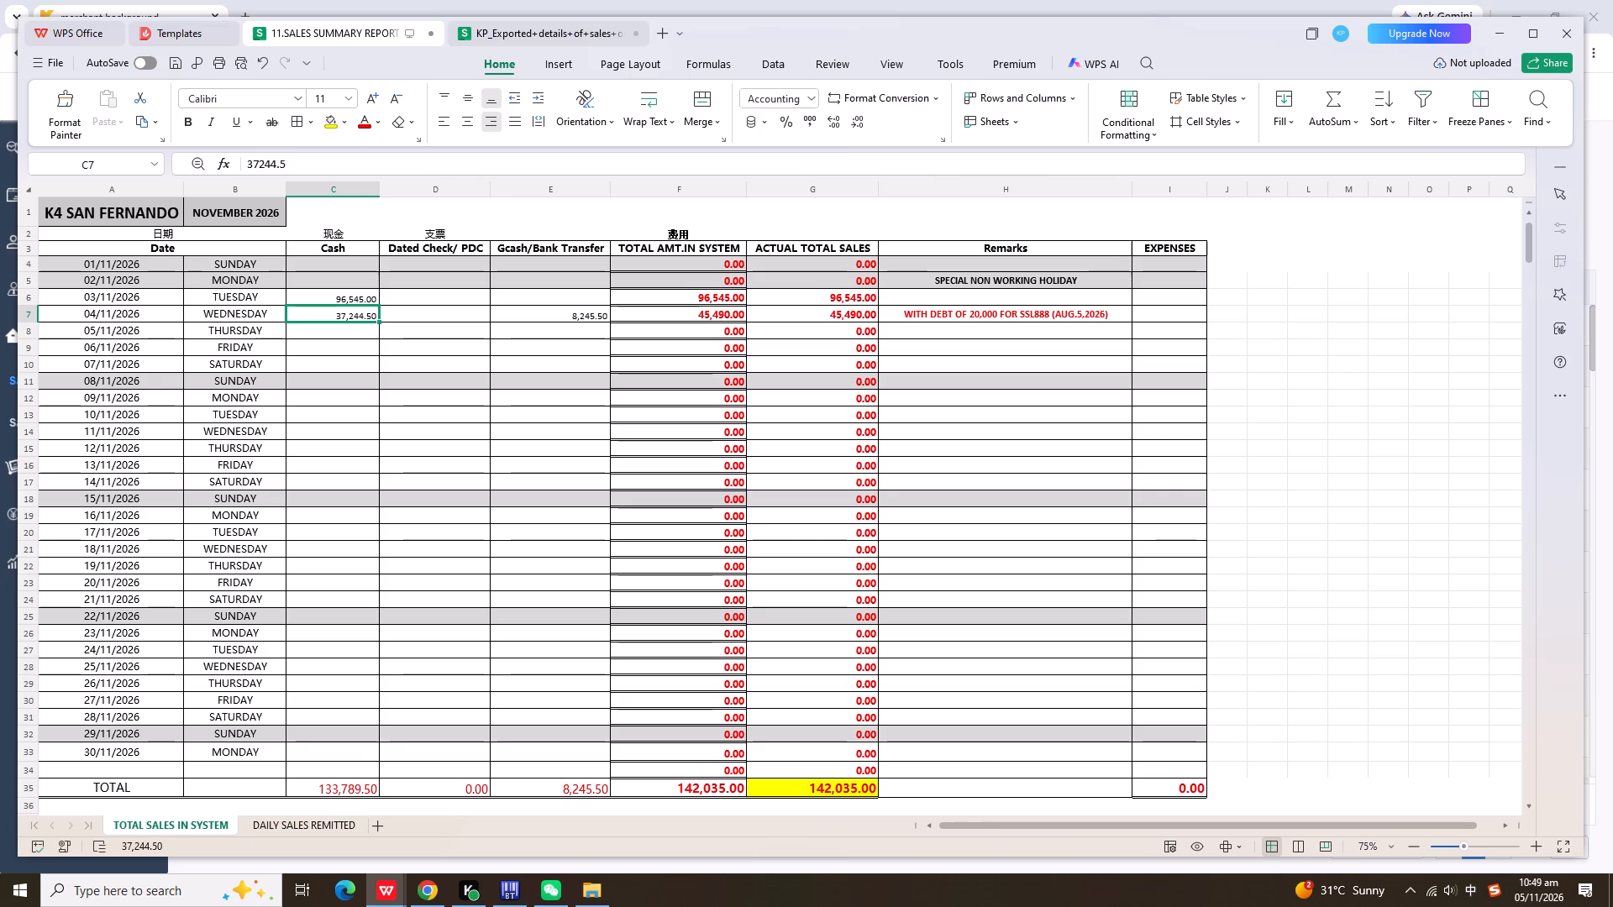
{"action": "type", "text": "28999"}
{"action": "key", "text": "Return"}
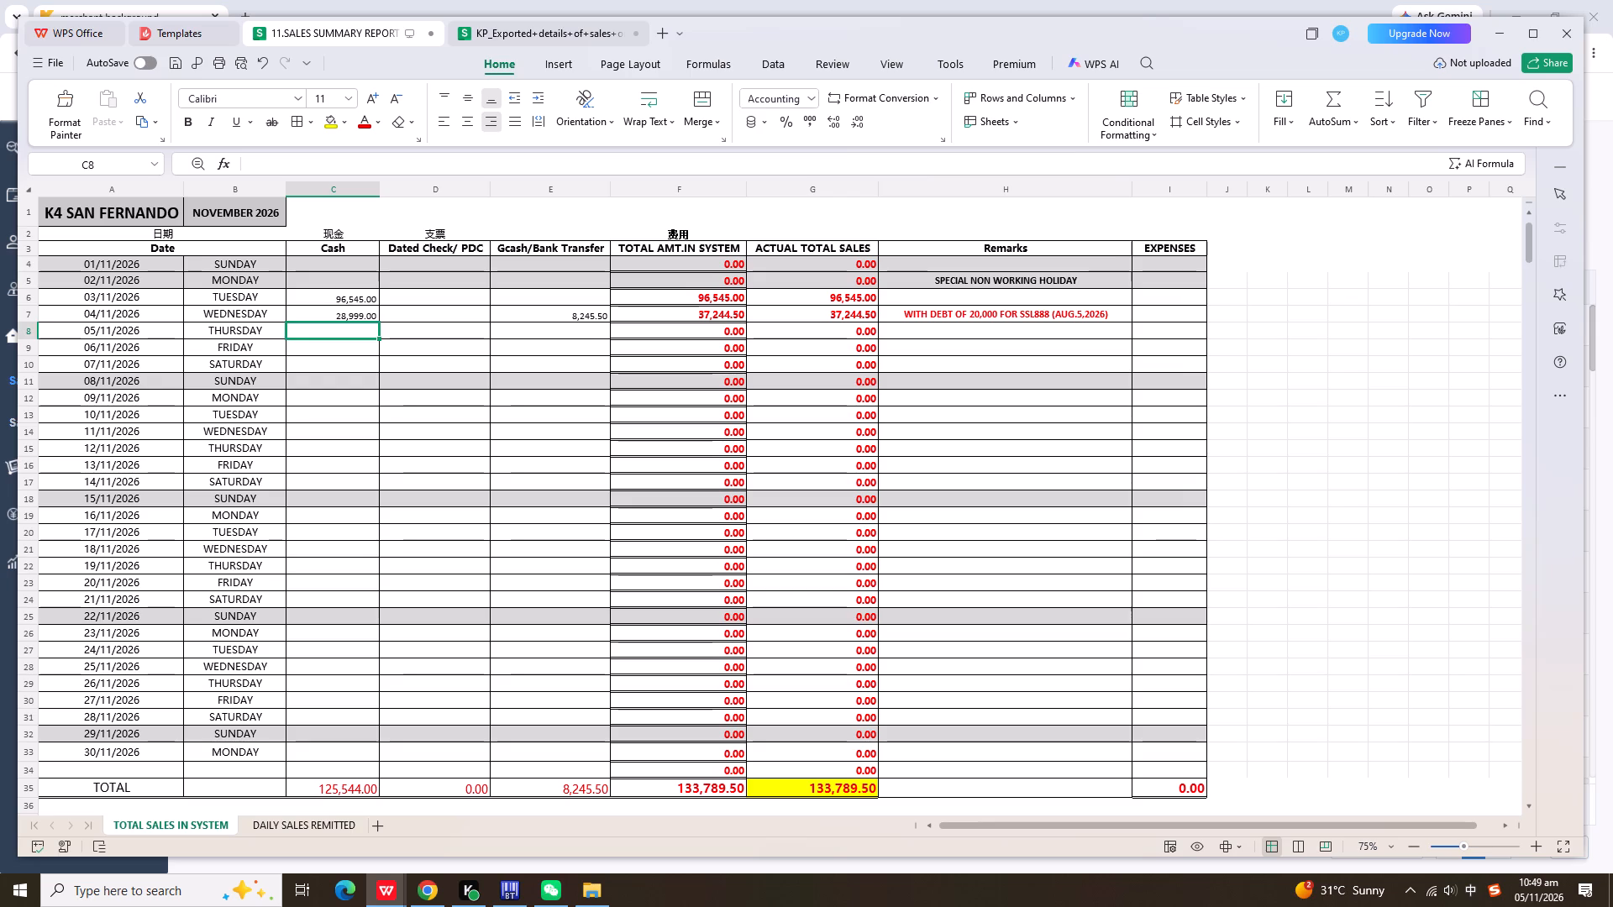
Save the K4 San Fernando summary workbook and close it together with the exported sales details file.
{"action": "key", "text": "ctrl+s"}
{"action": "left_click", "coordinate": [1569, 34]}
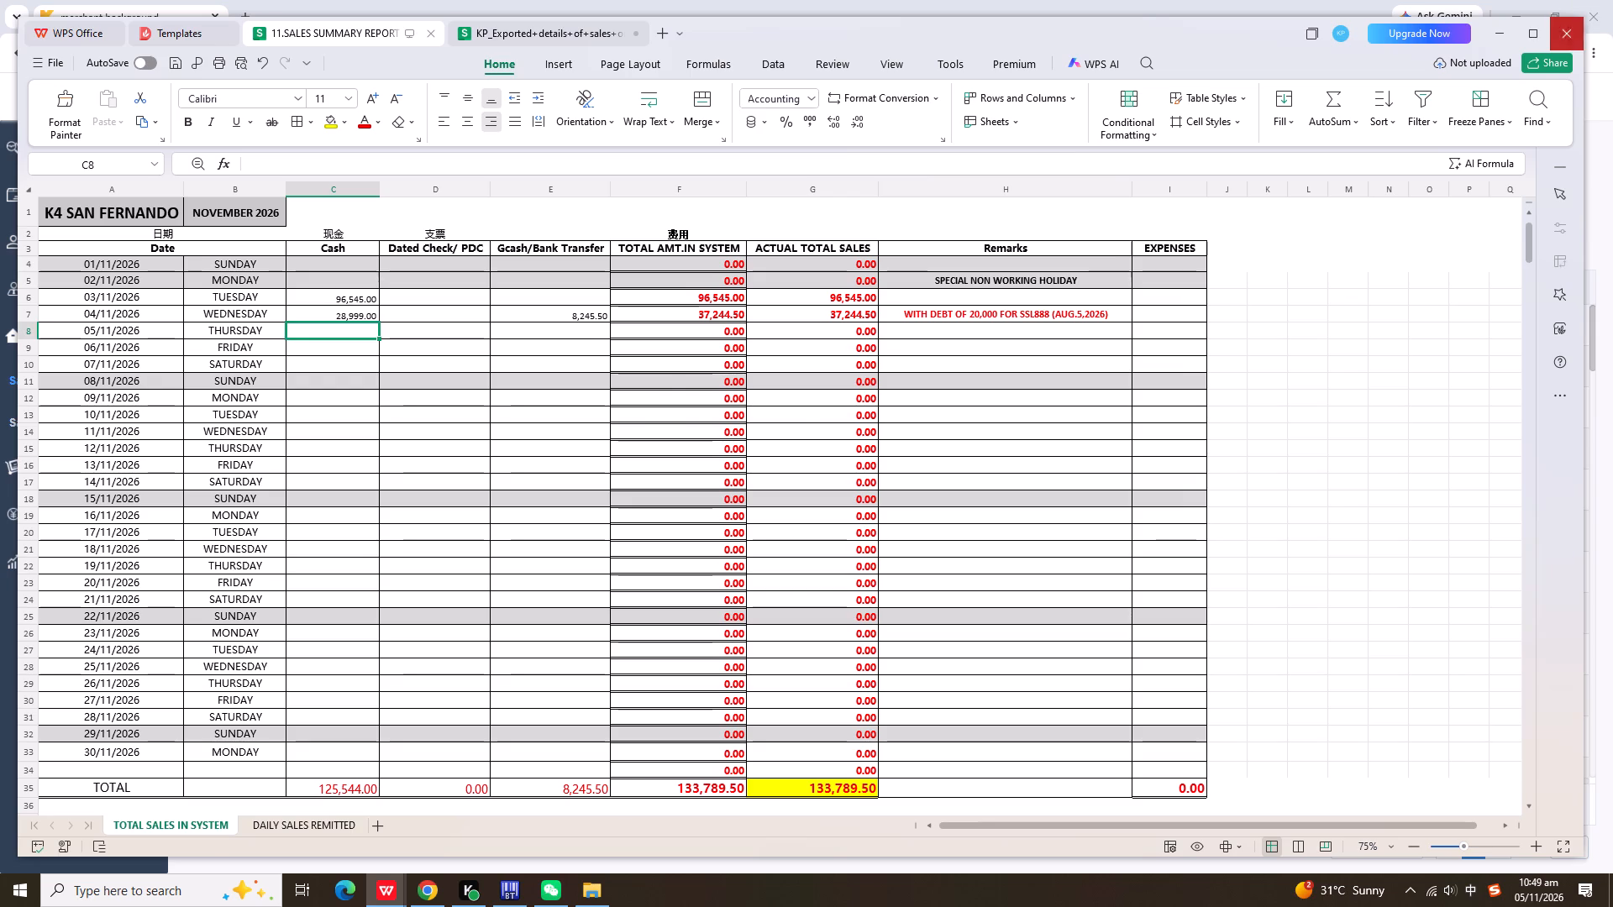
{"action": "left_click", "coordinate": [860, 453]}
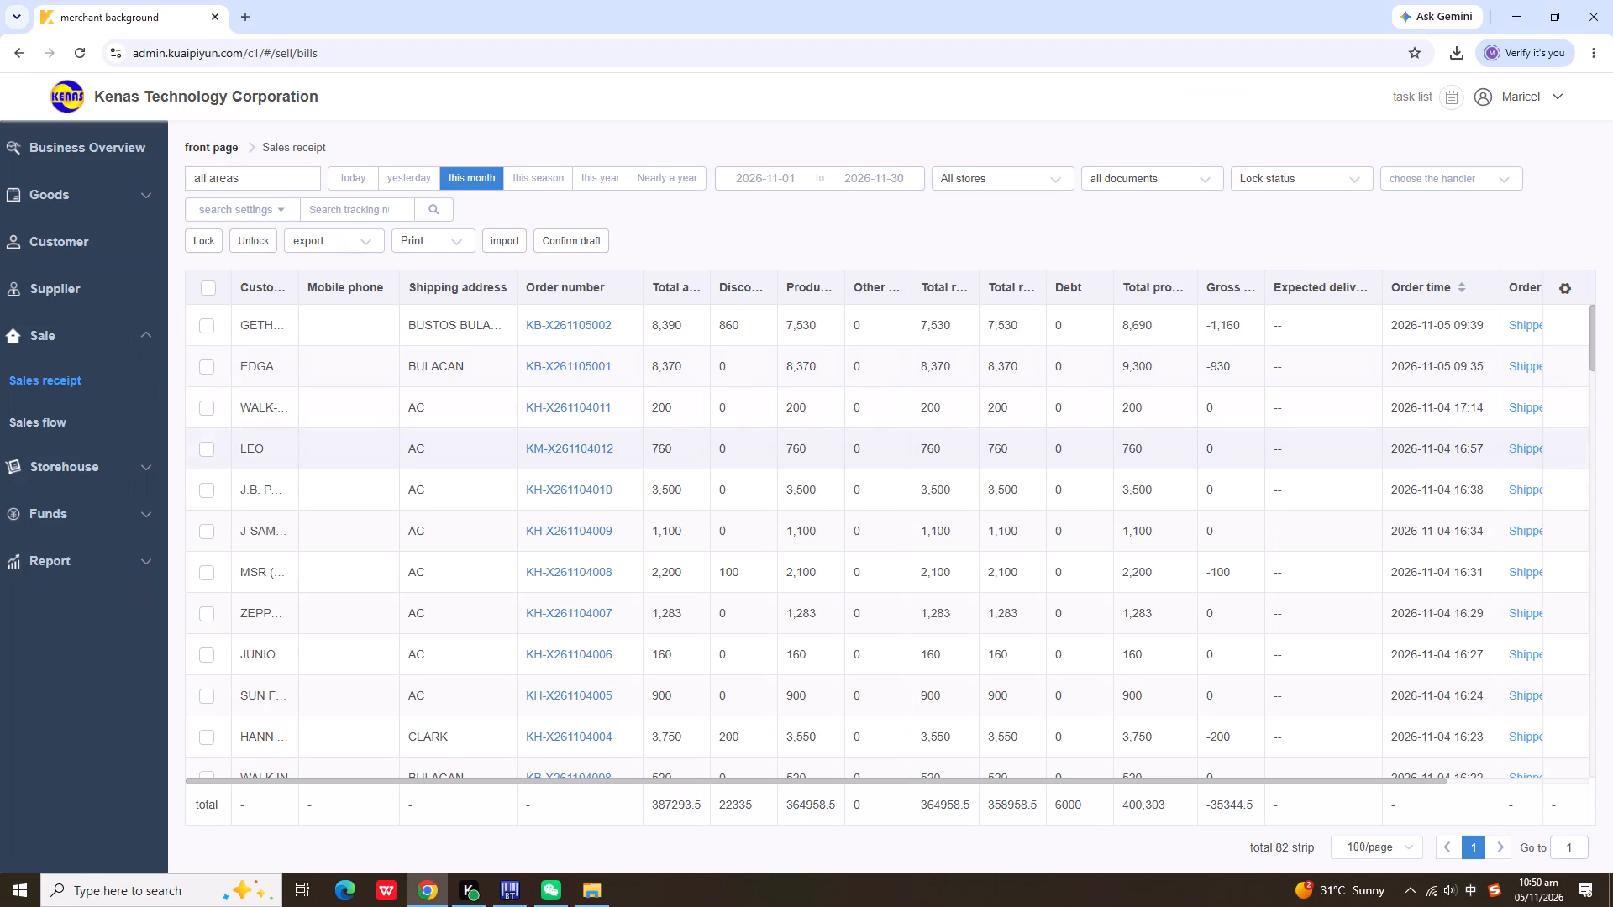
Open the Goods product list in the web admin.
{"action": "left_click", "coordinate": [108, 196]}
{"action": "left_click", "coordinate": [100, 227]}
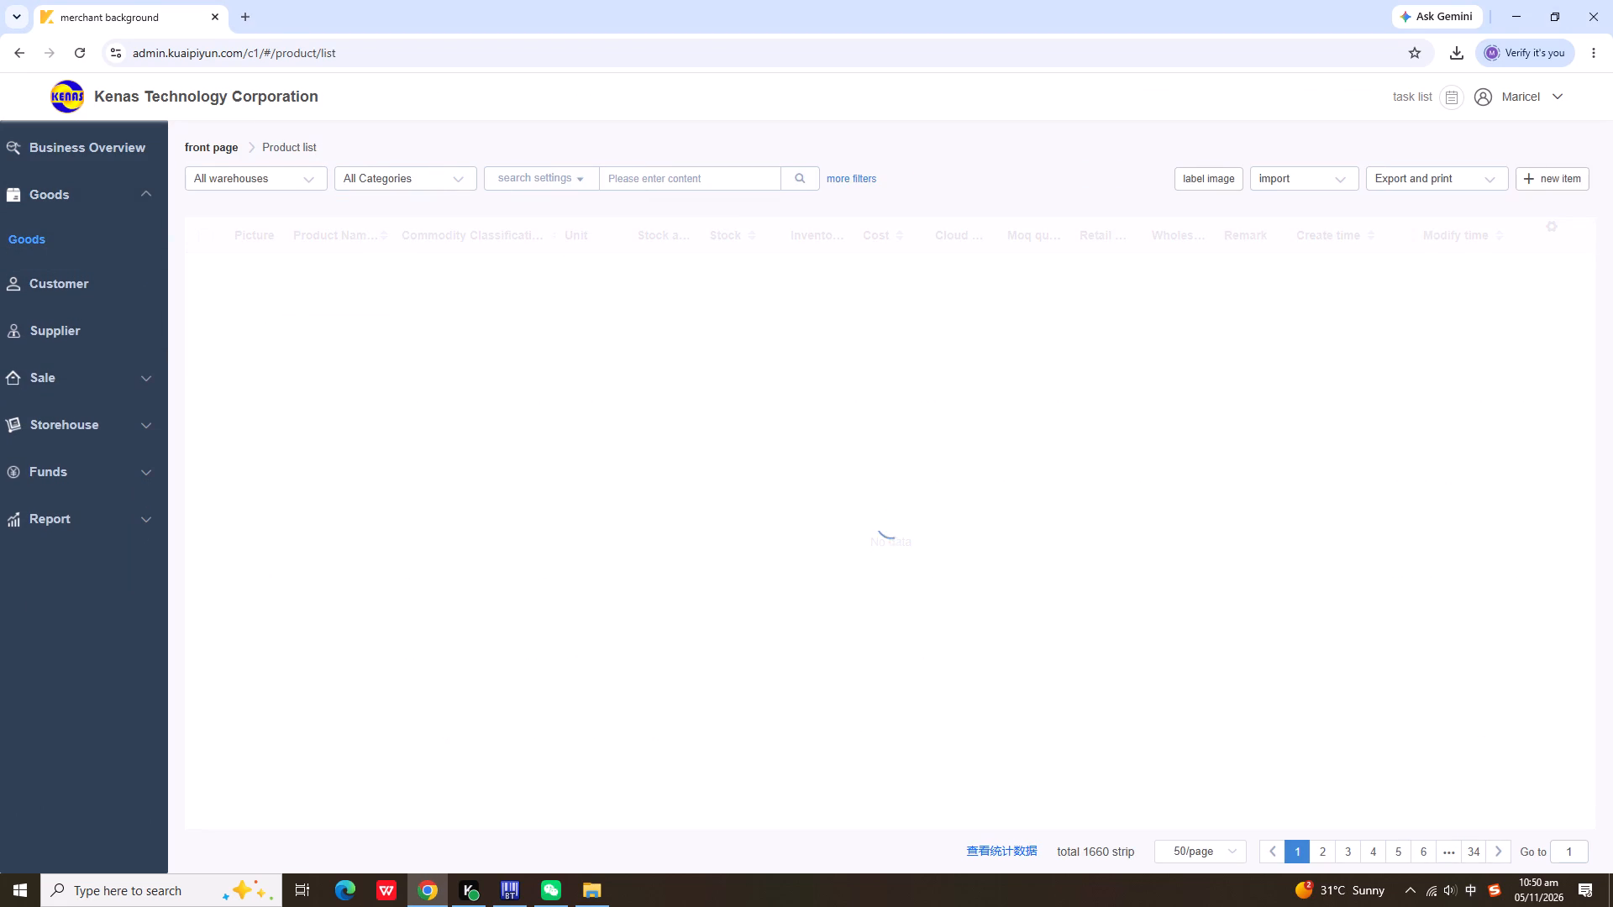